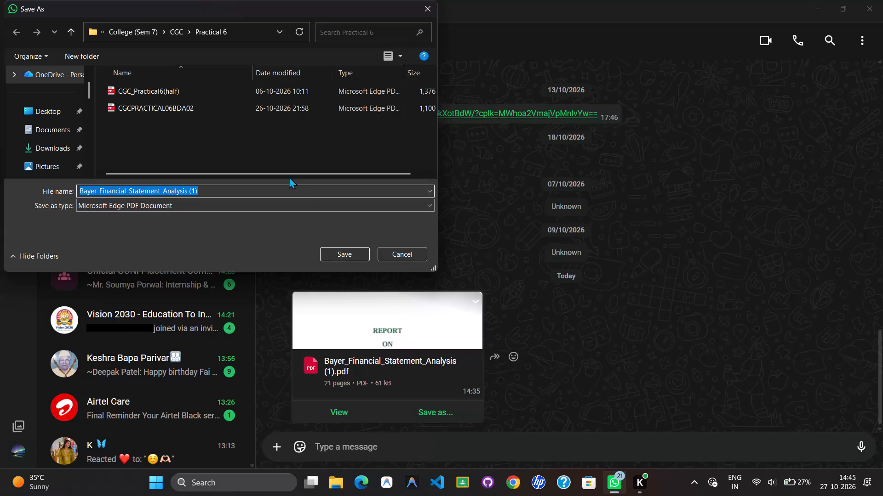
Set the save location for the Bayer_Financial_Statement_Analysis (1) PDF to the Rensh folder inside Downloads.
left_click(132, 31)
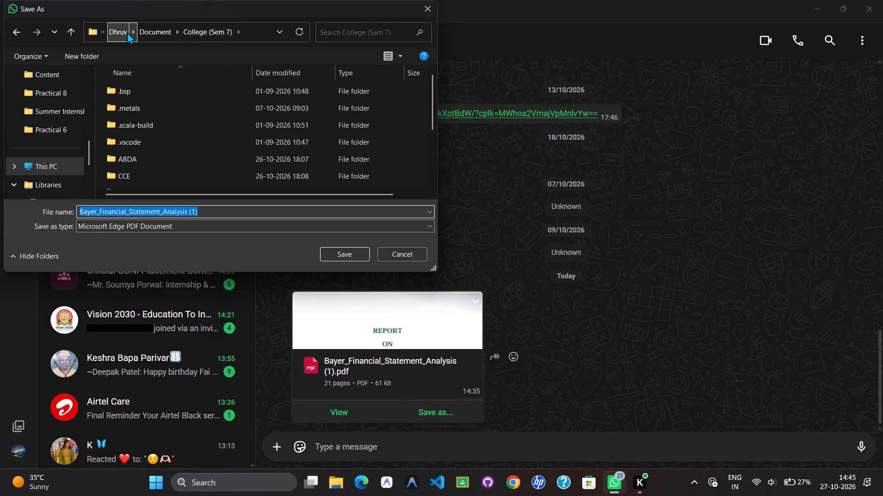
left_click(149, 33)
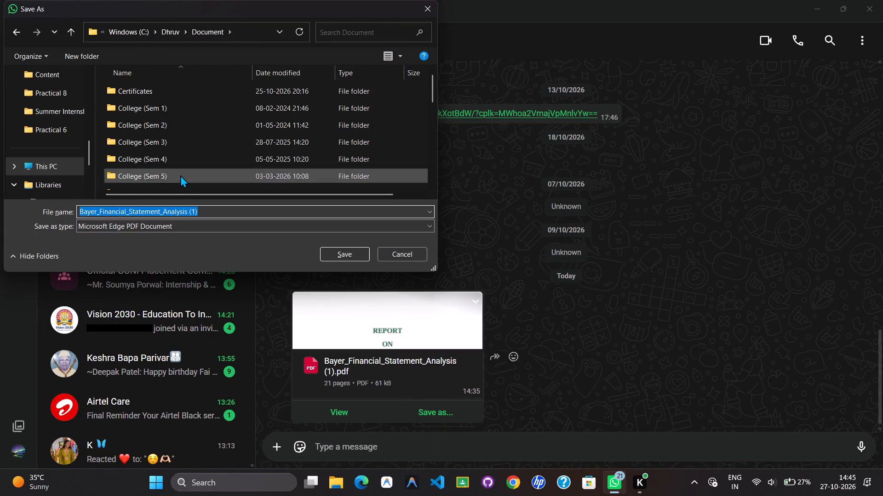
scroll(56, 108, "up", 1)
left_click_drag(56, 108, 56, 112)
scroll(56, 112, "up", 1)
left_click(56, 114)
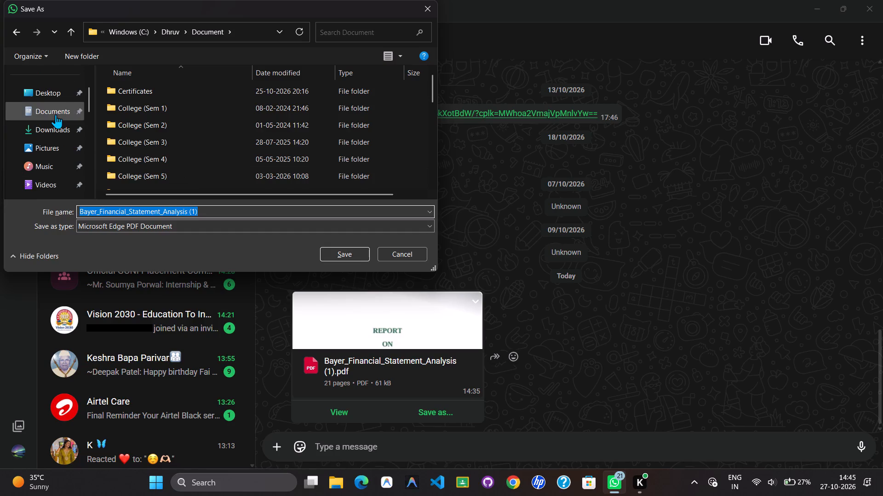
scroll(208, 159, "down", 1)
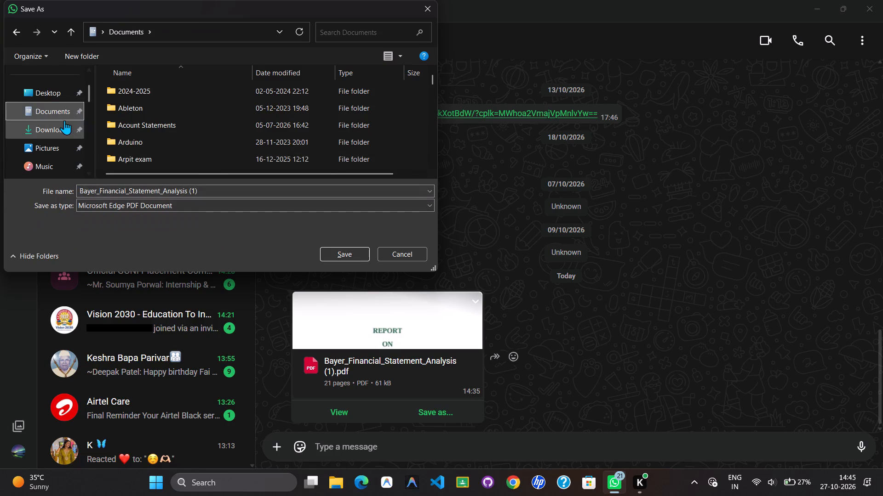
left_click(64, 120)
scroll(182, 145, "down", 1)
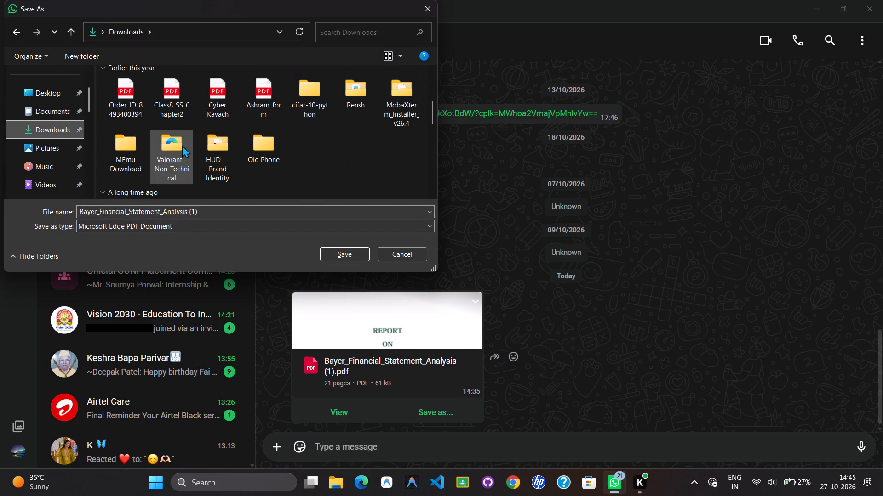
scroll(182, 145, "down", 1)
double_click(358, 93)
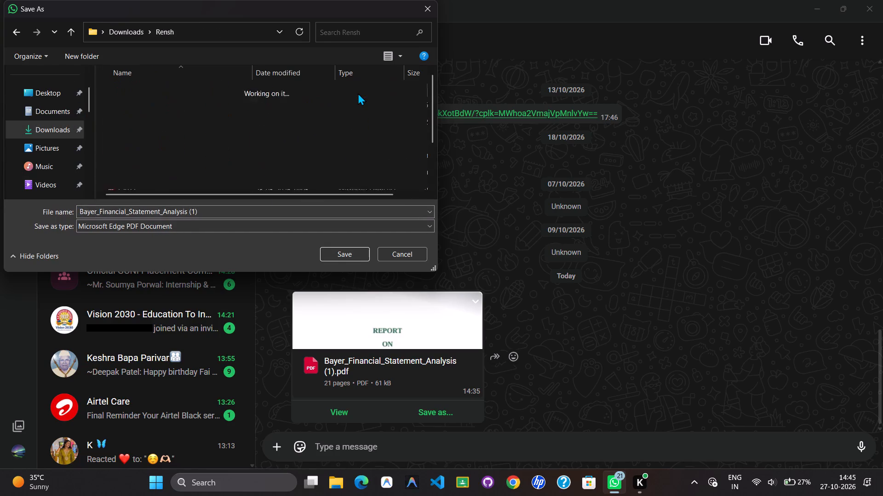
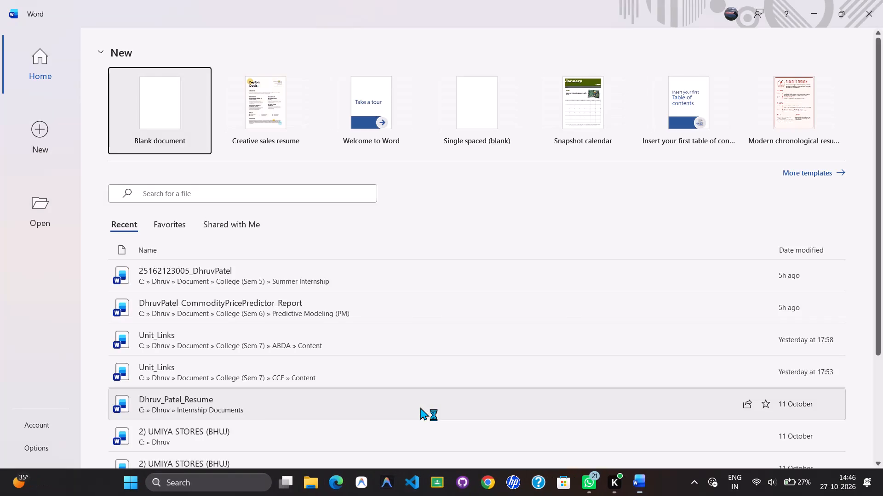
Bring up Word's view for opening an existing file.
left_click(42, 202)
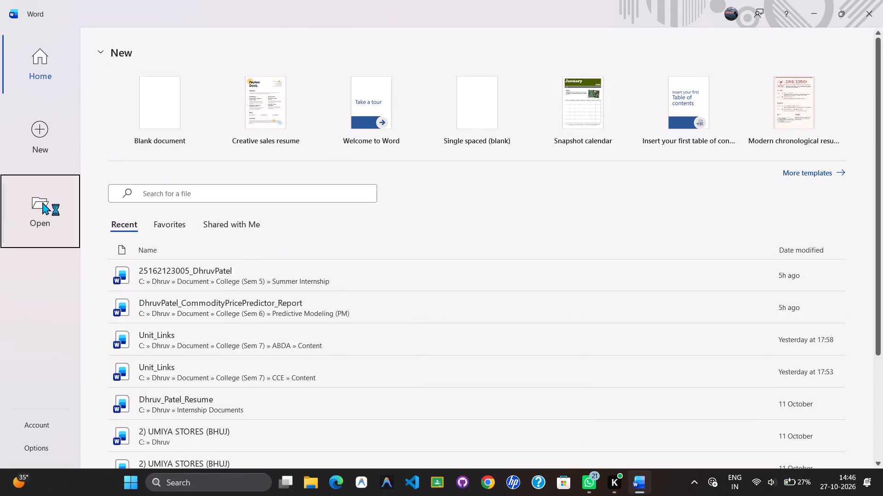
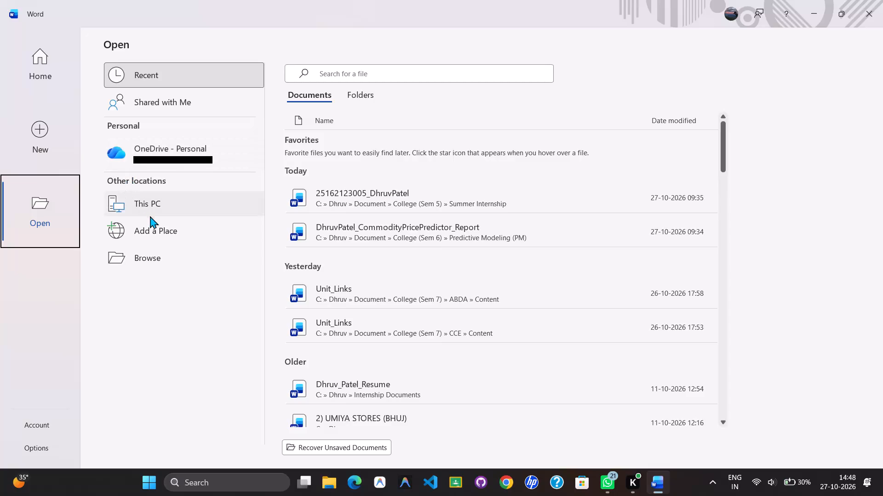
Open Bayer_Financial_Statement_Analysis (1) from the Rensh folder in Downloads and enable editing.
left_click(151, 261)
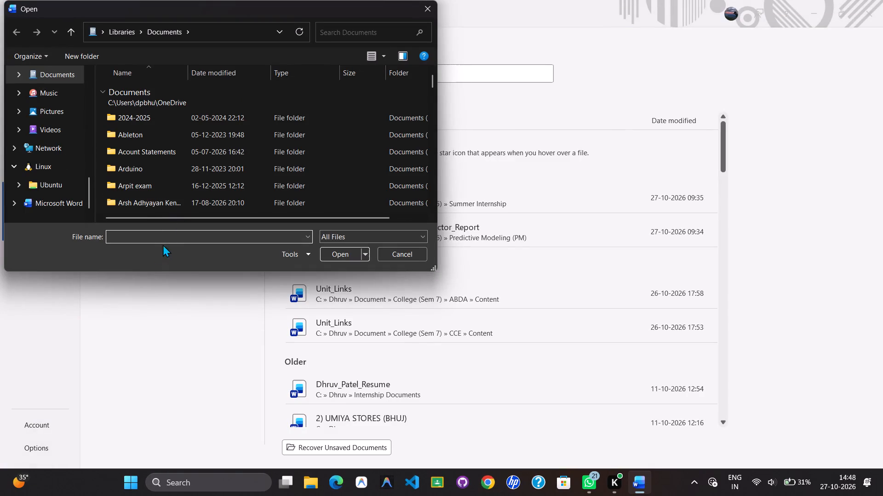
scroll(69, 106, "up", 1)
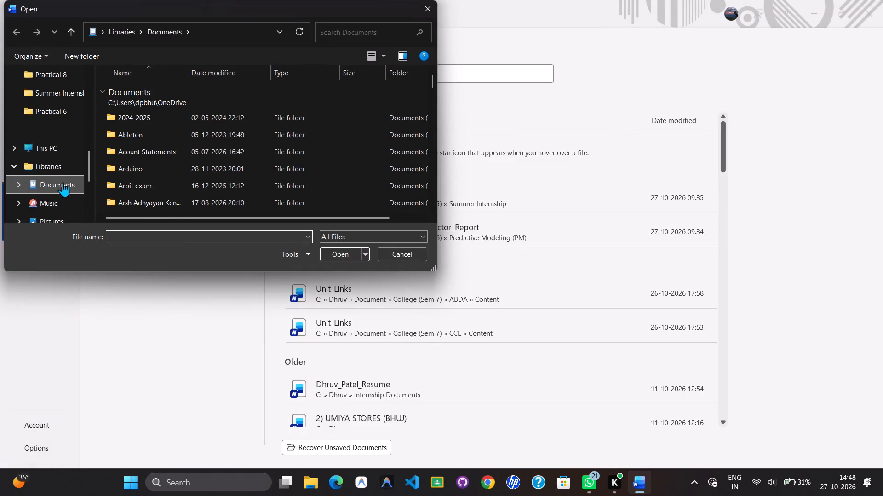
scroll(53, 106, "up", 1)
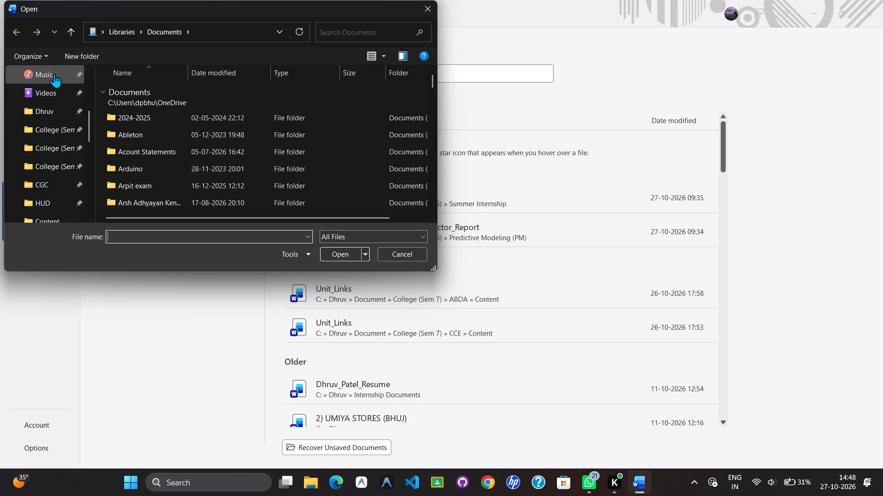
left_click(55, 93)
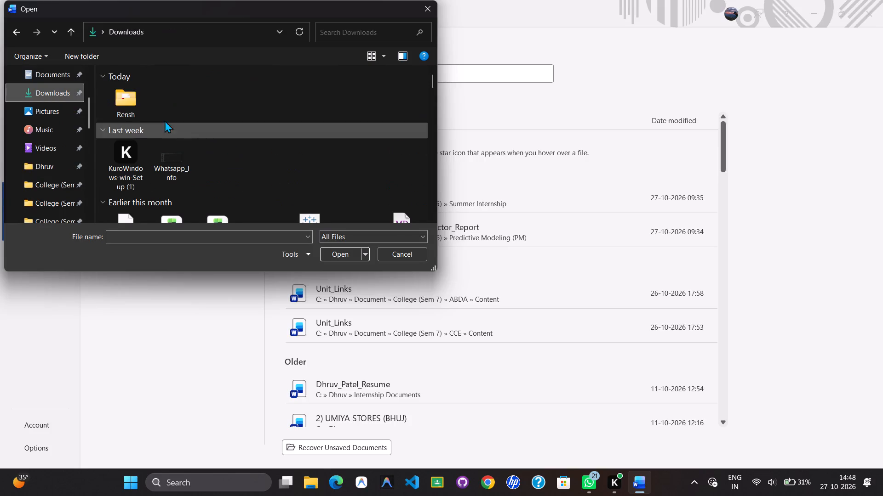
double_click(138, 112)
double_click(175, 110)
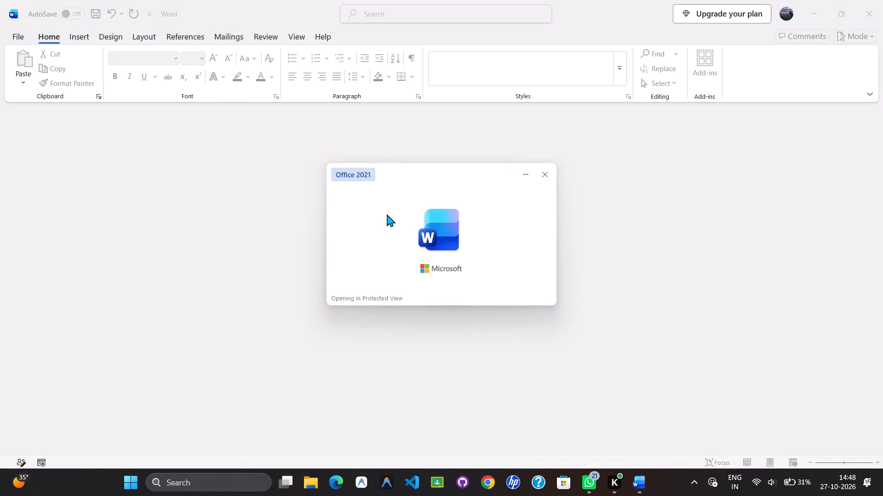
left_click(460, 60)
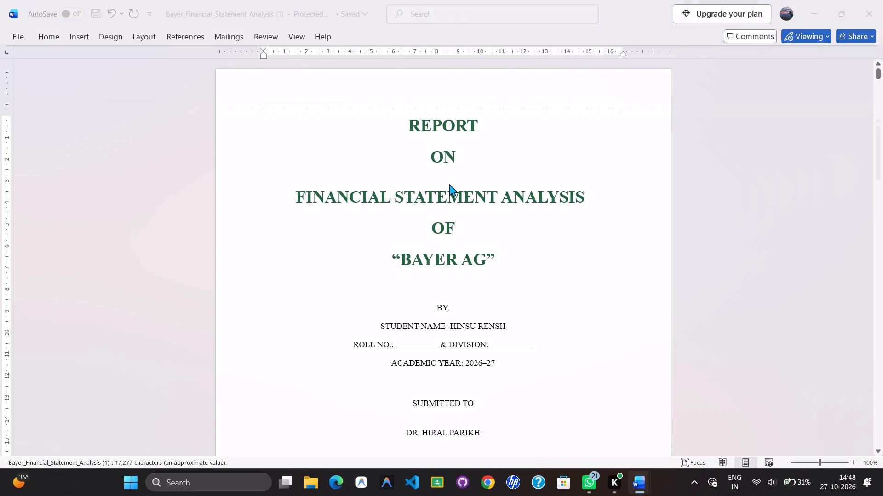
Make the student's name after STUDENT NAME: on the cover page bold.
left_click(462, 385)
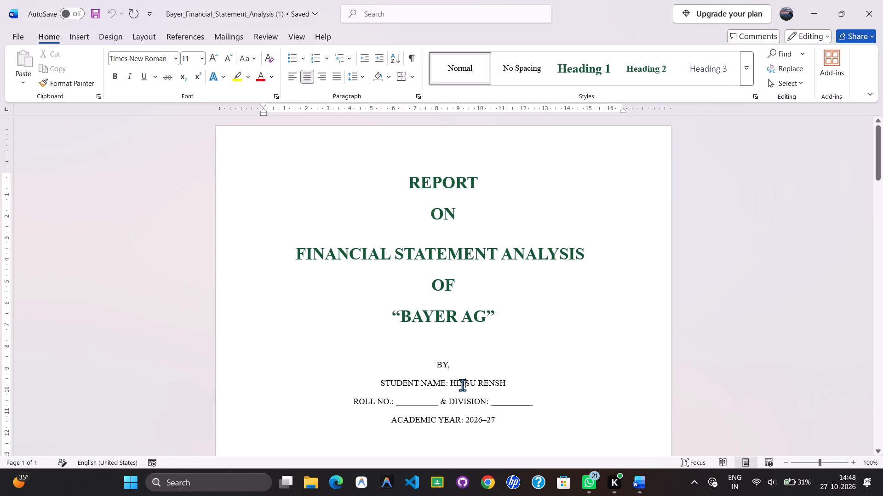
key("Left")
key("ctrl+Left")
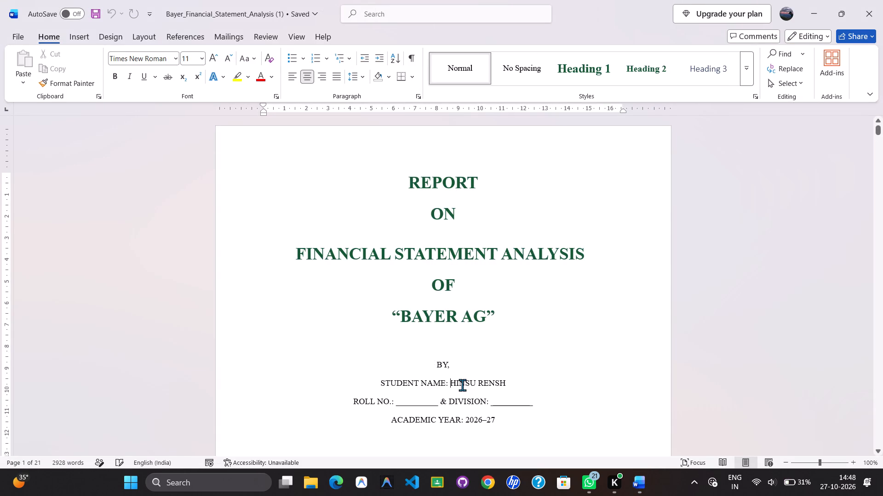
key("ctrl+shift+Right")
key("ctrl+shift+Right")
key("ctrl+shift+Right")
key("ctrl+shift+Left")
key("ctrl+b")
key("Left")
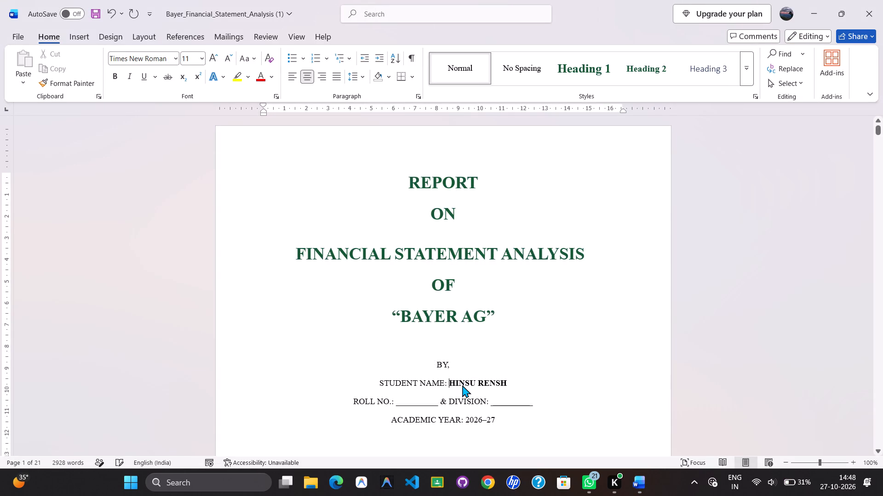
Replace the blank after ROLL NO.: on the cover page with the student's roll number.
key("Down")
key("Down")
key("Left")
key("Up")
key("Left")
key("Left")
key("Left")
key("Left")
key("Left")
key("Left")
key("Left")
key("Left")
key("Left")
key("Left")
key("Left")
key("Left")
key("Right")
key("Right")
key("3")
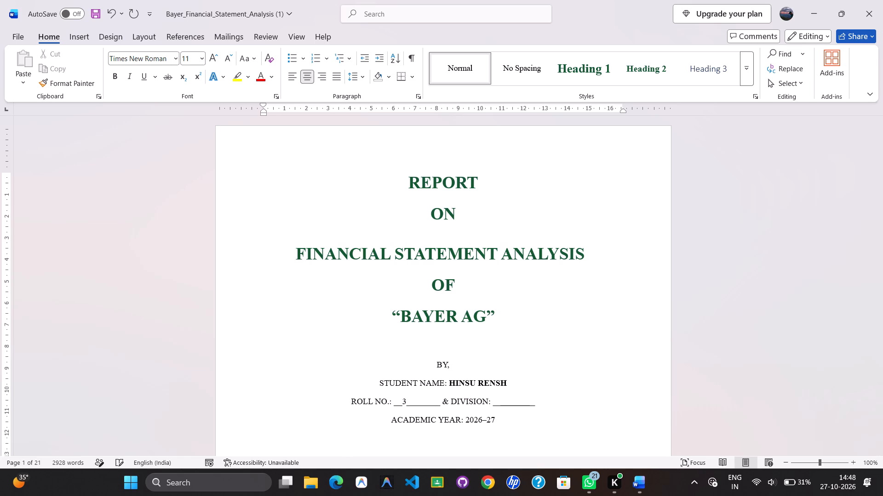
key("BackSpace")
key("ctrl+Right")
key("Left")
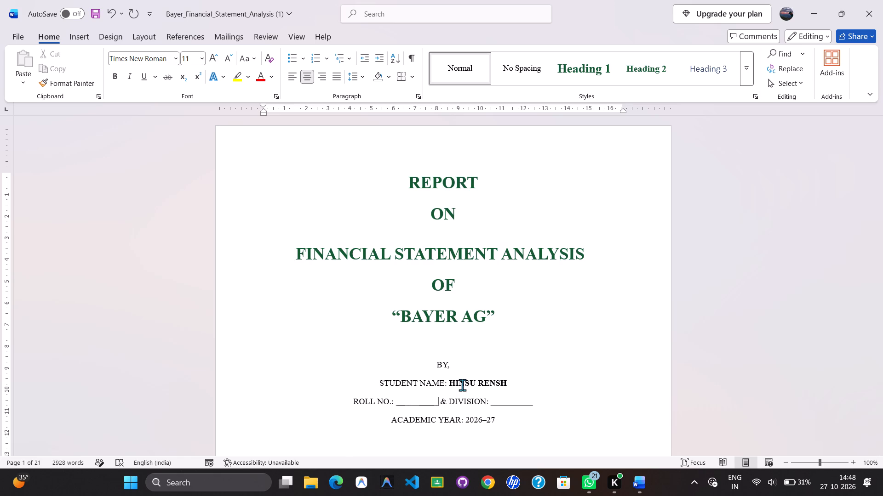
key("ctrl+shift+Left")
key("ctrl+shift+Left")
key("ctrl+shift+Right")
type("3117")
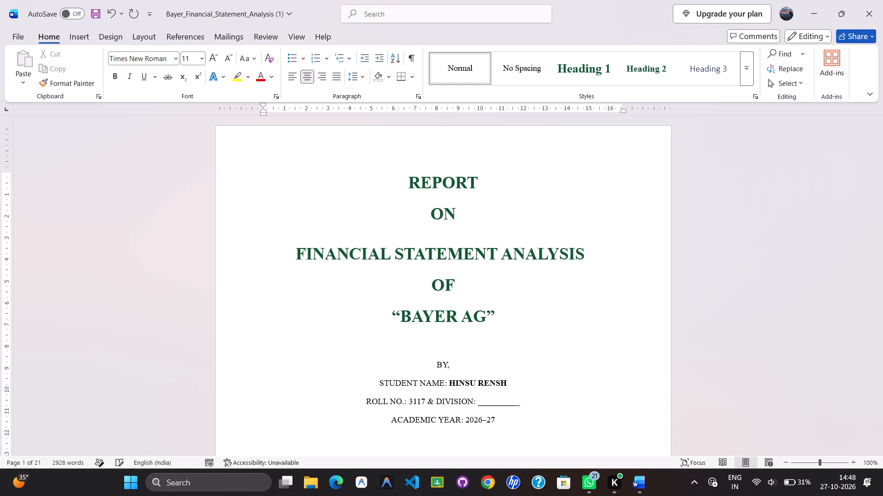
Replace the blank after DIVISION: on the cover page with B.
key("ctrl+Right")
key("ctrl+Right")
key("ctrl+Right")
key("Right")
key("Right")
key("ctrl+shift+Right")
key("shift+Left")
key("shift+Right")
key("shift+b")
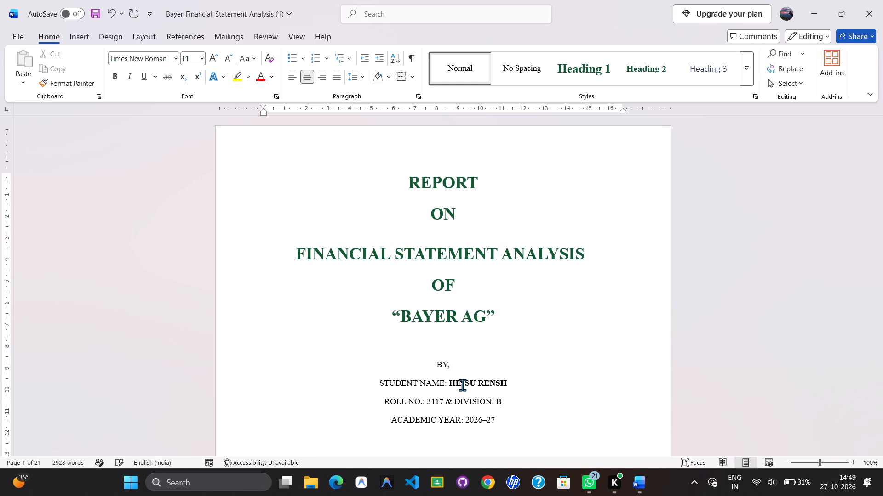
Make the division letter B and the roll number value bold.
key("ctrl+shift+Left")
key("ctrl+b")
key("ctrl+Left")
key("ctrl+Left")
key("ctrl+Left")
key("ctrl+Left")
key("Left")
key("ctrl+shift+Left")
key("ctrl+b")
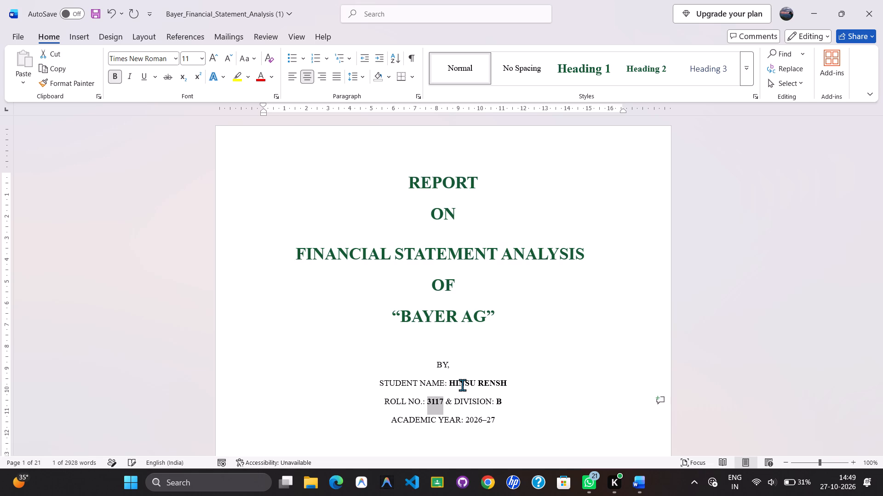
Make the ACADEMIC YEAR: label on the cover page bold, leaving out the year itself.
key("Up")
key("Up")
key("Up")
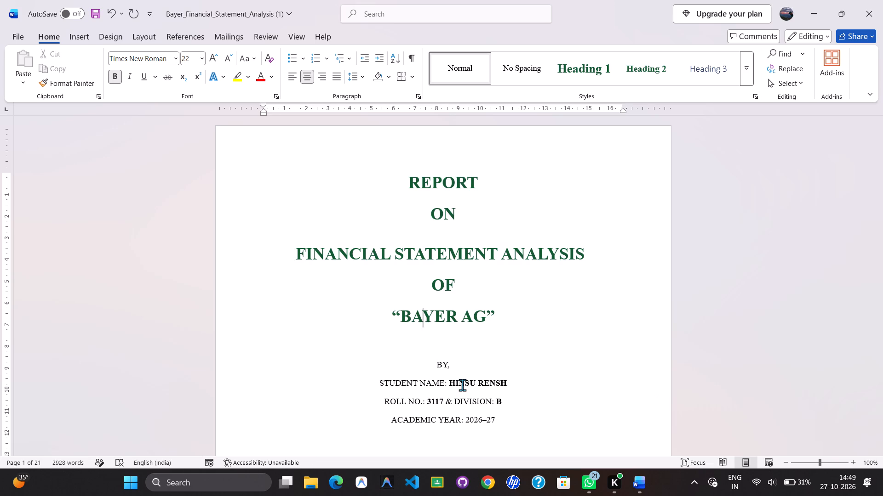
key("Down")
key("Down")
key("Down")
key("Down")
key("Down")
key("Up")
key("Up")
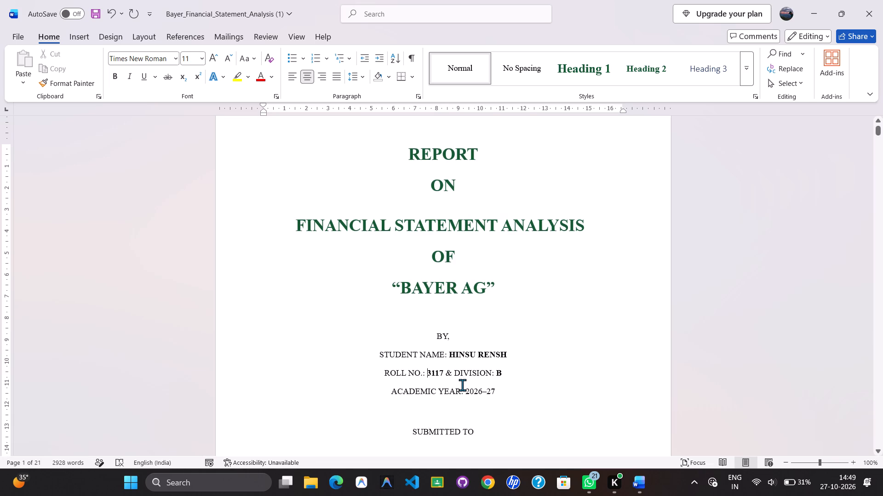
key("Down")
key("ctrl+Right")
key("ctrl+Right")
key("ctrl+Right")
key("Left")
key("ctrl+shift+Left")
key("ctrl+shift+Left")
key("ctrl+shift+Left")
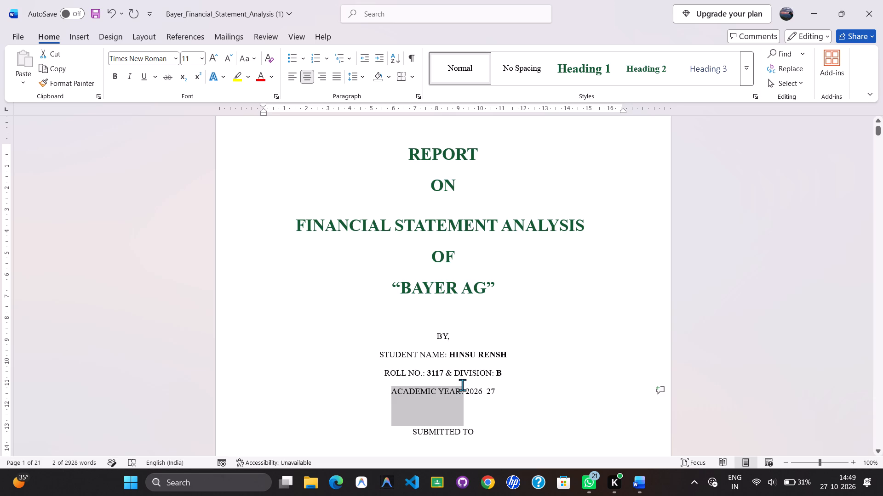
key("ctrl+b")
Make the ROLL NO.: label bold and set the roll number value to regular weight.
key("Left")
key("Up")
key("Left")
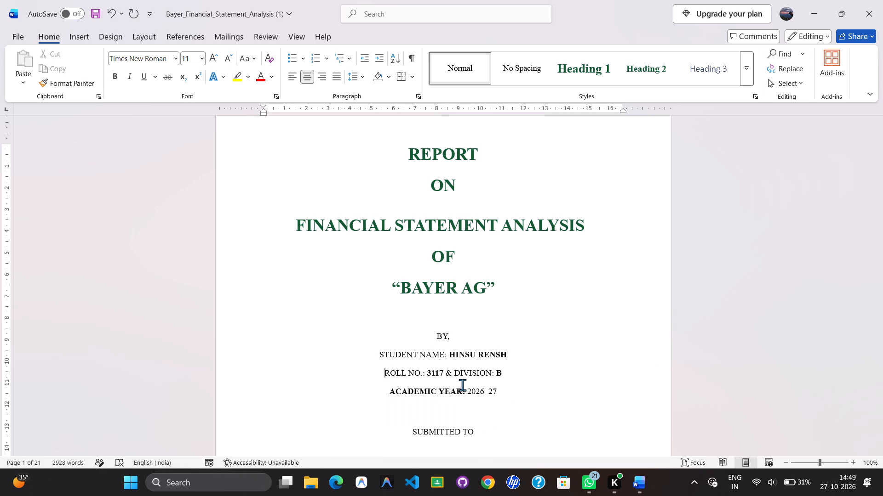
key("ctrl+shift+Right")
key("ctrl+shift+Right")
key("ctrl+shift+Right")
key("shift+Left")
key("ctrl+b")
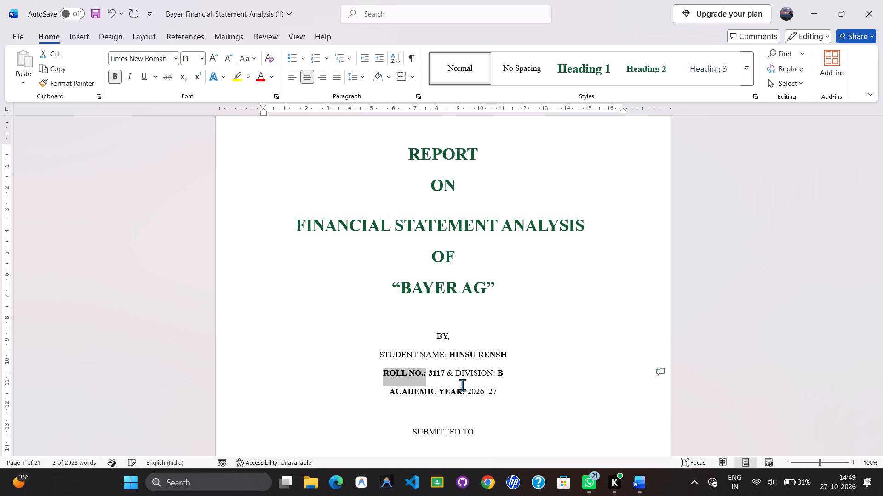
key("ctrl+Right")
key("ctrl+shift+Right")
key("ctrl+b")
Make "& DIVISION:" bold and set the division letter B to regular weight.
key("ctrl+Right")
key("ctrl+shift+Right")
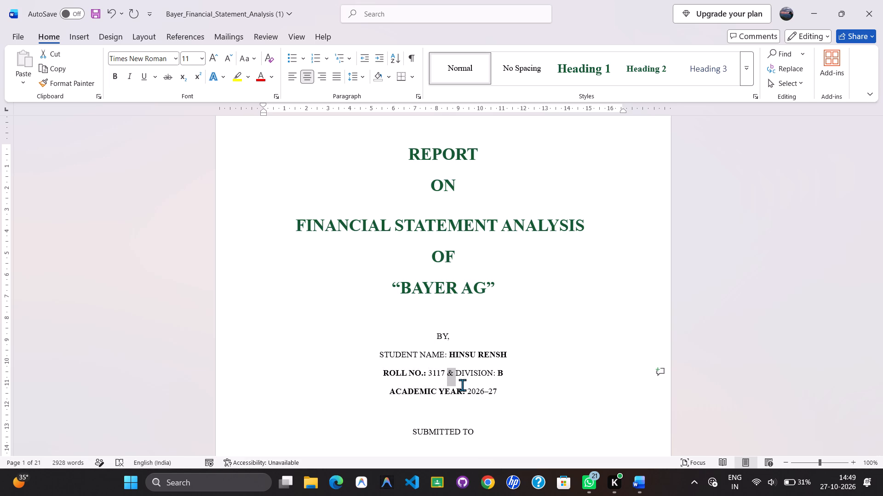
key("ctrl+shift+Right")
key("shift+Right")
key("ctrl+b")
key("ctrl+Right")
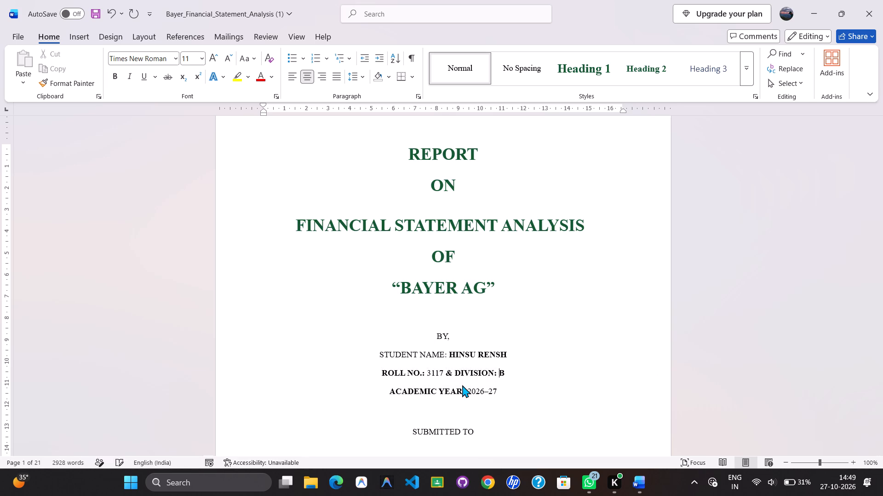
key("ctrl+shift+Right")
key("ctrl+b")
Set the student's name to regular weight and make the STUDENT NAME: label bold.
key("Left")
key("Up")
key("ctrl+Right")
key("ctrl+shift+Left")
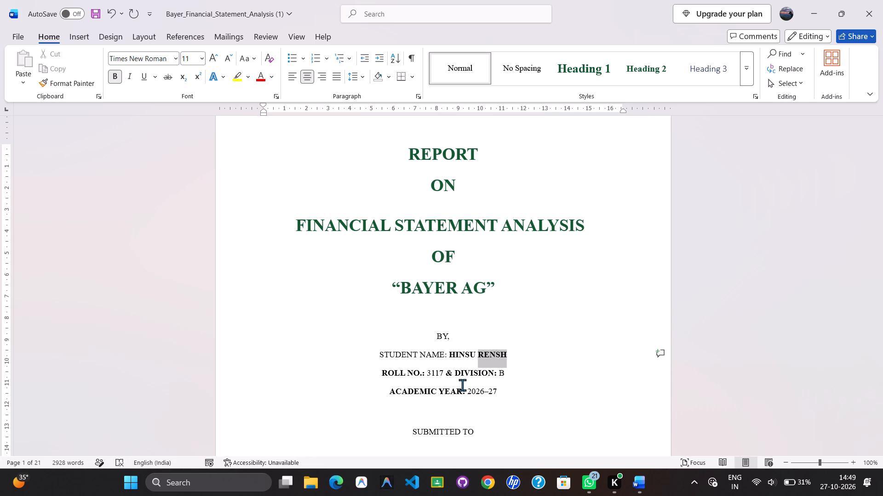
key("ctrl+shift+Left")
key("ctrl+b")
key("ctrl+Left")
key("ctrl+shift+Left")
key("ctrl+shift+Left")
key("ctrl+shift+Left")
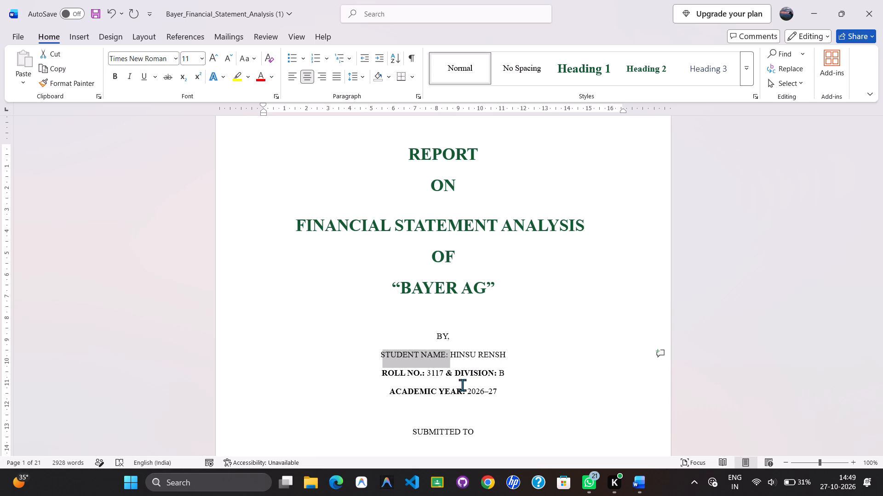
key("ctrl+b")
Make the "BY," line above the student details bold.
key("Up")
key("ctrl+shift+Right")
key("ctrl+shift+Right")
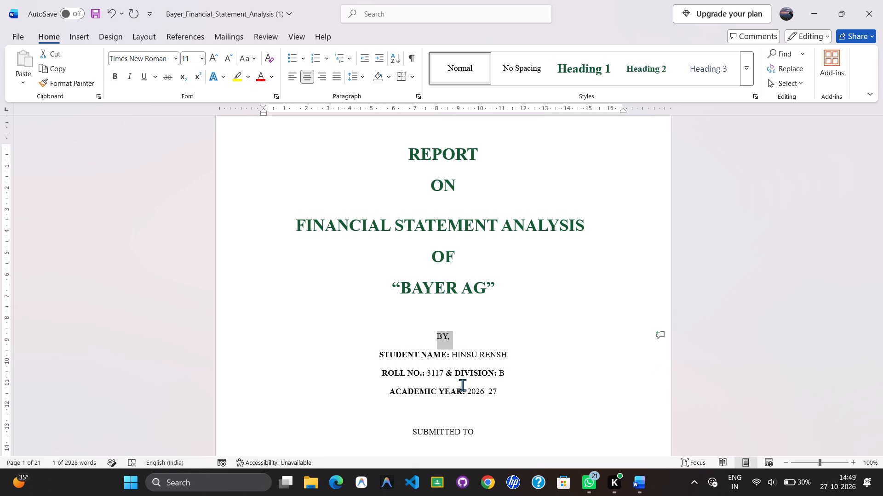
key("ctrl+b")
Set the spacing after the SUBMITTED TO paragraph to 6 pt.
key("Left")
key("Down")
key("Down")
key("Down")
key("Down")
key("Down")
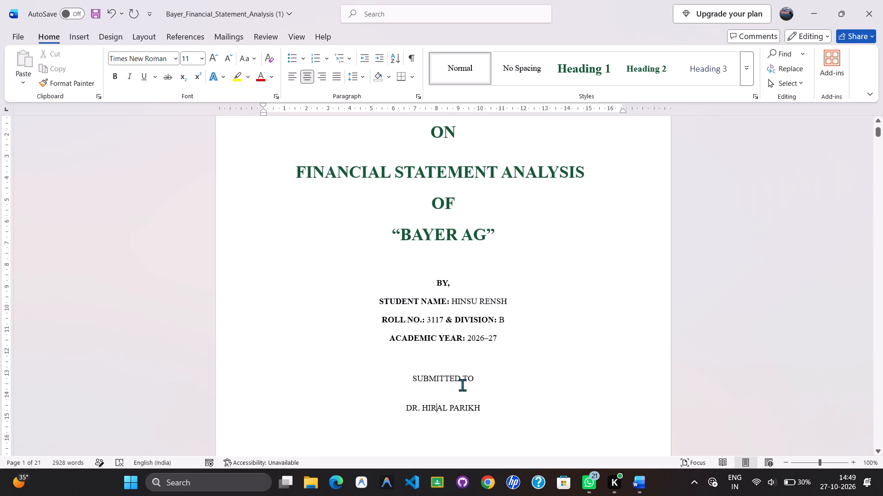
key("Up")
key("ctrl+shift+Right")
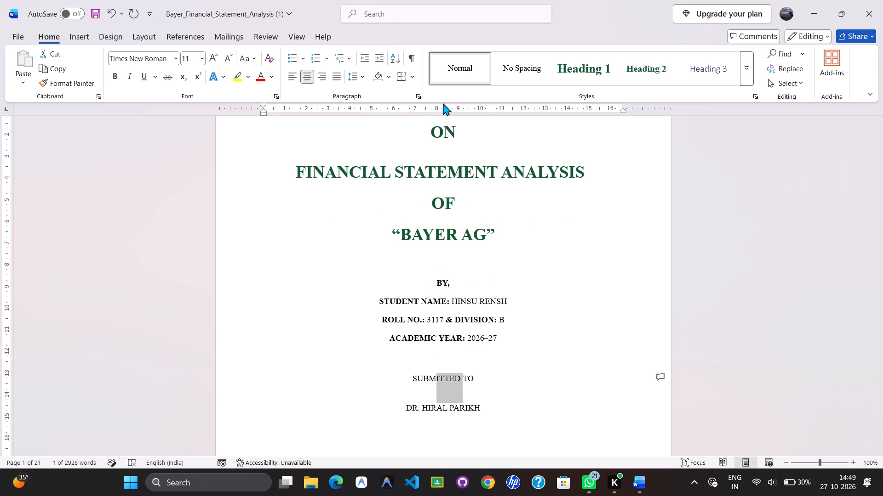
left_click(419, 96)
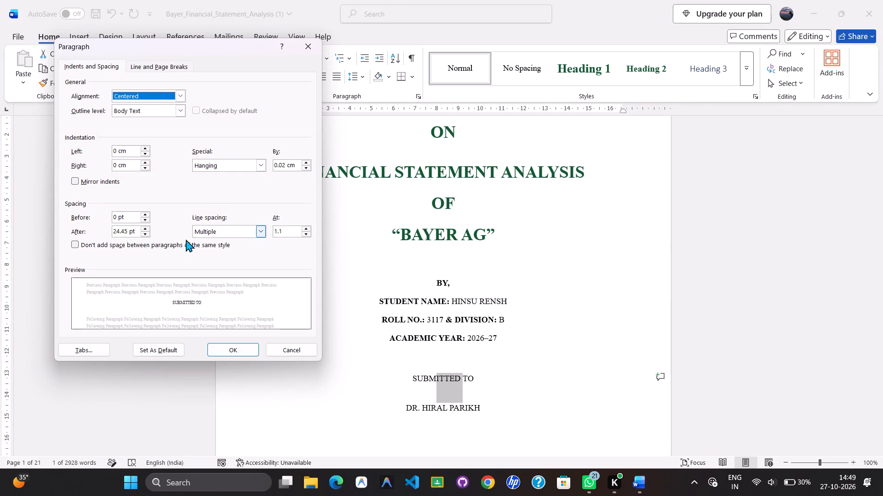
left_click(146, 237)
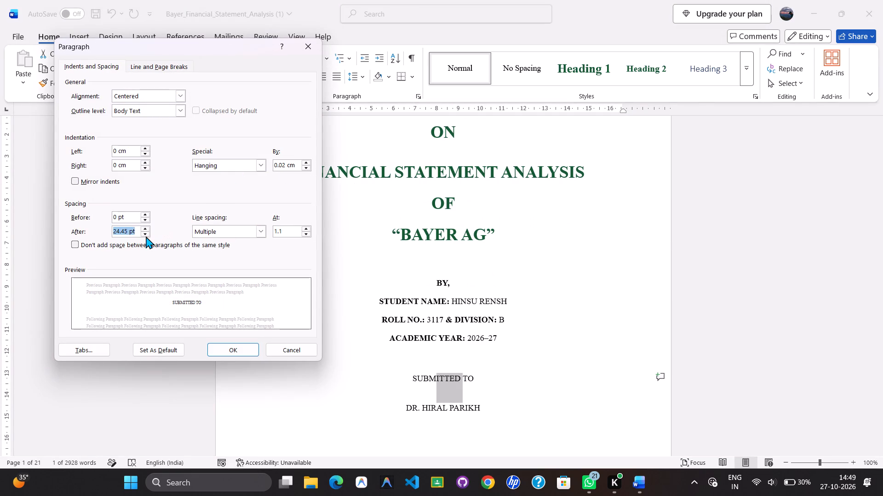
triple_click(146, 235)
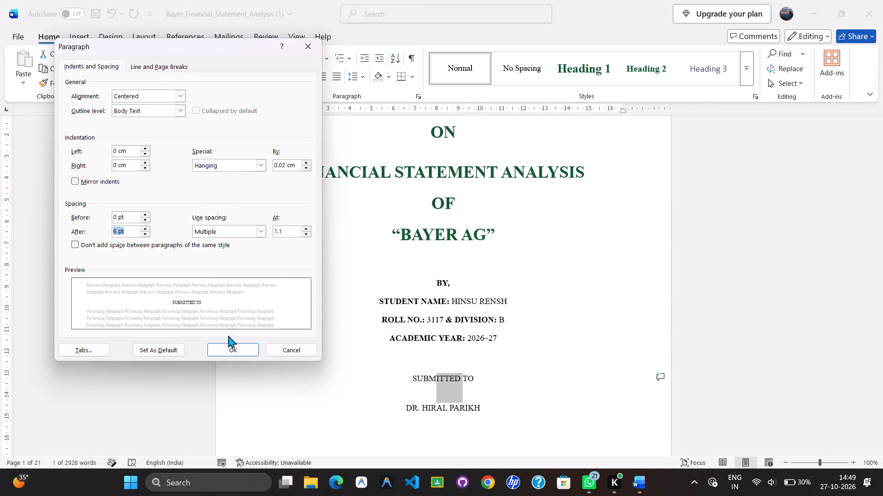
left_click(238, 349)
Make the lecturer's name line below SUBMITTED TO bold.
left_click(513, 397)
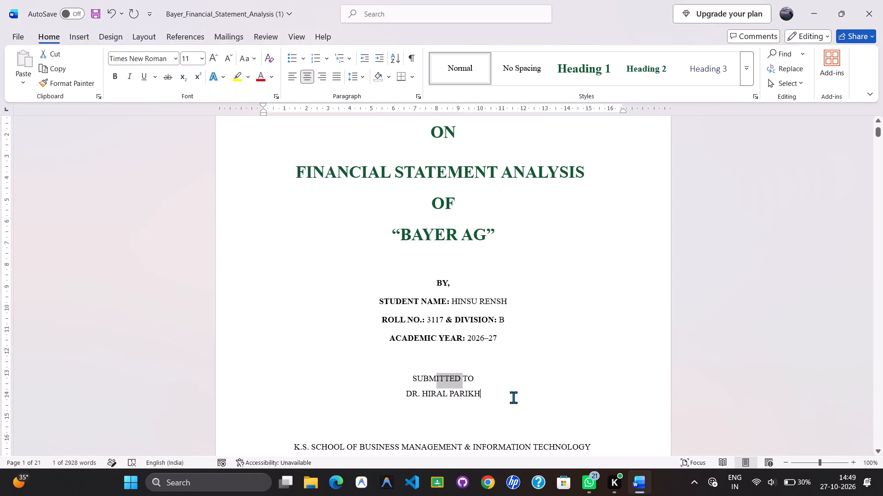
key("ctrl+shift+Left")
key("ctrl+shift+Left")
key("ctrl+shift+Left")
key("ctrl+shift+Left")
key("ctrl+b")
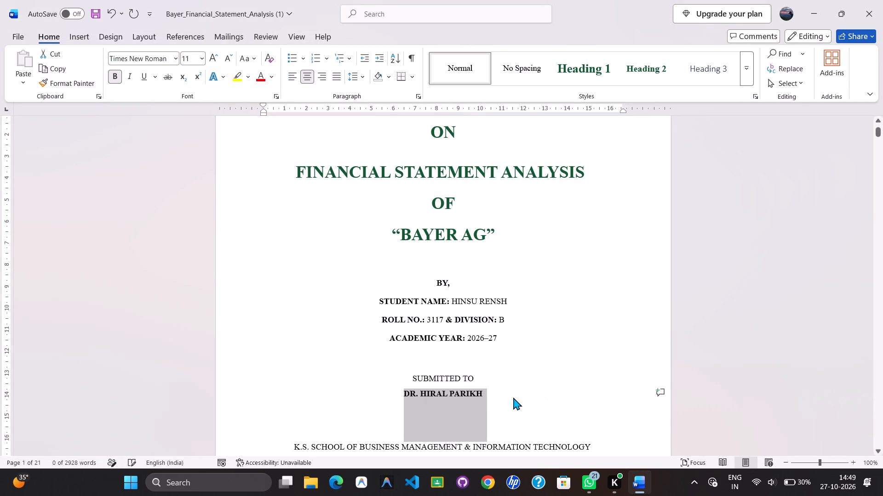
Increase the font size of the lecturer's name line below SUBMITTED TO to 12 pt.
key("ctrl+shift+period")
Increase the font size of the lines from "BY," through ACADEMIC YEAR to 12 pt.
key("Up")
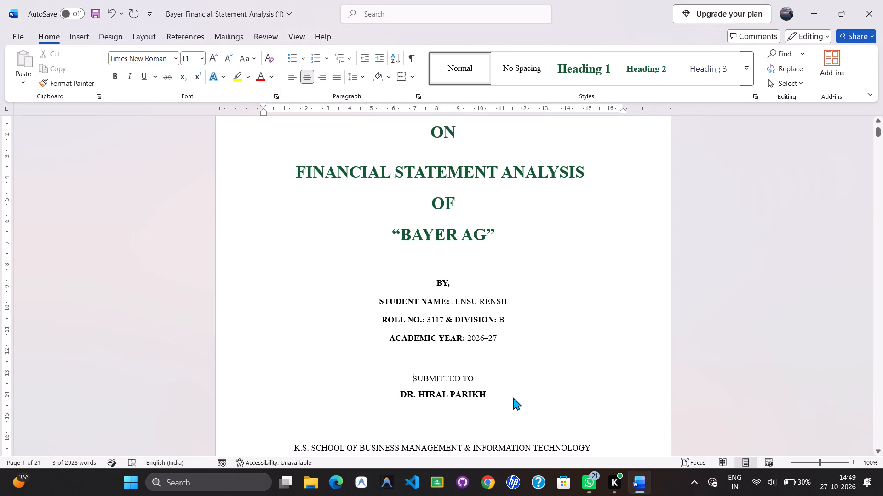
key("Up")
key("Up")
key("Up")
key("Up")
key("ctrl+shift+Down")
key("ctrl+shift+Down")
key("ctrl+shift+Down")
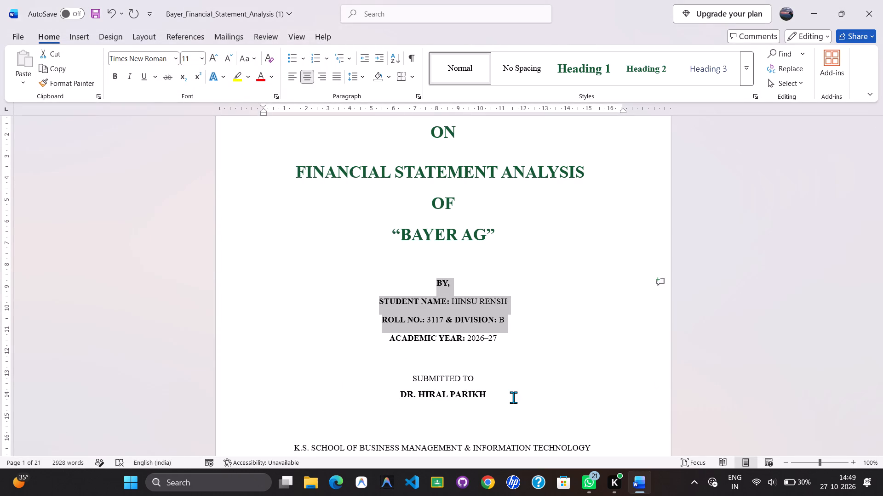
key("ctrl+shift+Down")
key("ctrl+shift+period")
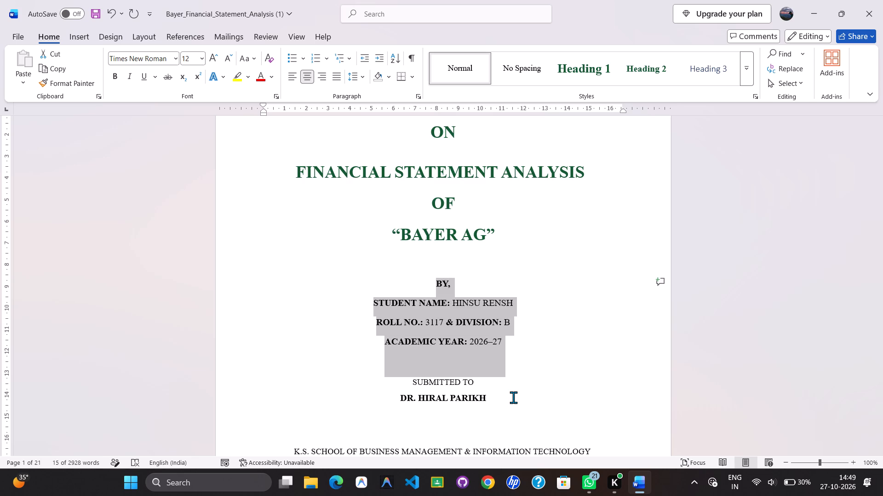
Increase the font size of the SUBMITTED TO line to 12 pt.
key("Up")
key("Up")
key("Down")
key("Down")
key("Down")
key("Down")
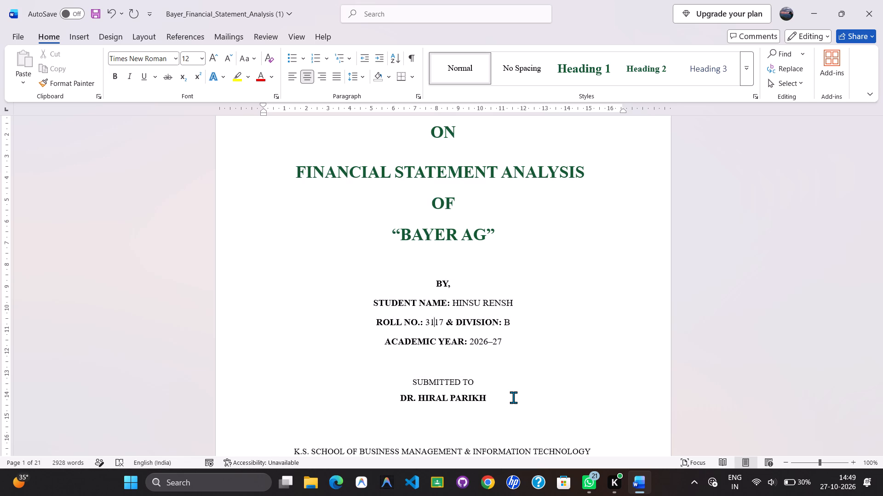
key("Down")
key("Down")
key("Down")
key("Up")
key("ctrl+Left")
key("ctrl+Left")
key("ctrl+Right")
key("ctrl+shift+Right")
key("ctrl+shift+Right")
key("ctrl+shift+comma")
key("ctrl+shift+period")
key("ctrl+shift+period")
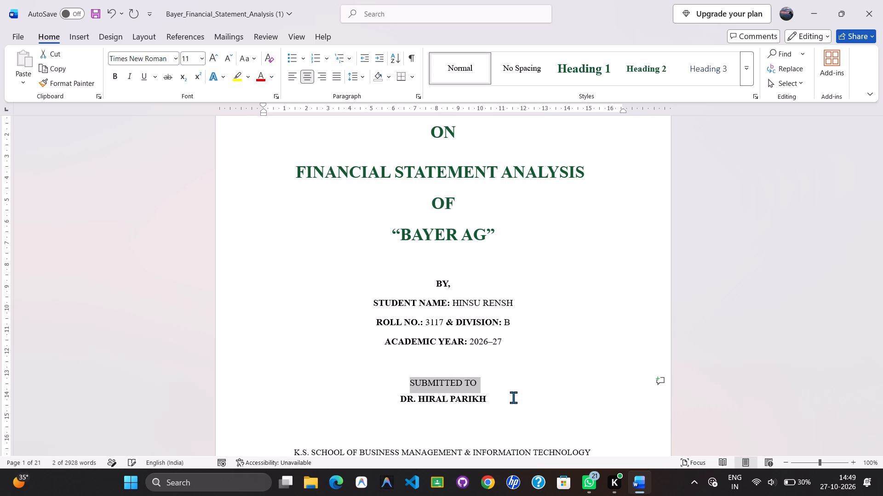
Increase the font size of the college, Gujarat University and Ahmedabad lines at the bottom of the cover page to 12 pt.
key("Down")
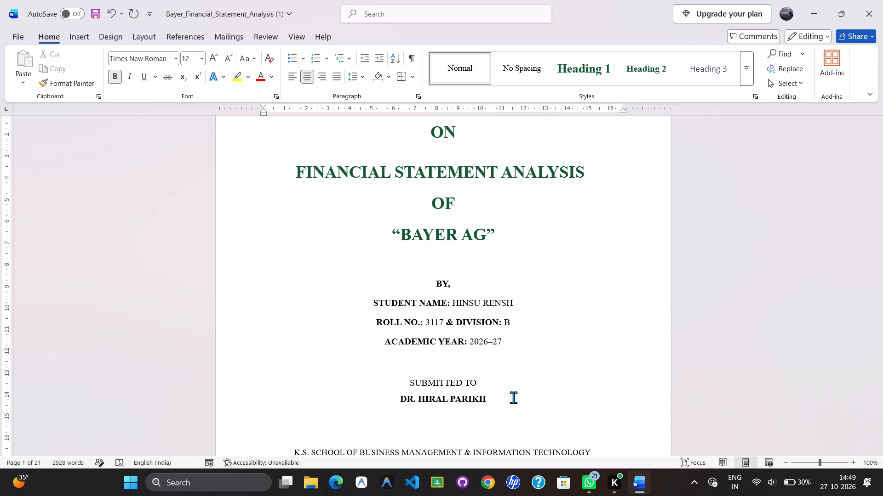
key("ctrl+Left")
key("ctrl+Left")
key("ctrl+Left")
key("ctrl+Left")
key("Down")
key("Down")
key("Up")
key("Up")
key("Down")
key("Right")
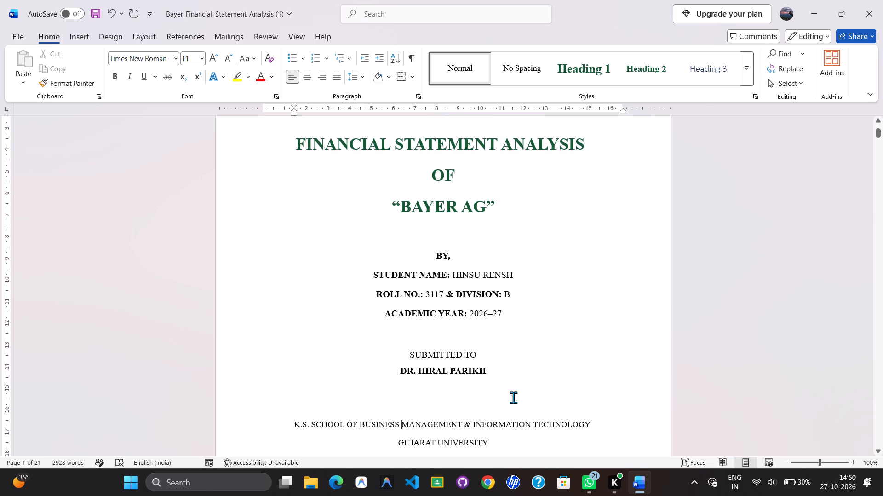
key("Left")
key("ctrl+Up")
key("ctrl+shift+Down")
key("ctrl+shift+Down")
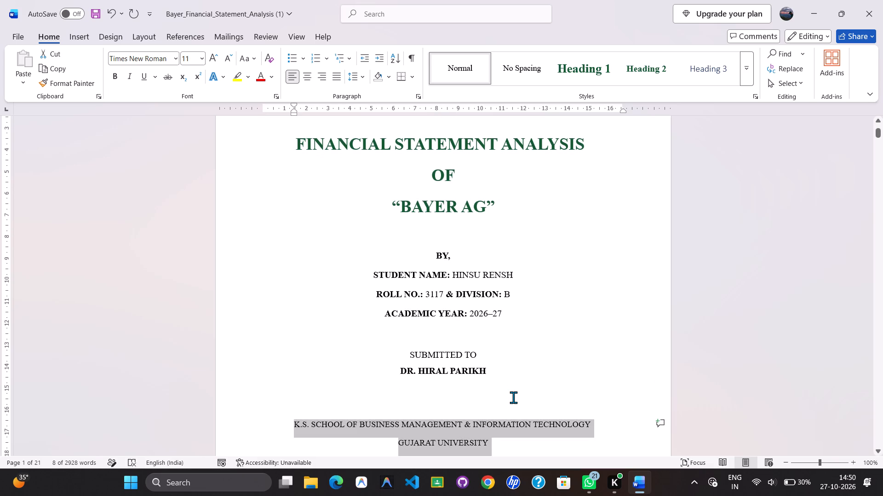
key("ctrl+shift+Down")
key("ctrl+shift+Down")
key("ctrl+shift+Up")
key("ctrl+shift+Left")
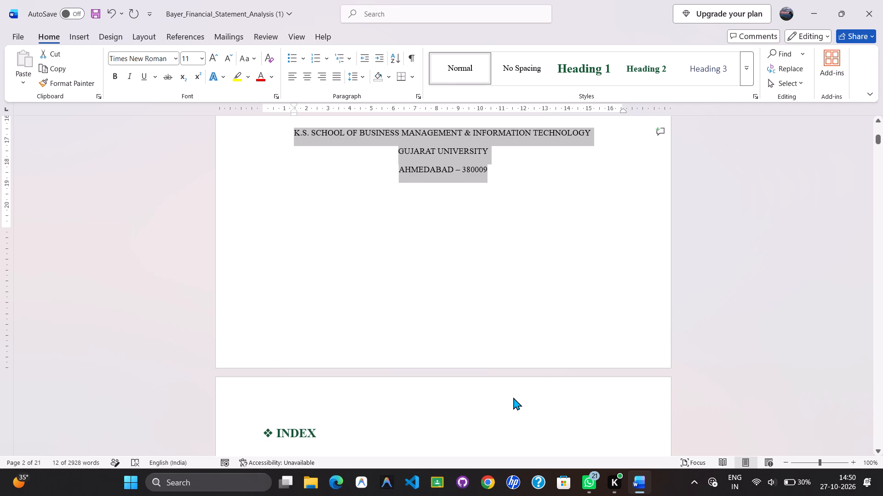
key("ctrl+shift+period")
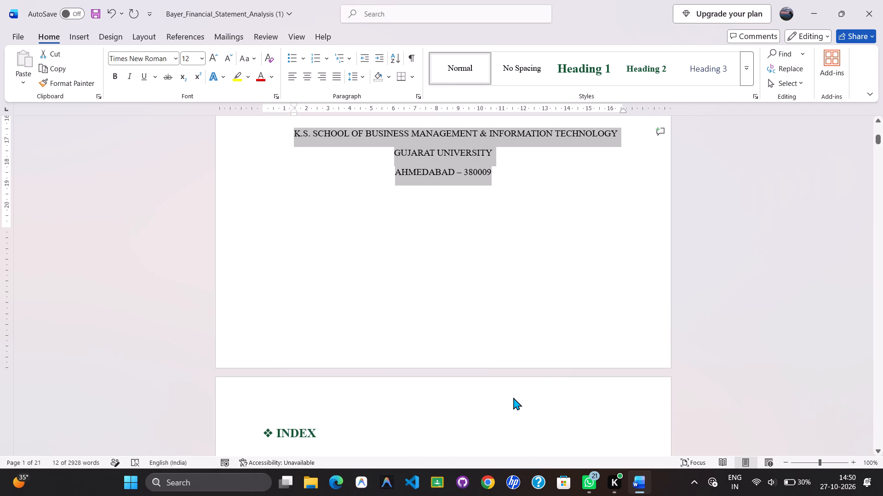
left_click(558, 253)
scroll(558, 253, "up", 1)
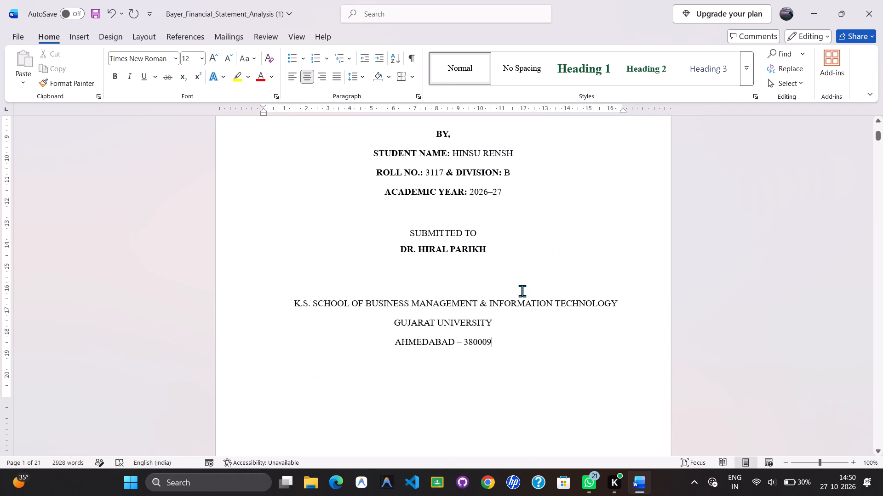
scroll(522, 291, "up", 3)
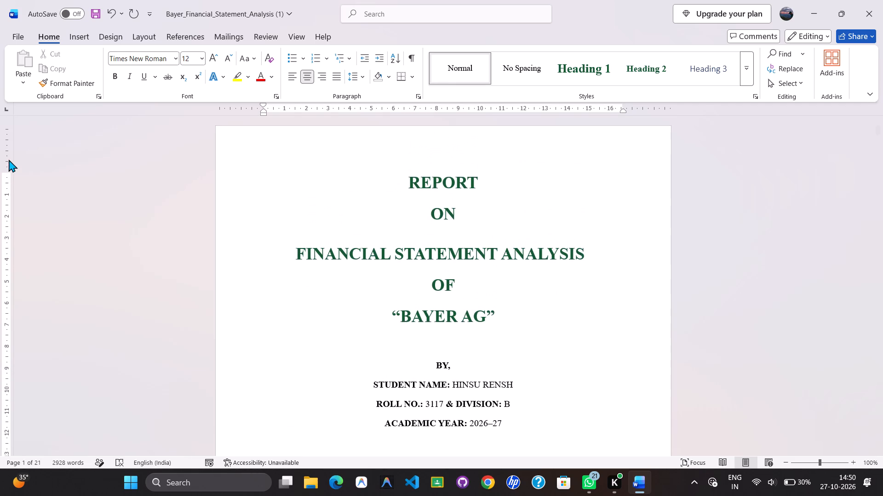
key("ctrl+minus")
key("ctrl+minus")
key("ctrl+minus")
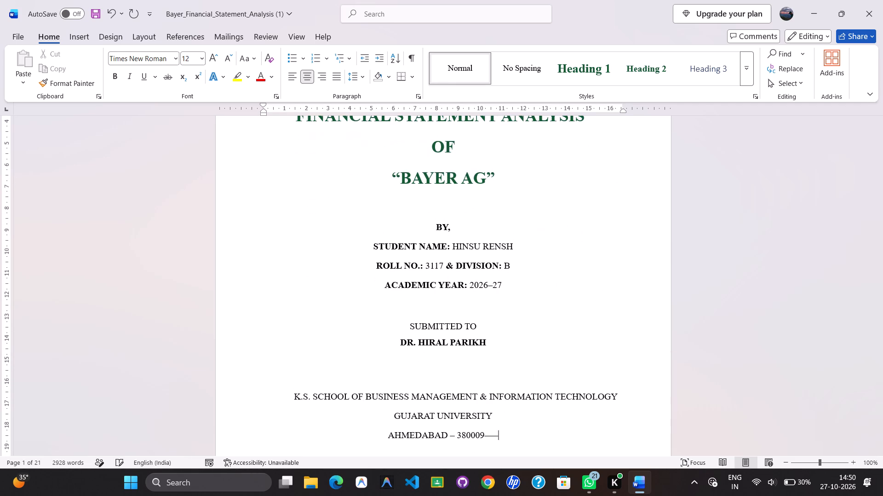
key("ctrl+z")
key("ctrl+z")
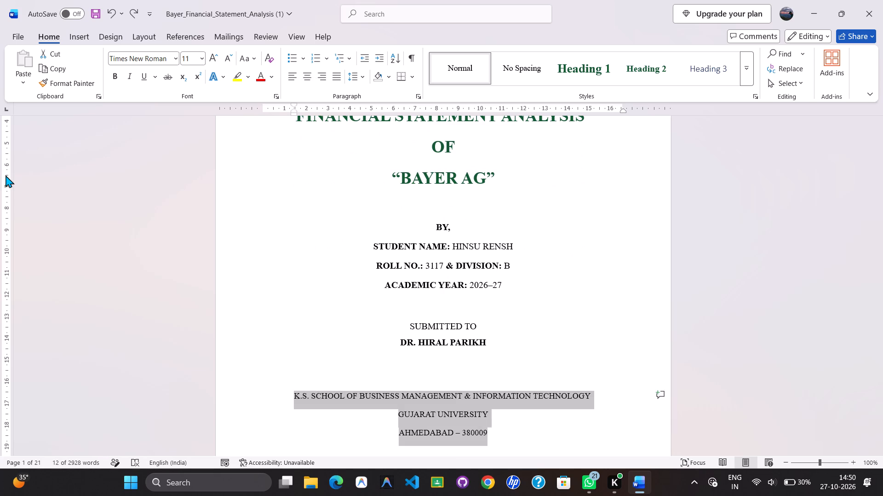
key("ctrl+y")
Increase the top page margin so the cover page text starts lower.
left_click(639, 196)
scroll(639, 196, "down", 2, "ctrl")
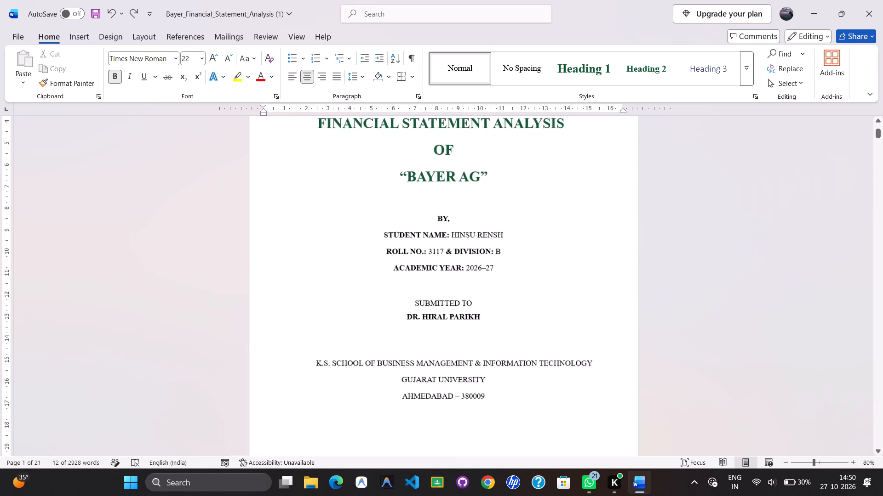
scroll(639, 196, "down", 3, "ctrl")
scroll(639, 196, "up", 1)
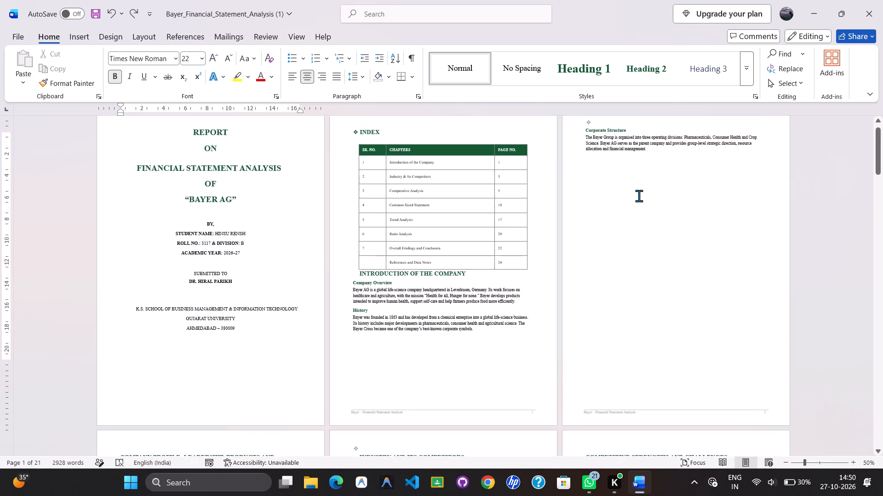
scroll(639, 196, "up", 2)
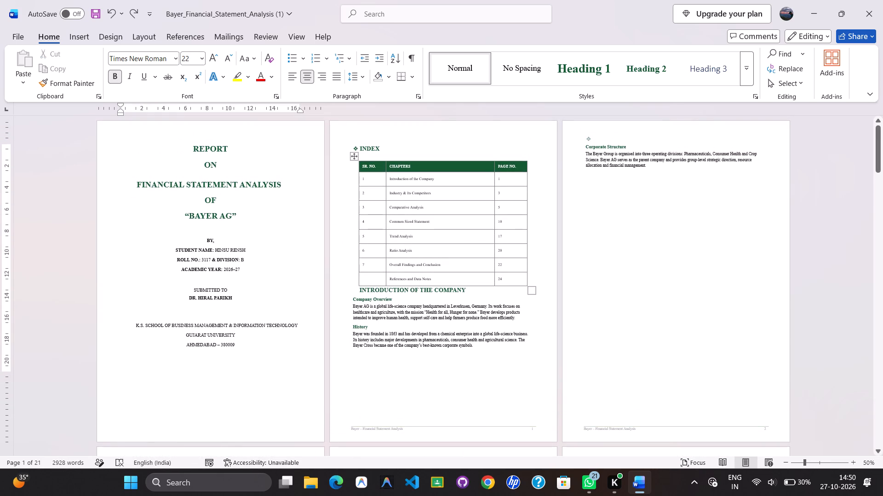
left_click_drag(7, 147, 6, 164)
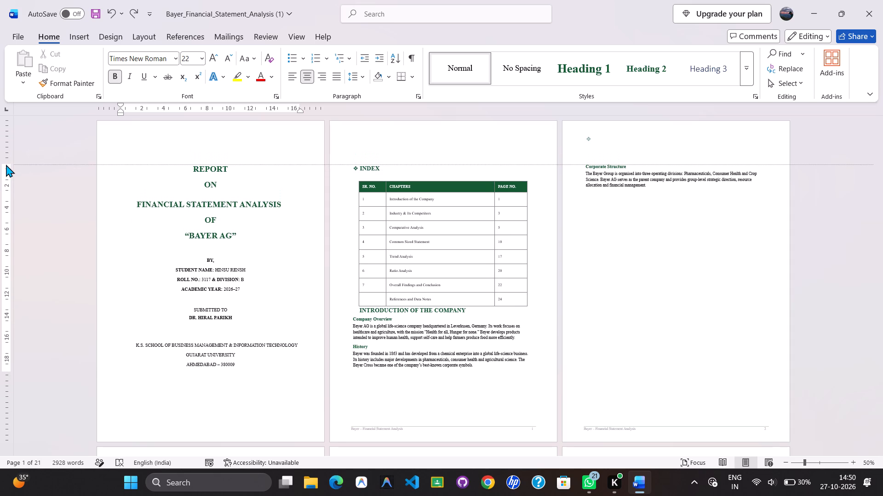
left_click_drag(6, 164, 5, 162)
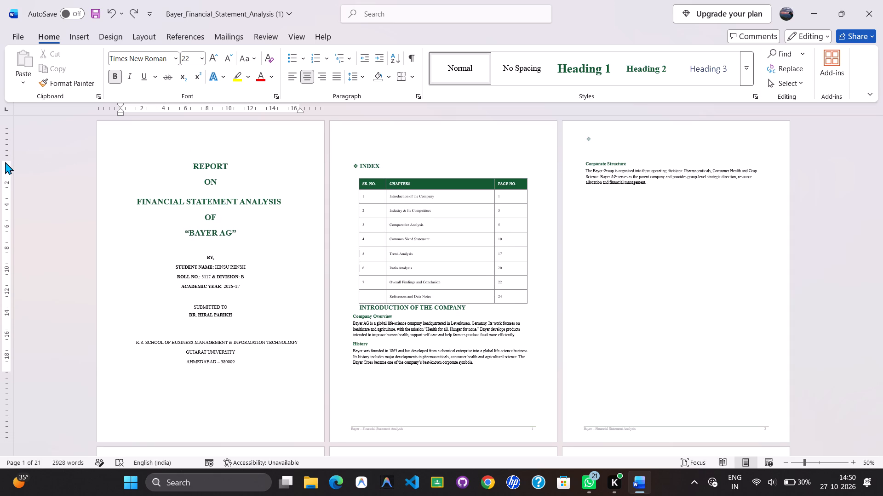
Reduce the bottom page margin to give the pages more room for text.
left_click_drag(5, 372, 5, 392)
left_click_drag(5, 392, 5, 400)
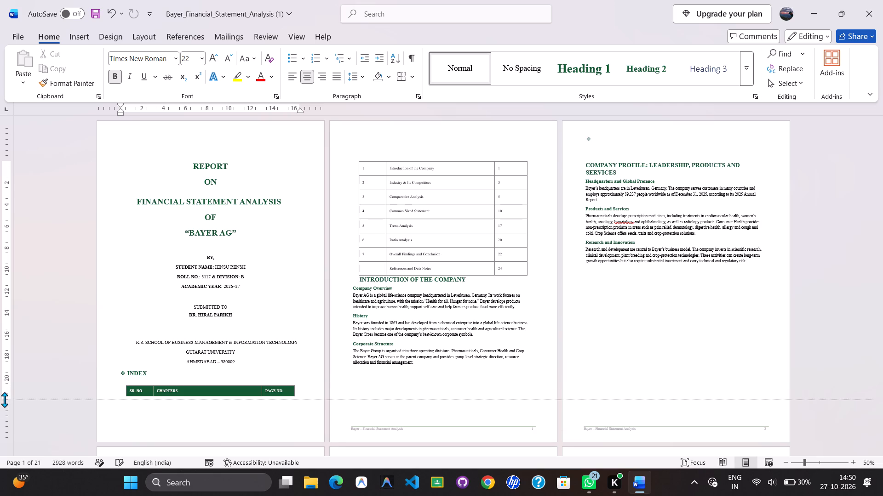
left_click_drag(5, 400, 5, 399)
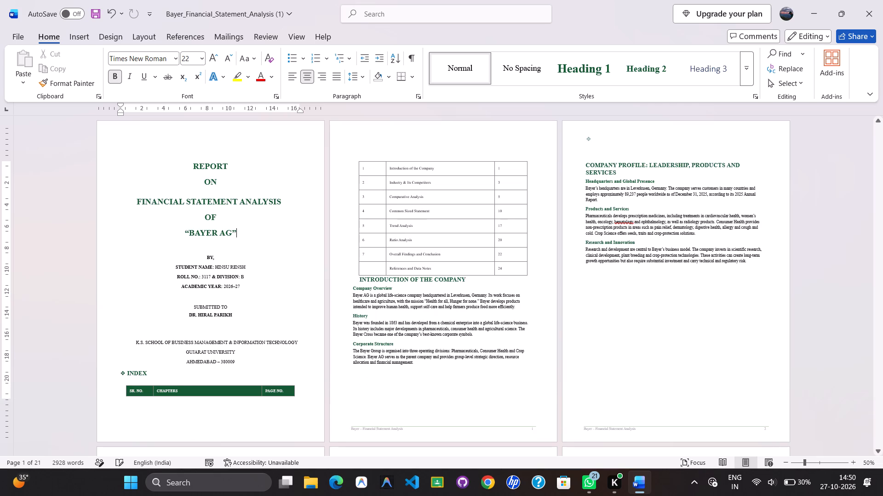
Insert an empty paragraph after the Ahmedabad line to push the INDEX heading onto the second page.
left_click(242, 360)
key("Return")
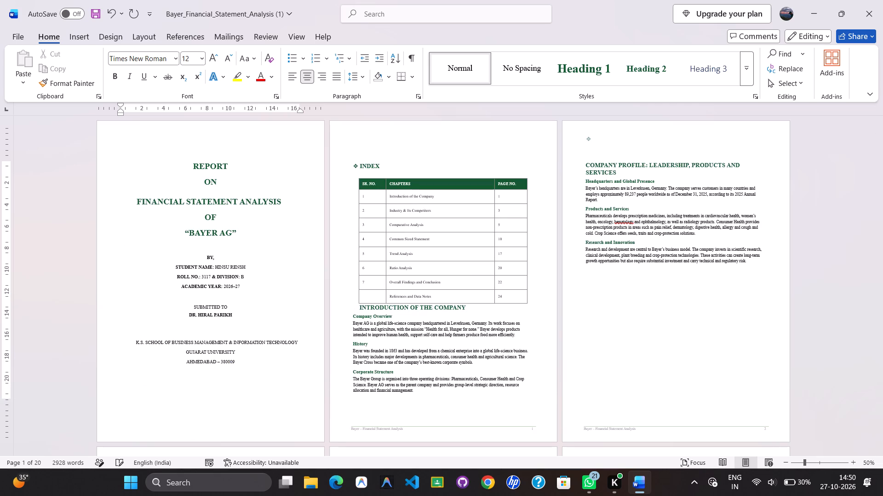
Reduce the top page margin to move the cover page text back up slightly.
left_click_drag(8, 160, 8, 152)
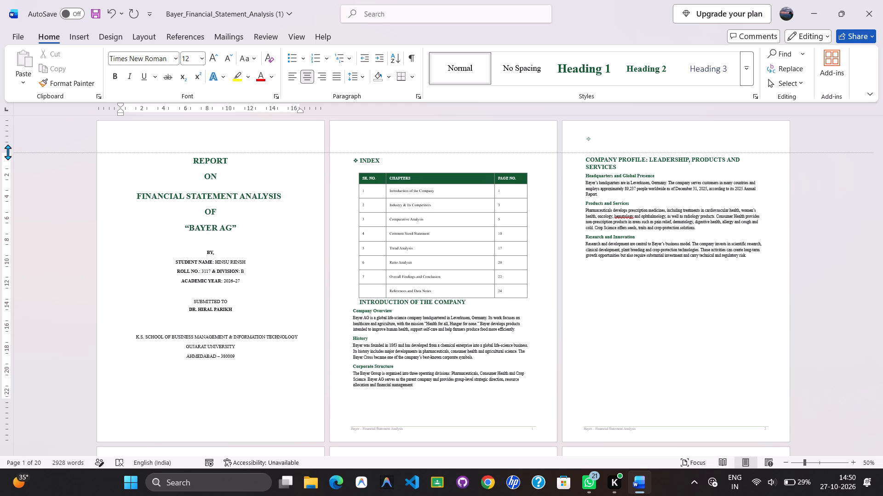
left_click_drag(8, 152, 8, 151)
Insert an empty line above the REPORT title and set its font size to 14 pt.
left_click(175, 159)
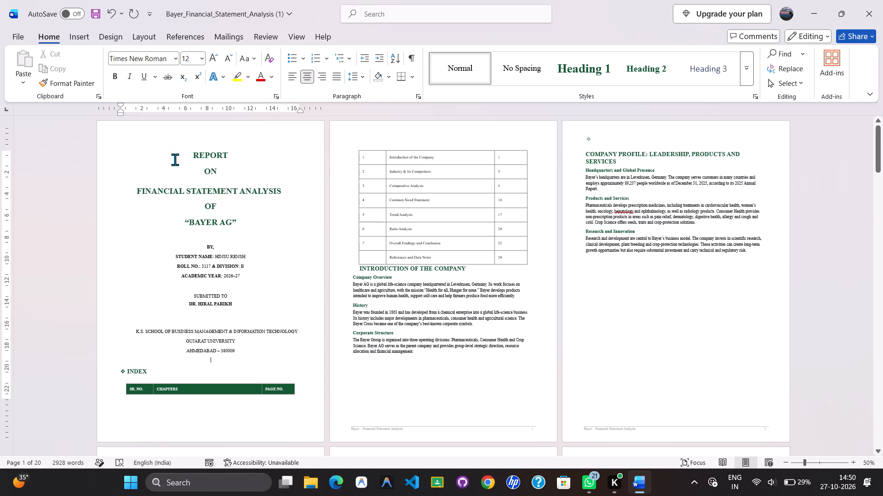
key("Return")
key("Up")
key("shift+Right")
key("ctrl+shift+comma")
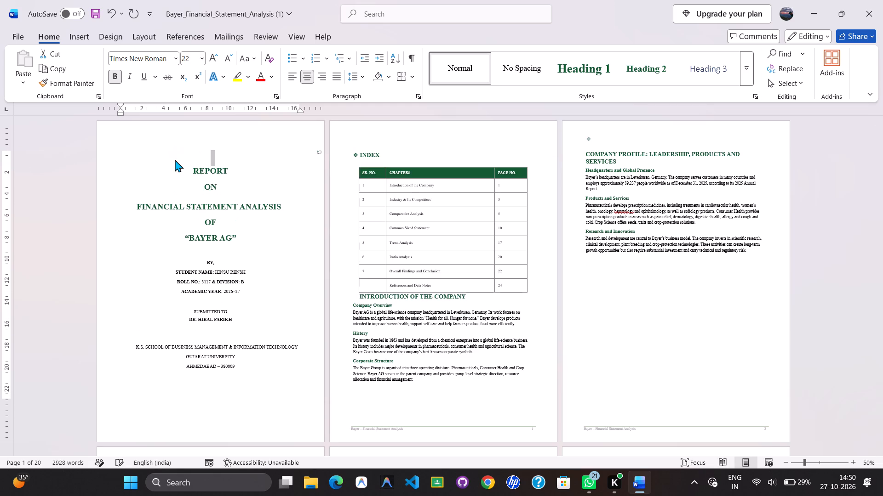
key("ctrl+shift+comma")
key("ctrl+shift+comma")
key("ctrl+shift+comma")
key("ctrl+shift+comma")
key("ctrl+shift+comma")
key("ctrl+shift+comma")
key("ctrl+shift+comma")
key("ctrl+shift+comma")
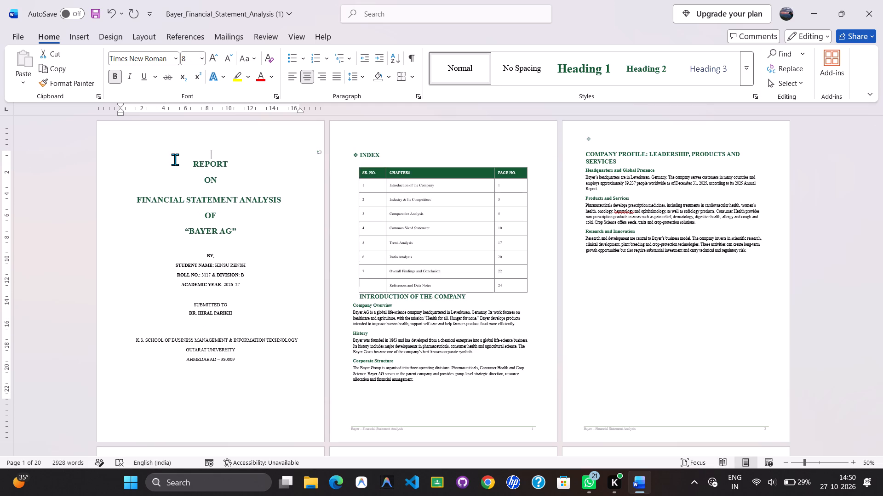
key("ctrl+shift+period")
key("ctrl+shift+period")
key("ctrl+shift+period")
key("ctrl+shift+period")
key("ctrl+shift+period")
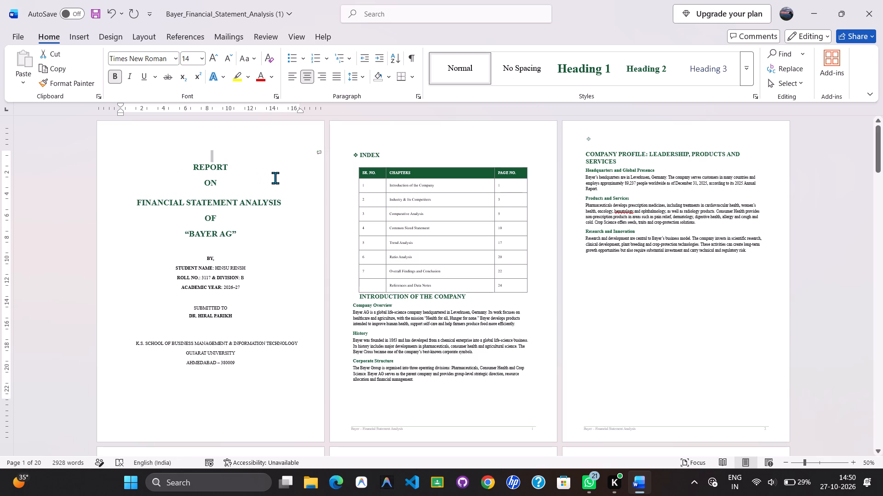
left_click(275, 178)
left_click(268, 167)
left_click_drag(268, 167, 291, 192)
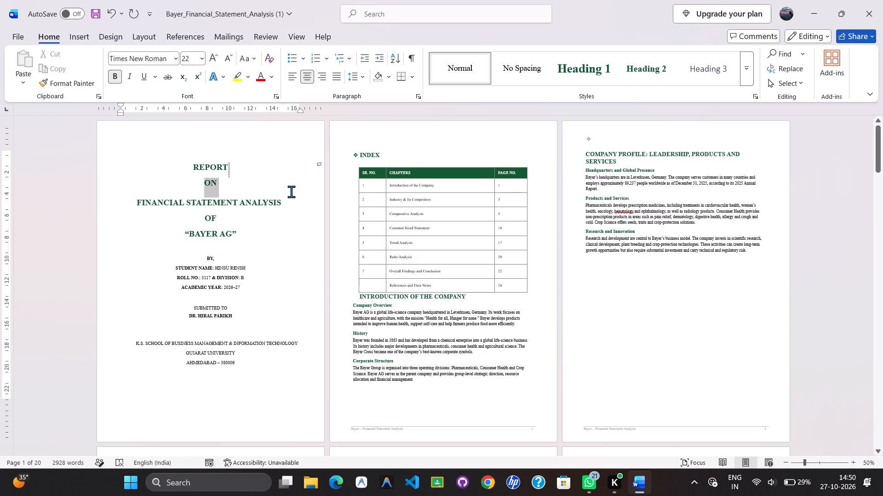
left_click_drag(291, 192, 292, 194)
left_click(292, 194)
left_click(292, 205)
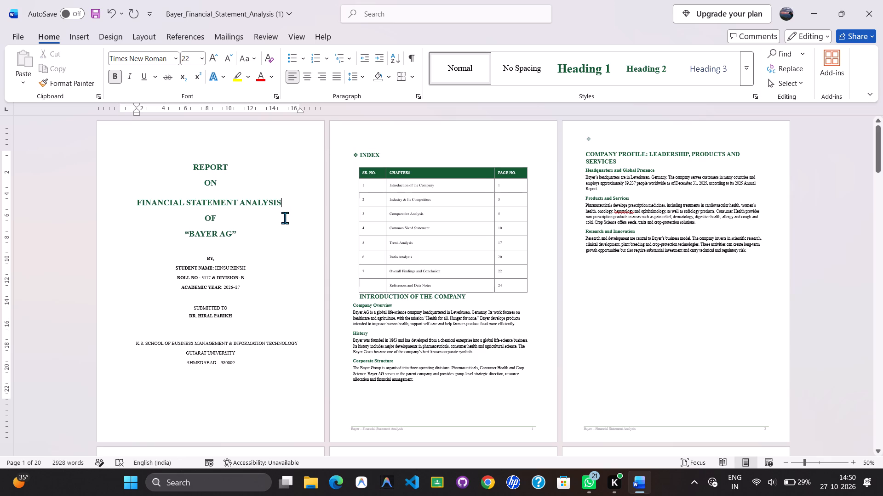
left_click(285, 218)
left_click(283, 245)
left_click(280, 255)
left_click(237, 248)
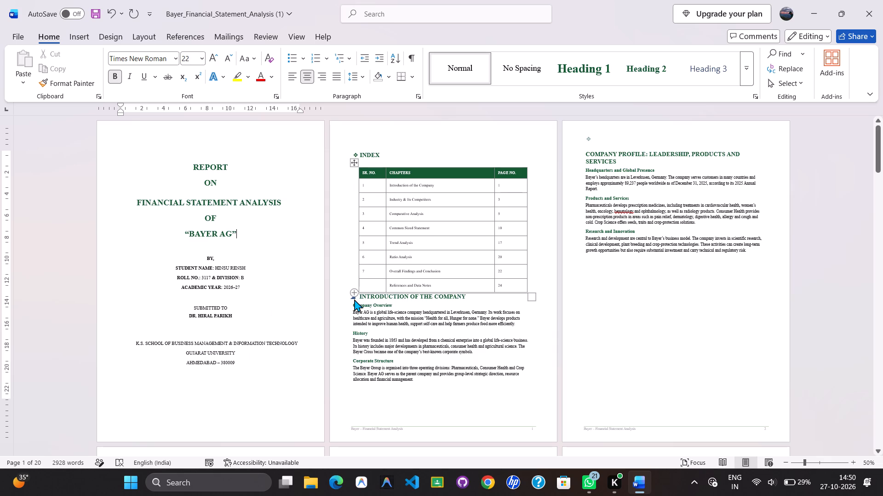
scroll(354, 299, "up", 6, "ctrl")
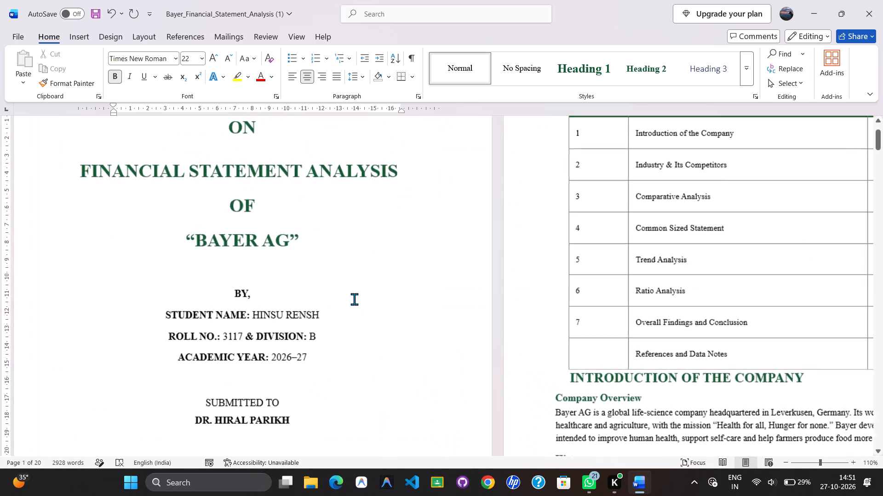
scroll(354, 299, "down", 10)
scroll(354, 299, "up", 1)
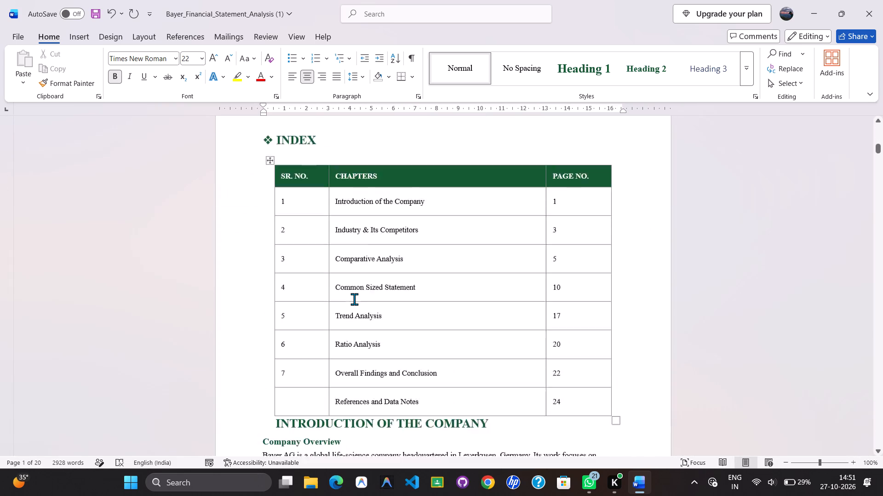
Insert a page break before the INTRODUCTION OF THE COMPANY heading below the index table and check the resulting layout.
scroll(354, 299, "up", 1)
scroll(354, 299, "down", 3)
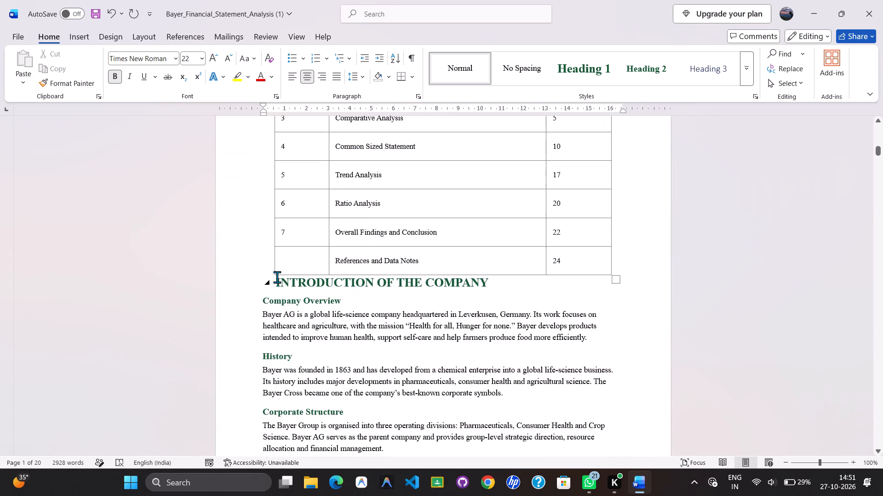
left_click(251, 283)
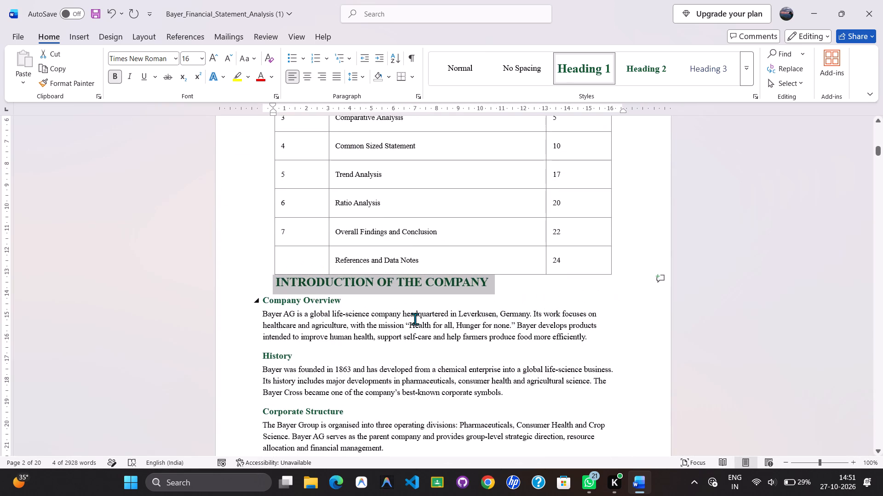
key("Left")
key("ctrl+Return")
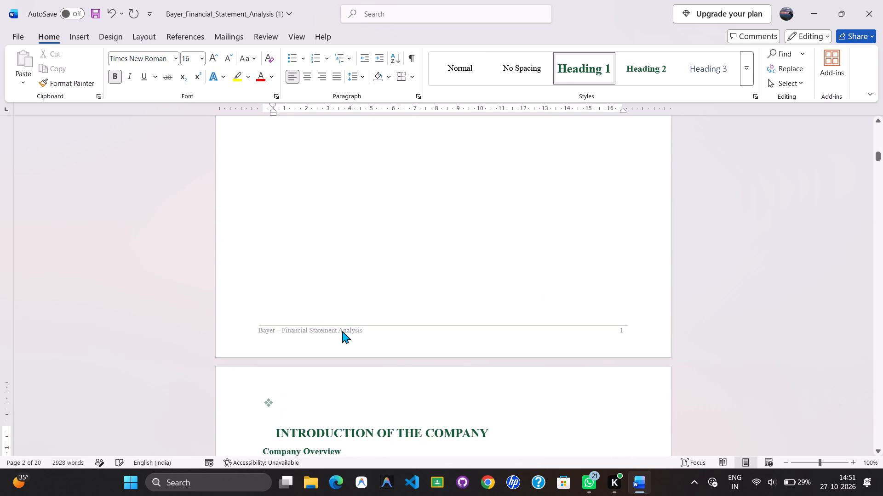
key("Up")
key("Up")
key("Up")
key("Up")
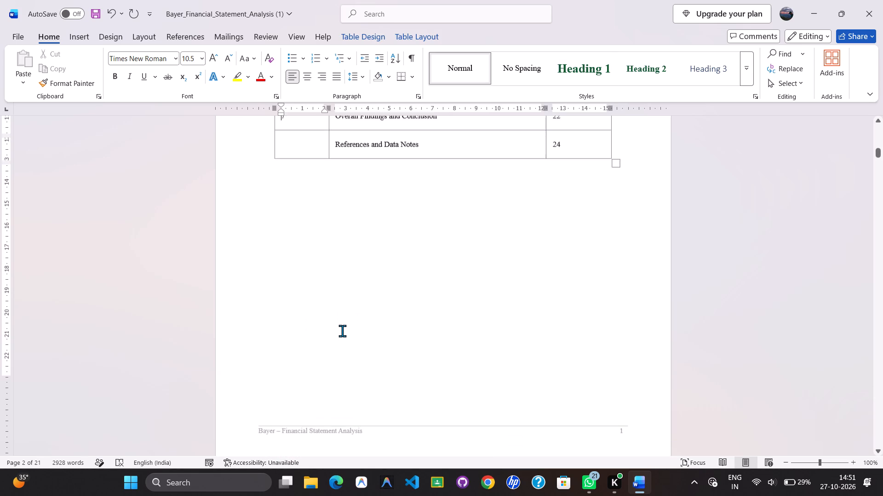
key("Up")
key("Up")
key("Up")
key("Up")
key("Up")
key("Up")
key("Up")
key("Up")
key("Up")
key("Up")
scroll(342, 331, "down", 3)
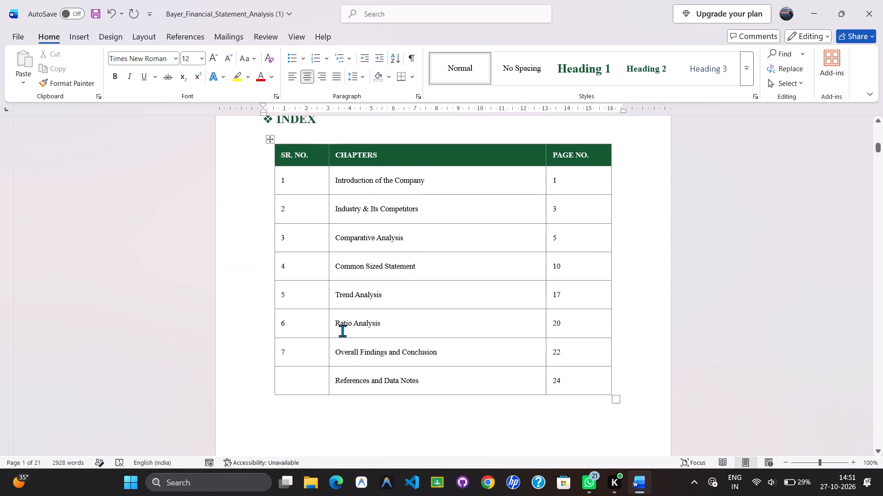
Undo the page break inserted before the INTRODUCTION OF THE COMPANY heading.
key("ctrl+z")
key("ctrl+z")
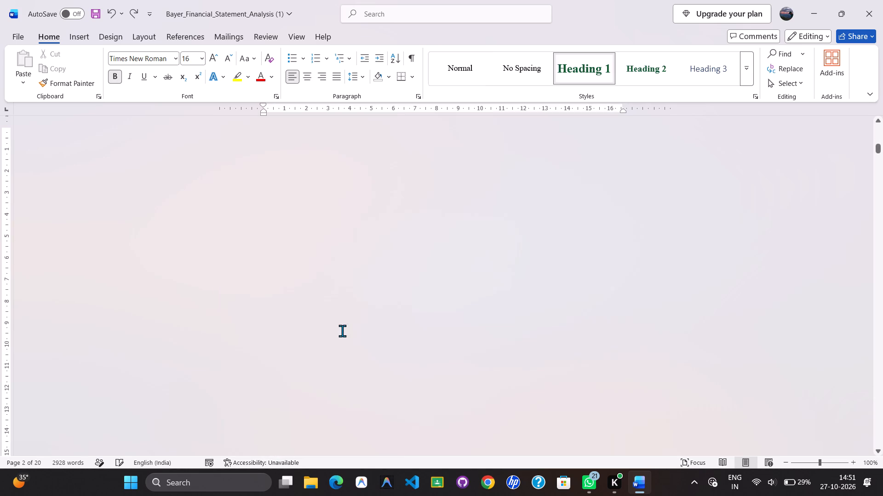
Delete the stray diamond bullet from the even page header above the COMPANY PROFILE heading and leave the header.
scroll(342, 331, "down", 4)
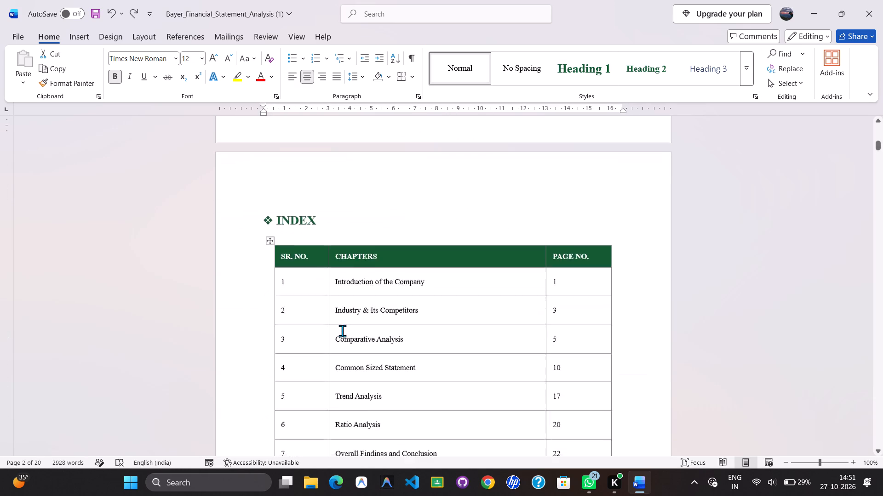
scroll(342, 331, "down", 3)
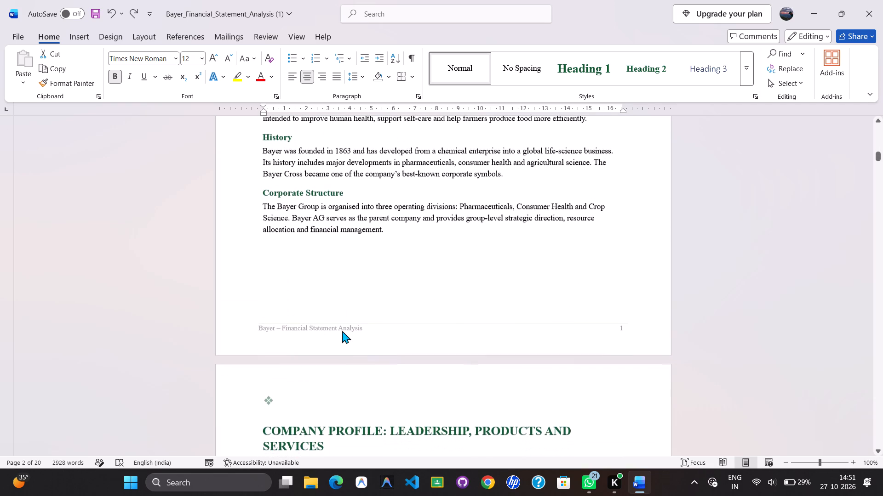
double_click(268, 401)
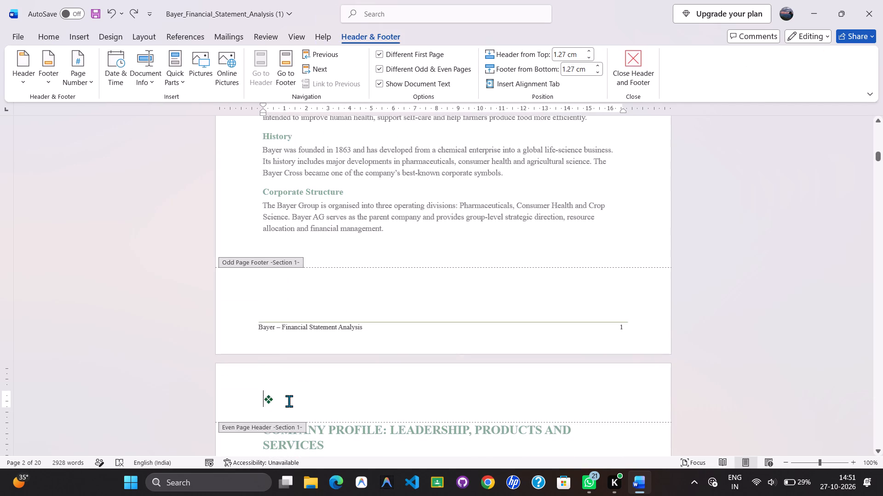
left_click(289, 401)
key("BackSpace")
key("Return")
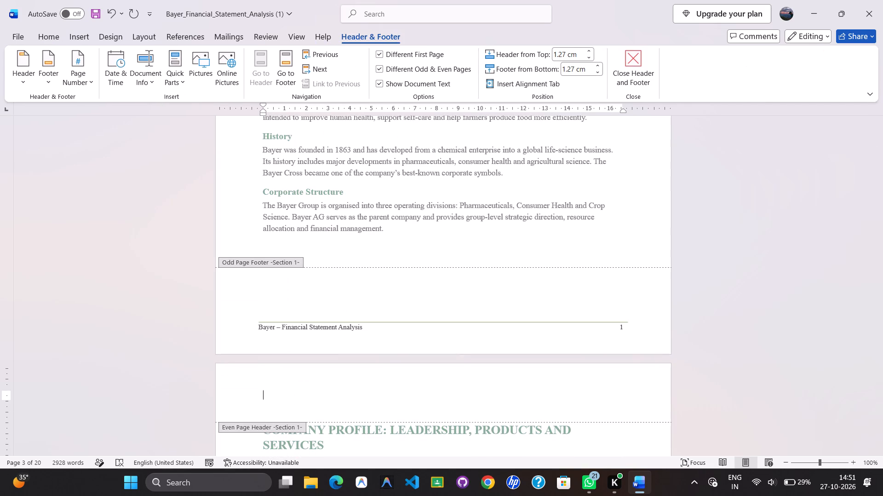
key("BackSpace")
key("BackSpace")
key("ctrl+Return")
key("Escape")
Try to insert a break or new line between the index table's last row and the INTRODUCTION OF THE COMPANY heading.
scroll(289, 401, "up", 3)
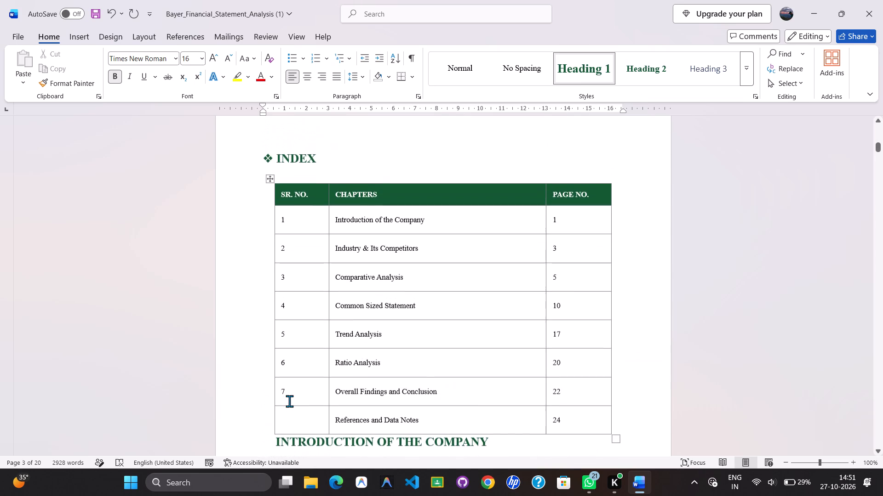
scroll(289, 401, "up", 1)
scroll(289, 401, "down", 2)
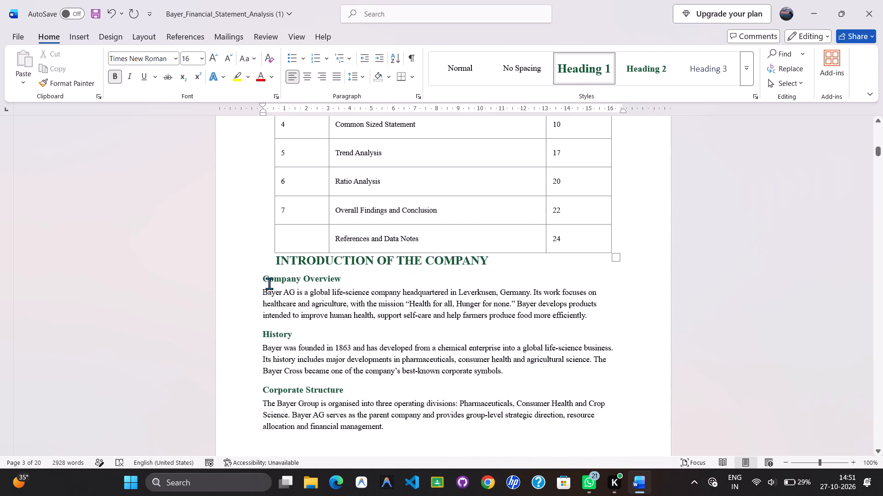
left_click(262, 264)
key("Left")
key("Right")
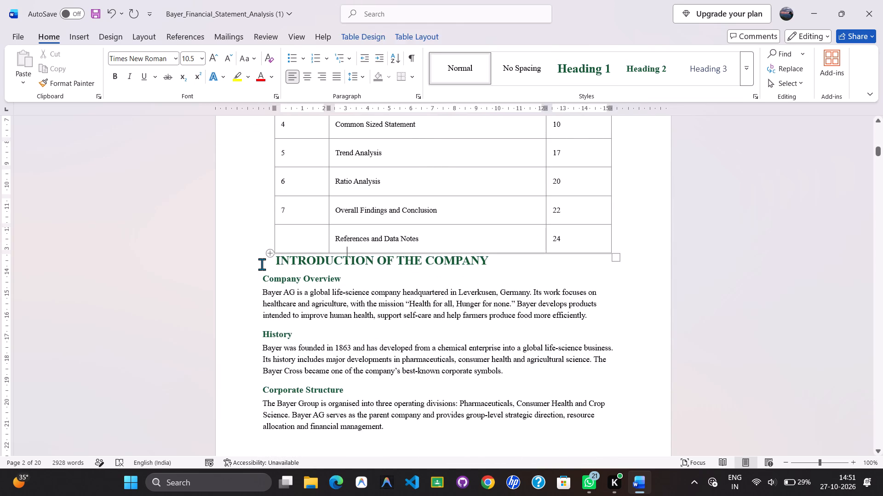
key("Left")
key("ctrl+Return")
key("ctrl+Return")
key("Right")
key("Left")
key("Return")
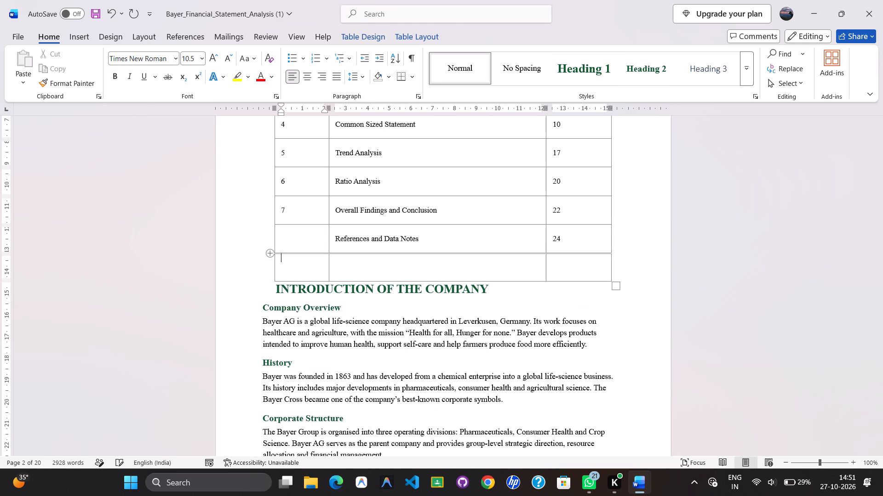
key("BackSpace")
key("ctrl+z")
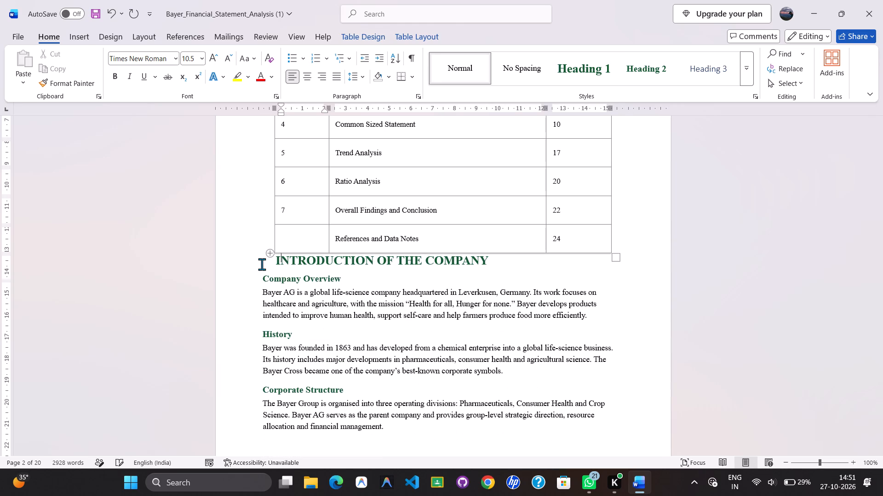
Move the INTRODUCTION OF THE COMPANY heading to a new page with a page break, removing the extra empty line and leading space.
key("Right")
key("Return")
key("Left")
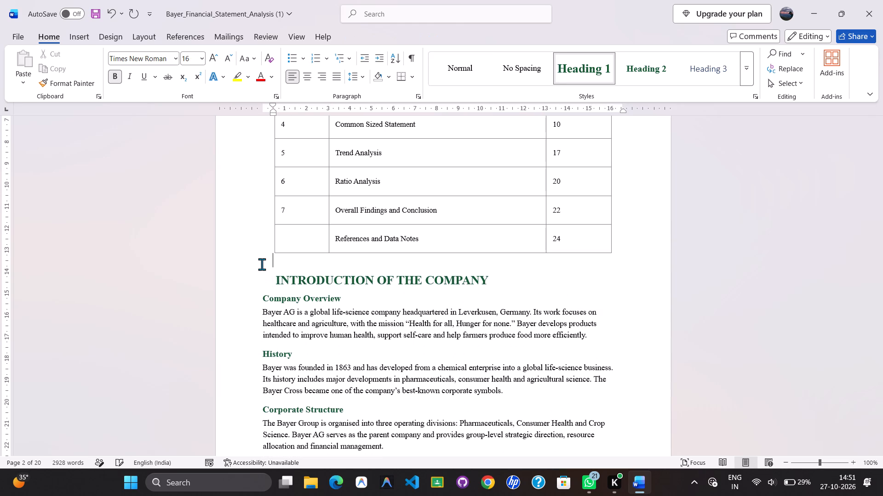
key("ctrl+Return")
key("Delete")
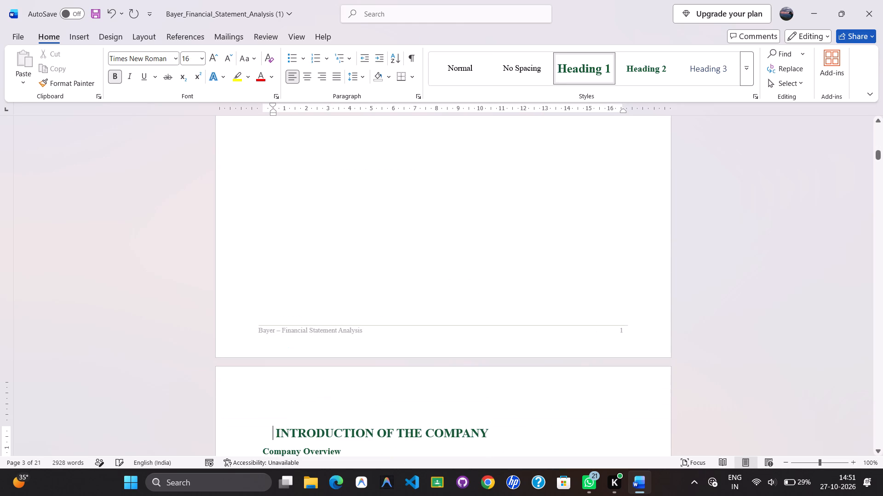
key("Delete")
key("Left")
key("Right")
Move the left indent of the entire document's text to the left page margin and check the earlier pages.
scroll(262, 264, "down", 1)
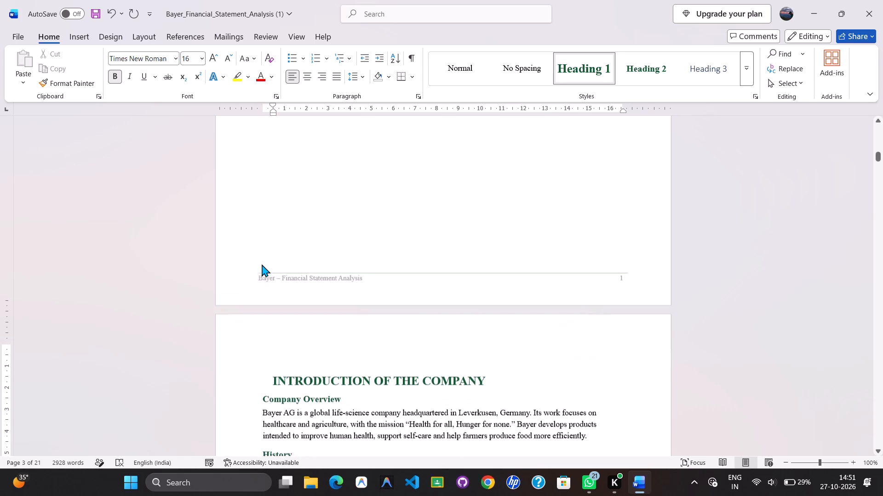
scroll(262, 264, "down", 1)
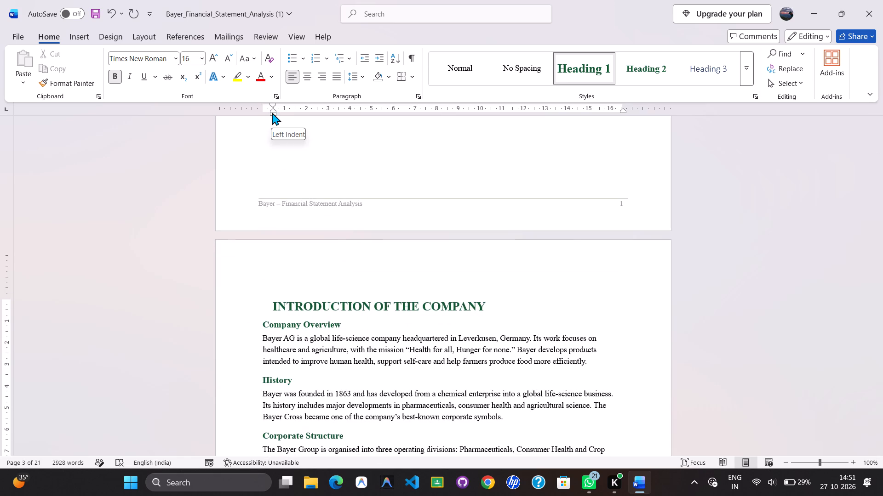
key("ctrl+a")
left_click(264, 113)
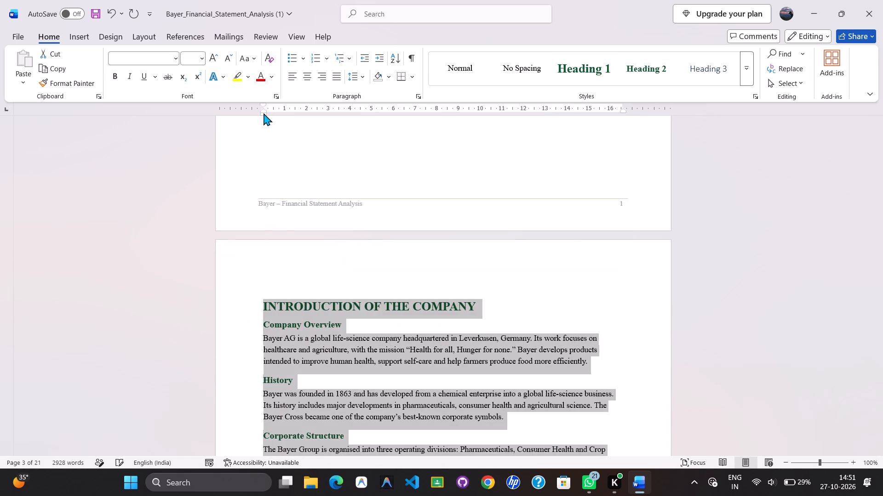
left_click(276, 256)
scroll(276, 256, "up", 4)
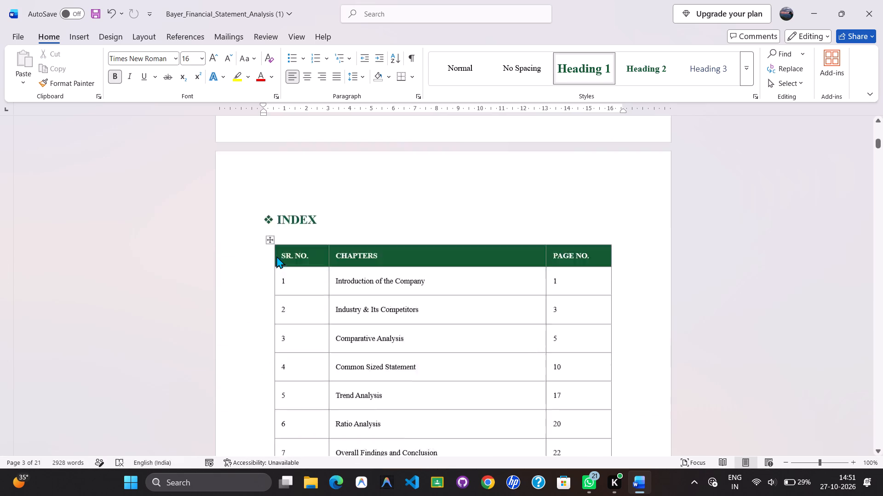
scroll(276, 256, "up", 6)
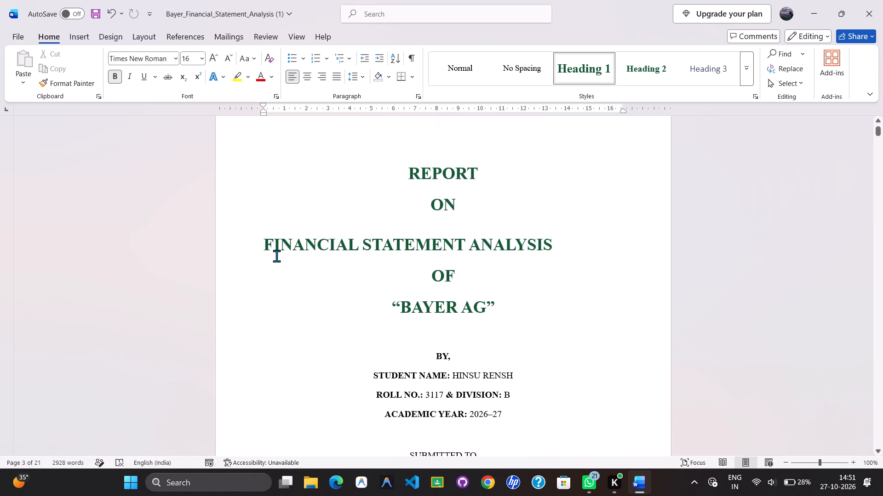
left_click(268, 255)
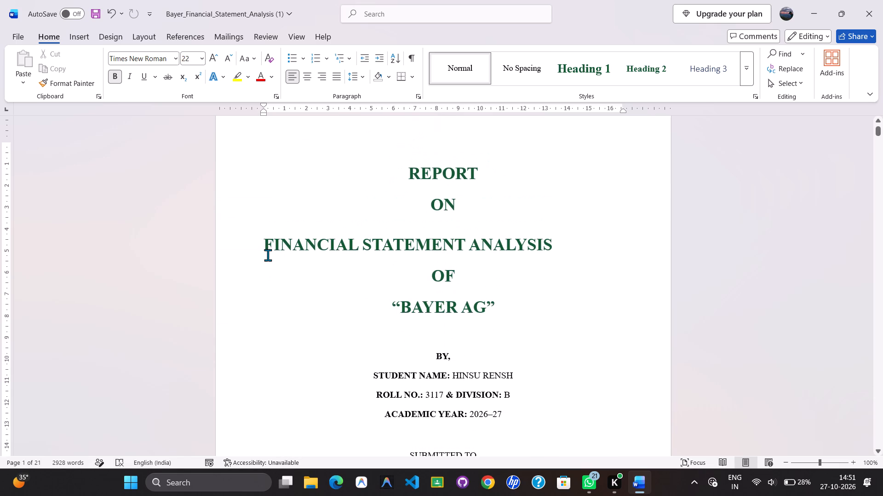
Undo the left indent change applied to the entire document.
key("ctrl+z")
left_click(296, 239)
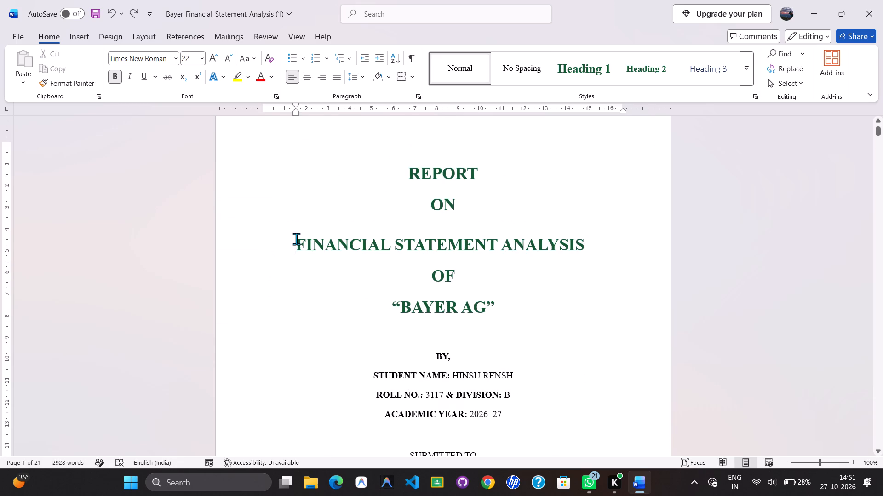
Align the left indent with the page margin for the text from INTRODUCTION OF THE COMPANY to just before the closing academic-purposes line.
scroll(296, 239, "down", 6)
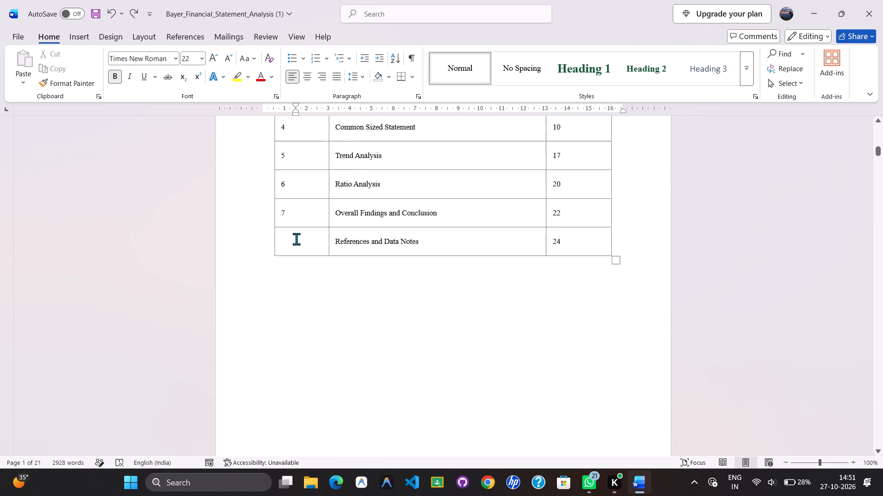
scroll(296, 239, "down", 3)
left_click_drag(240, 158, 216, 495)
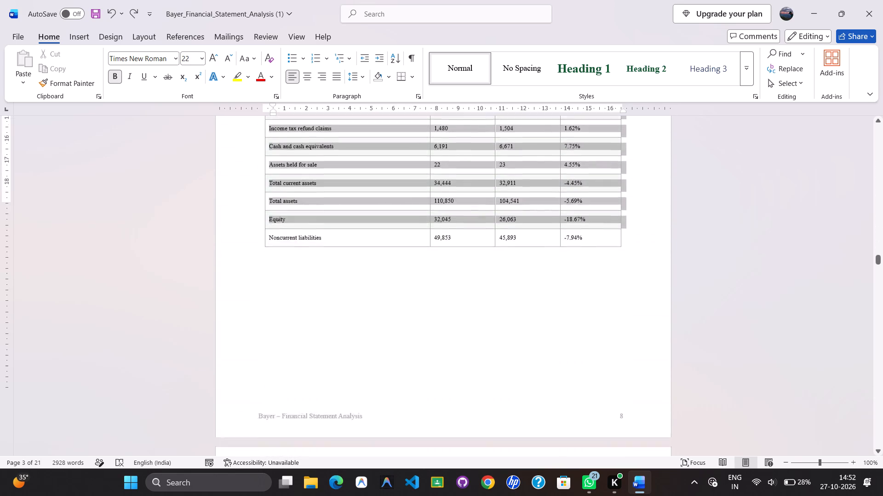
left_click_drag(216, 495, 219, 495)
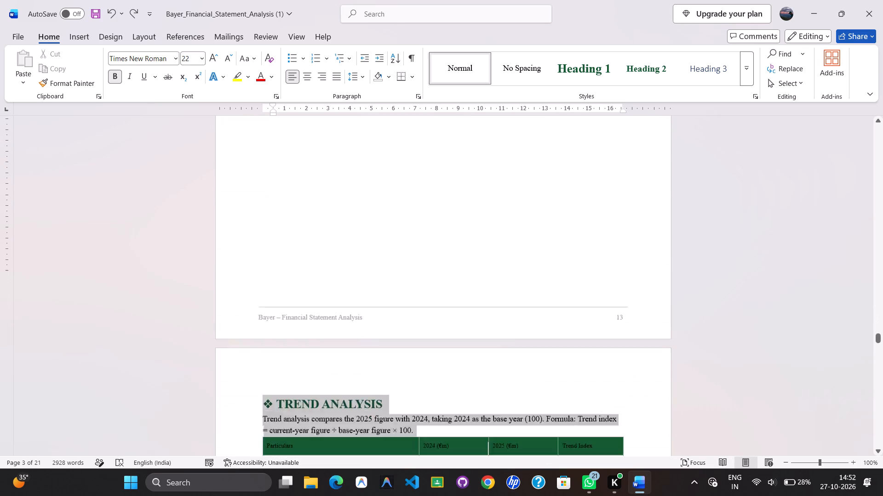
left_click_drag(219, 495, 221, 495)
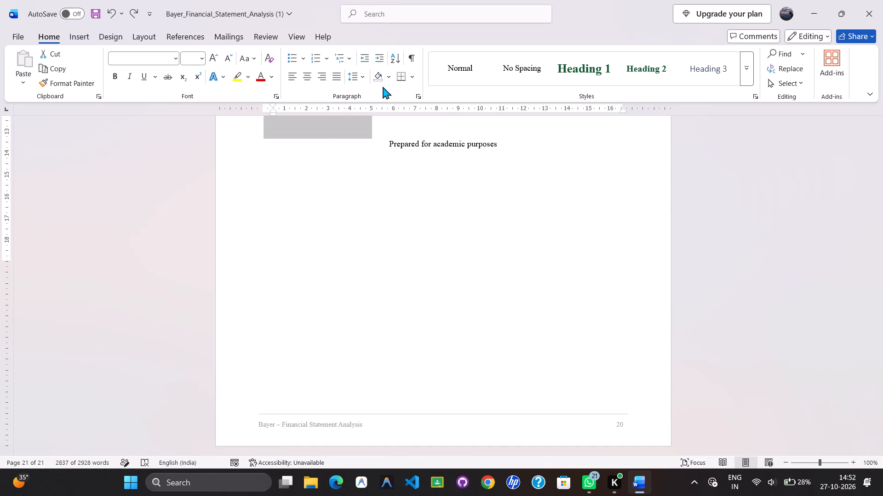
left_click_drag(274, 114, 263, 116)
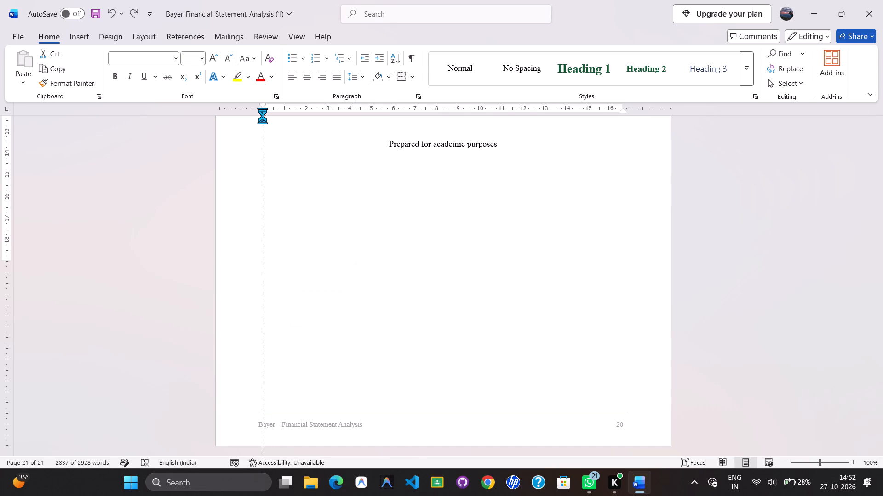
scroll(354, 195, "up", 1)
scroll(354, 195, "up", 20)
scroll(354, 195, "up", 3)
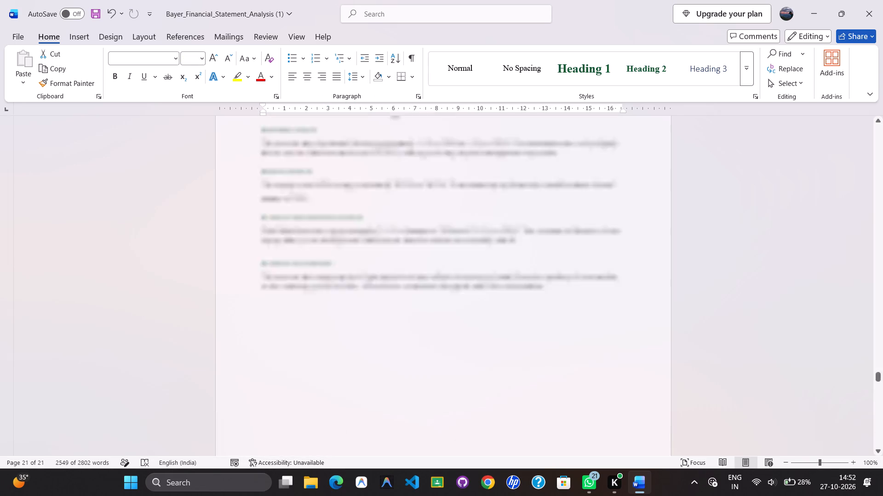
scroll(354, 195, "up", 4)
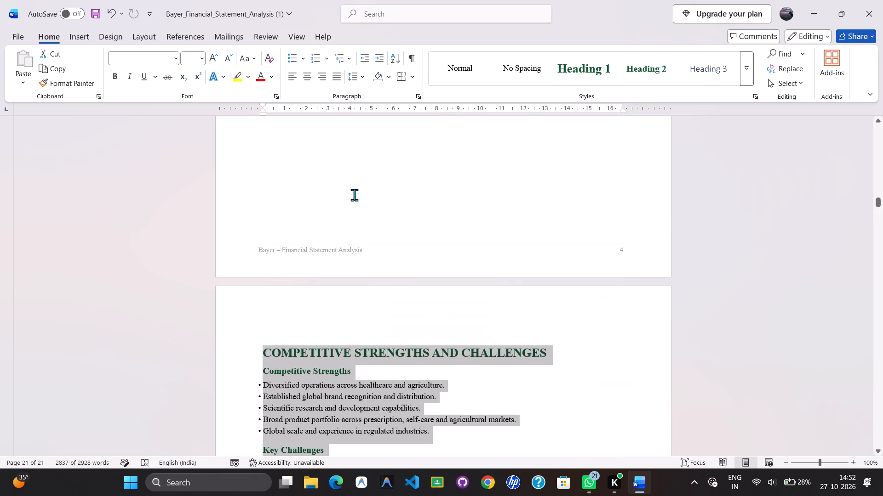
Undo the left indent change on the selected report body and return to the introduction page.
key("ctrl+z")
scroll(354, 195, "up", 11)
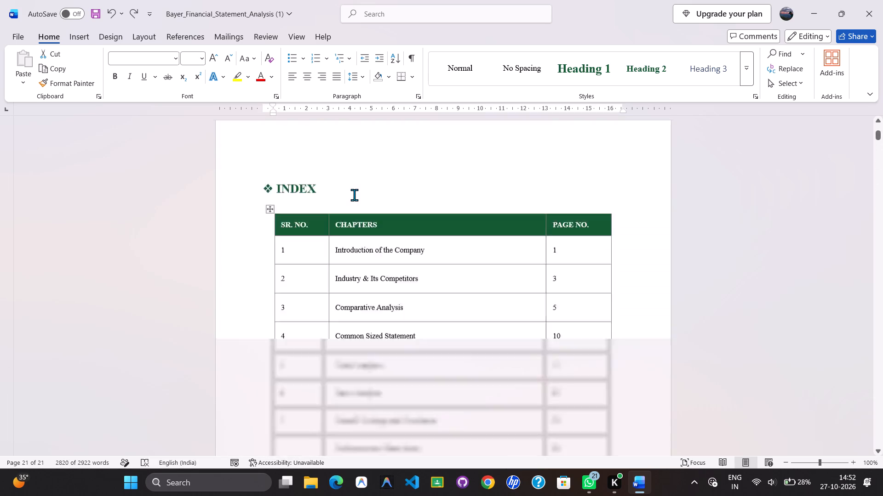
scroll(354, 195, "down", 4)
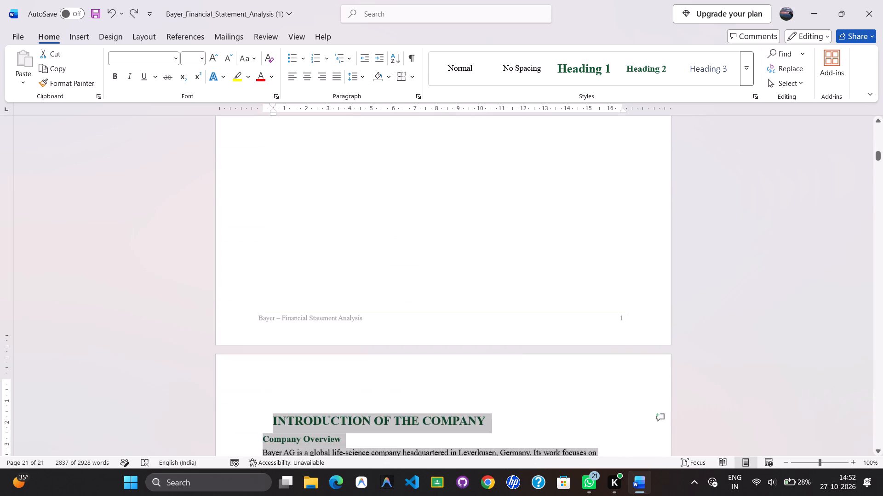
Align the INTRODUCTION OF THE COMPANY heading's left indent with the page margin and update the Heading 1 style to match.
scroll(354, 195, "down", 2)
left_click(273, 342)
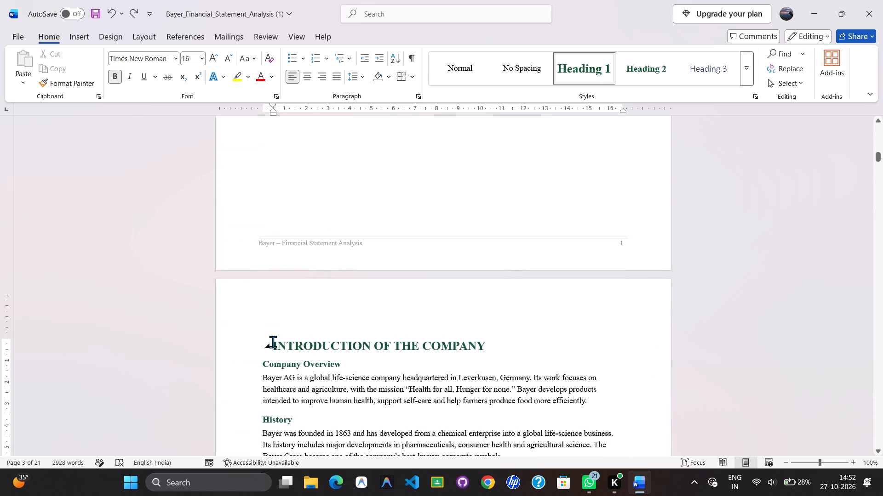
key("ctrl+shift+Down")
key("shift+Left")
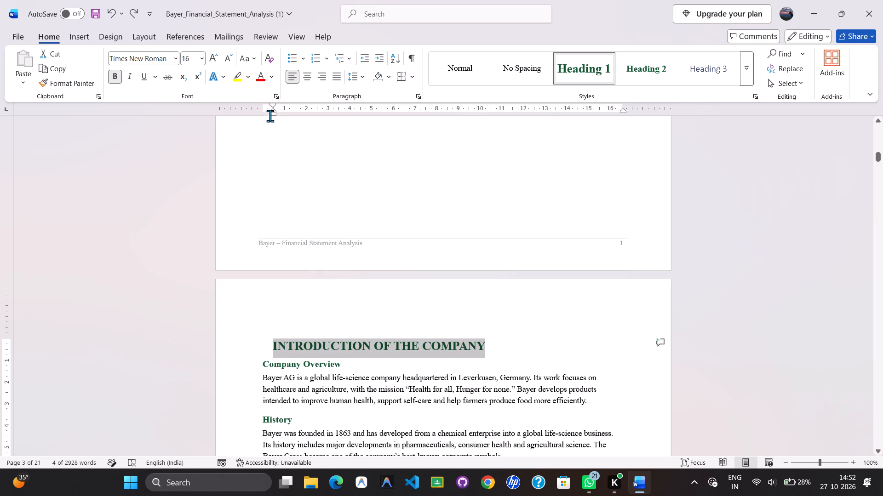
left_click_drag(274, 114, 264, 115)
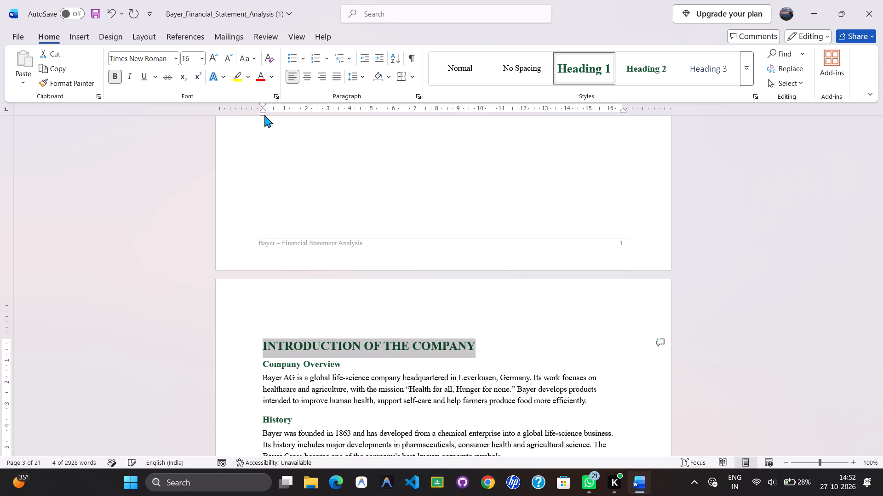
left_click(581, 74)
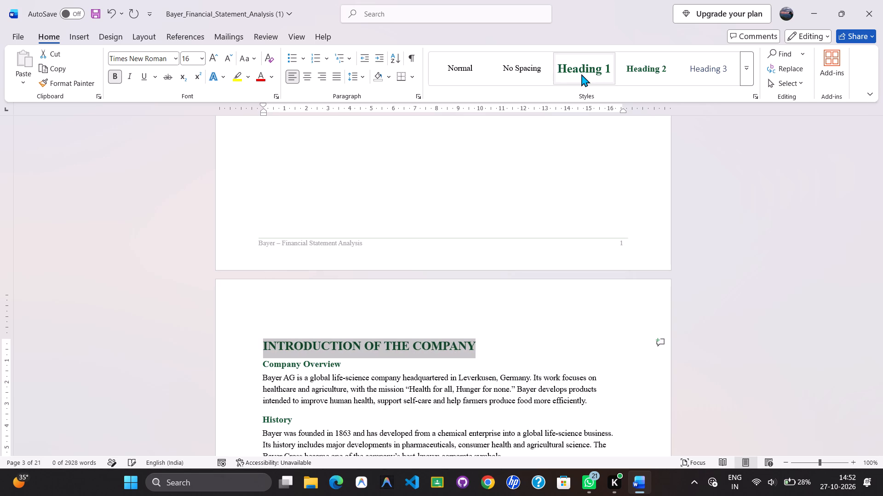
right_click(581, 74)
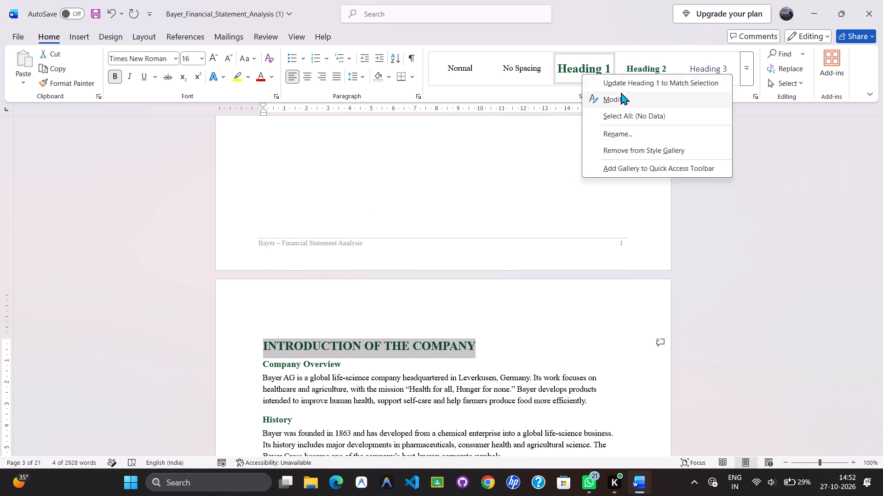
left_click(621, 86)
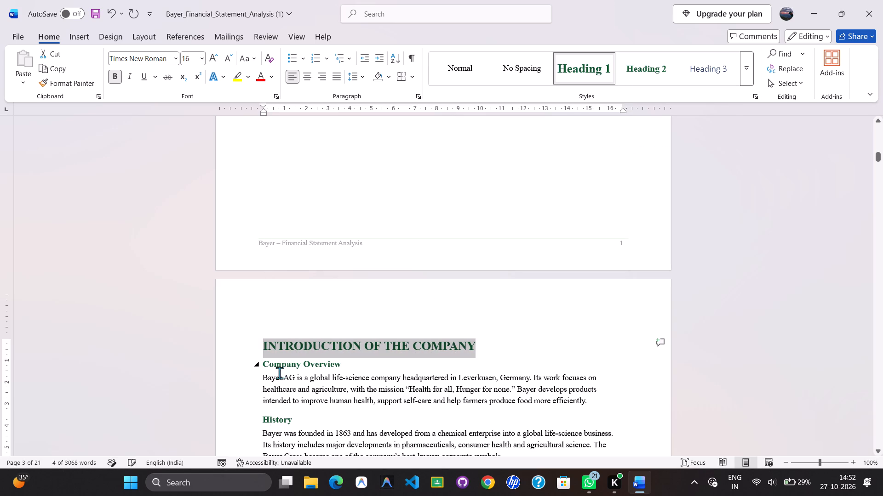
Set the spacing after the INTRODUCTION OF THE COMPANY heading to 12 pt and update the Heading 1 style to match.
left_click(279, 373)
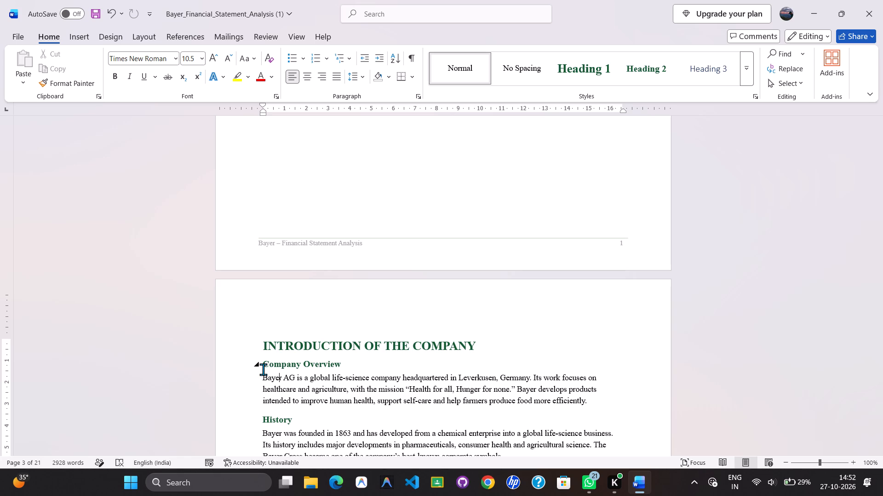
key("Up")
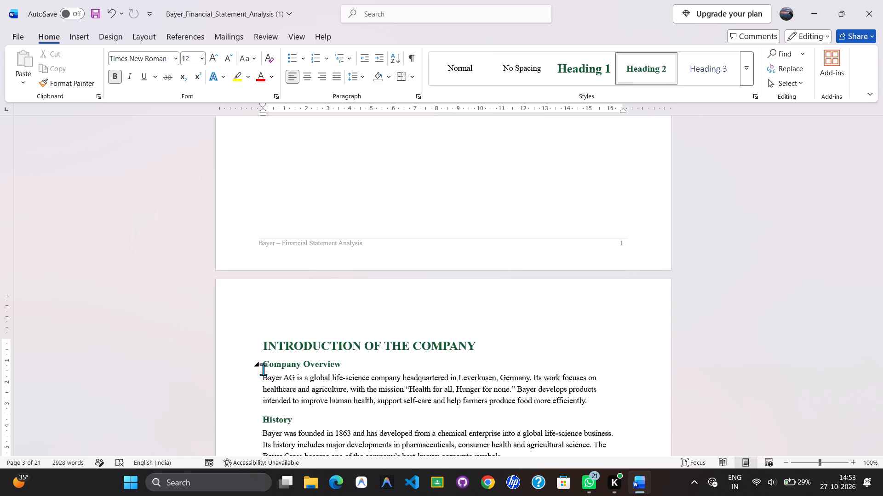
key("Left")
key("Up")
key("Left")
key("Left")
key("Down")
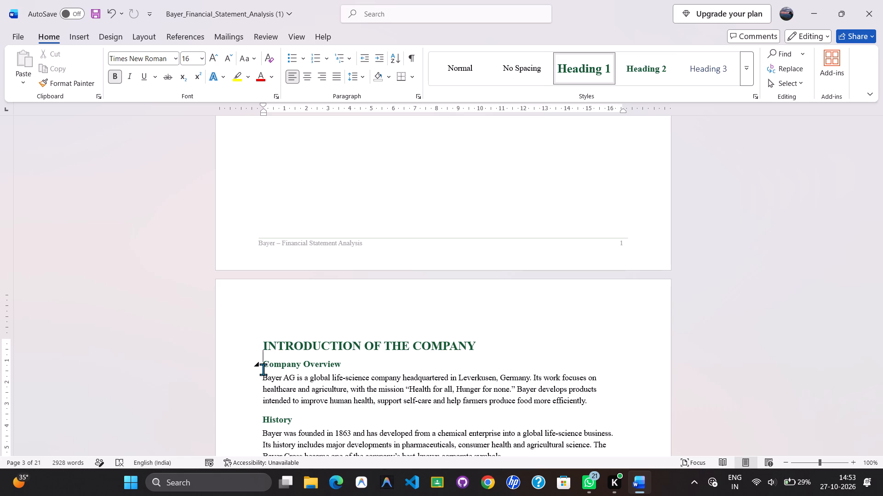
key("Down")
key("Down")
key("Up")
key("Up")
key("Up")
key("ctrl+shift+Right")
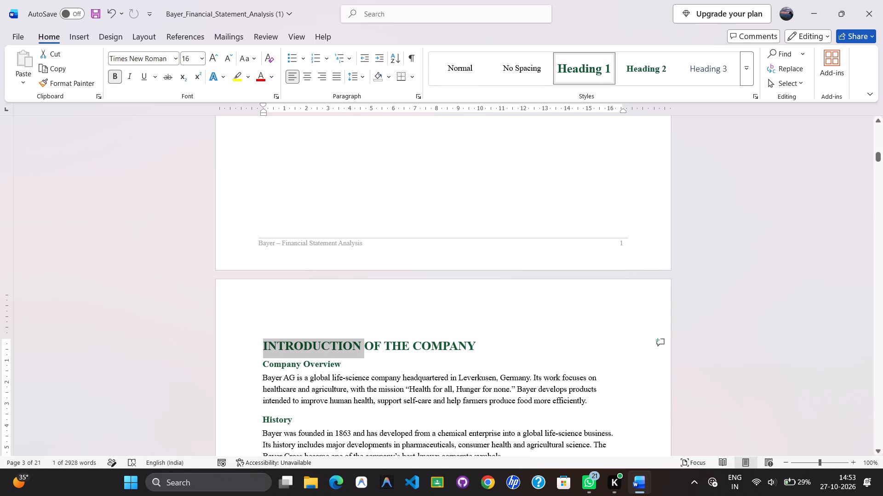
left_click(421, 98)
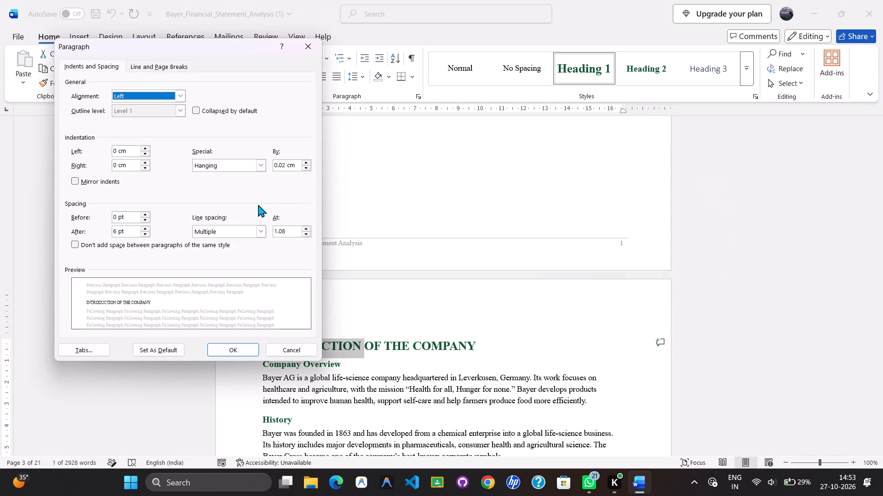
left_click(144, 231)
left_click(232, 349)
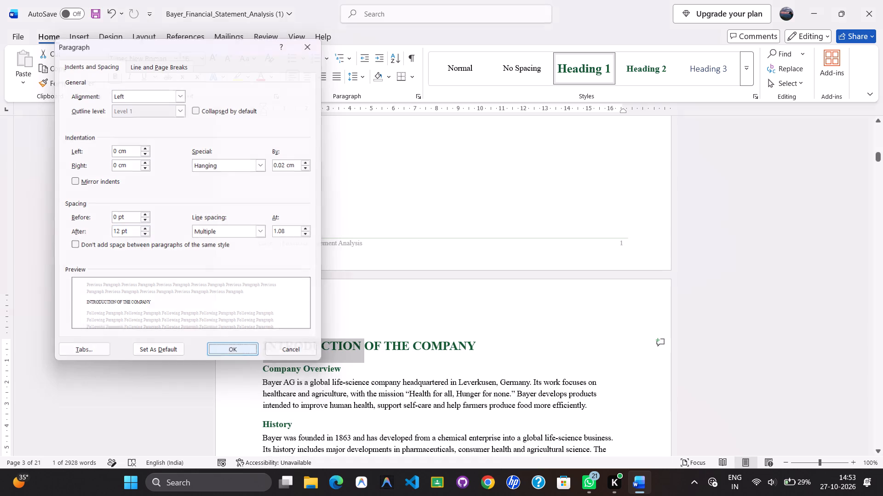
right_click(596, 68)
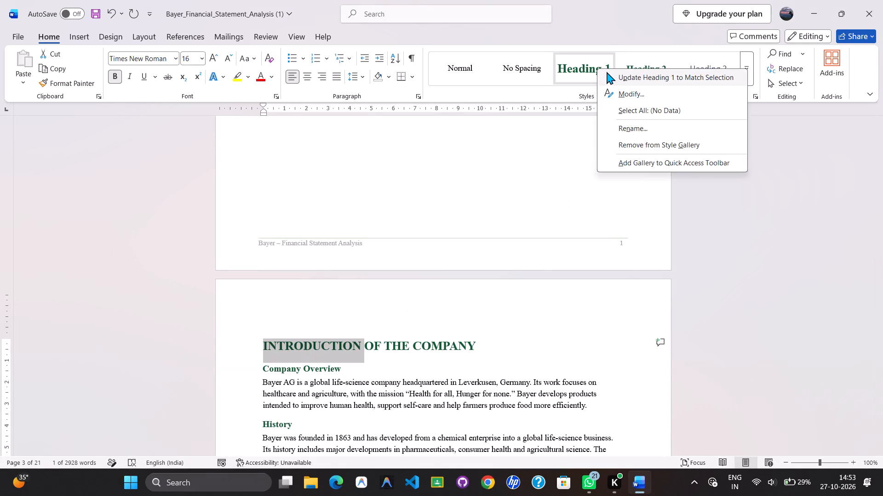
left_click(607, 72)
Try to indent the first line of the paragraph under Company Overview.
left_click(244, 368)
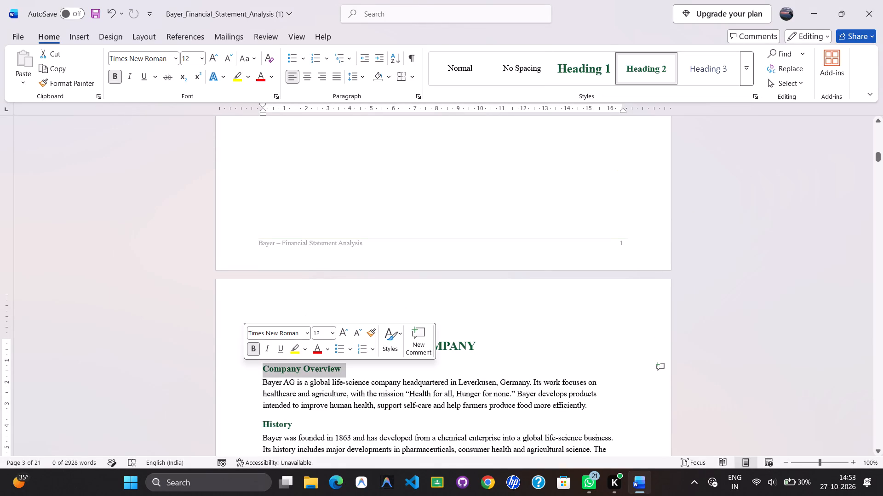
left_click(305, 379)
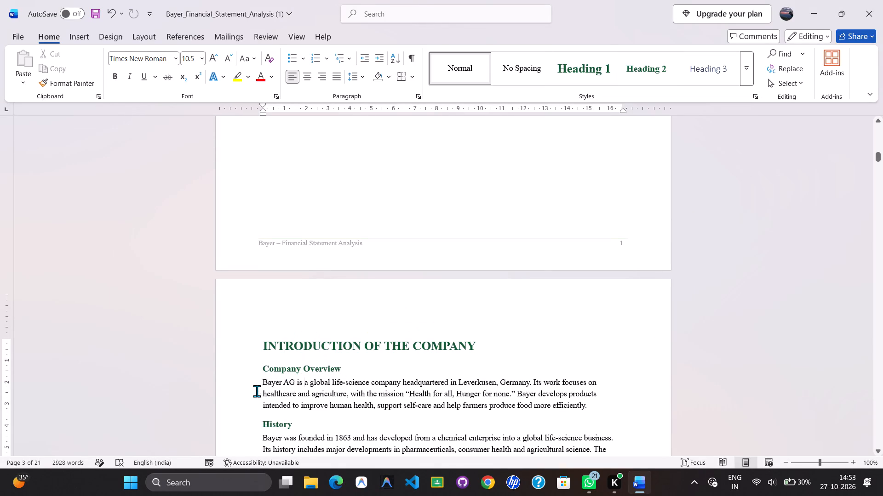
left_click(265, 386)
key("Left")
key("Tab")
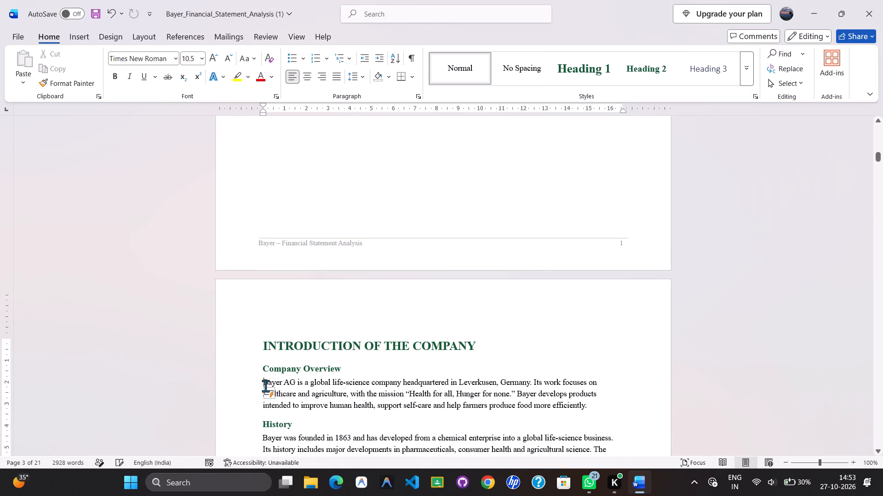
Increase the font size of the paragraph under Company Overview to 12.
key("Left")
key("Up")
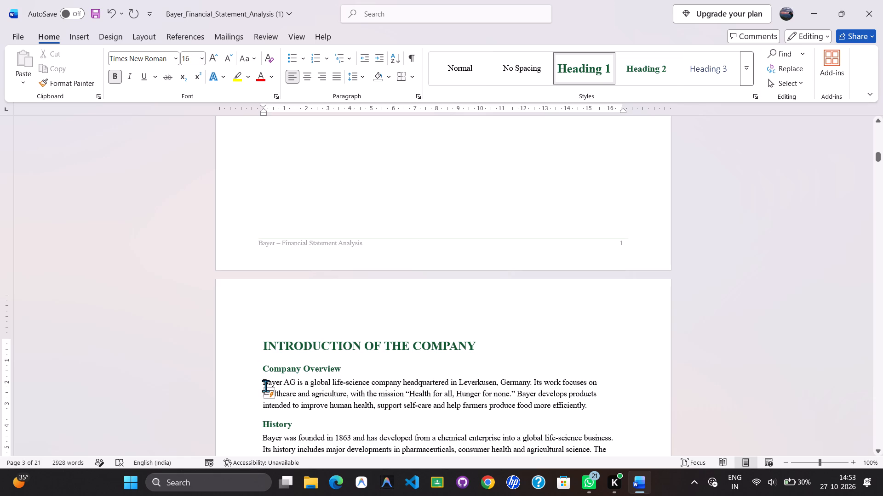
key("Down")
key("Right")
key("ctrl+shift+Down")
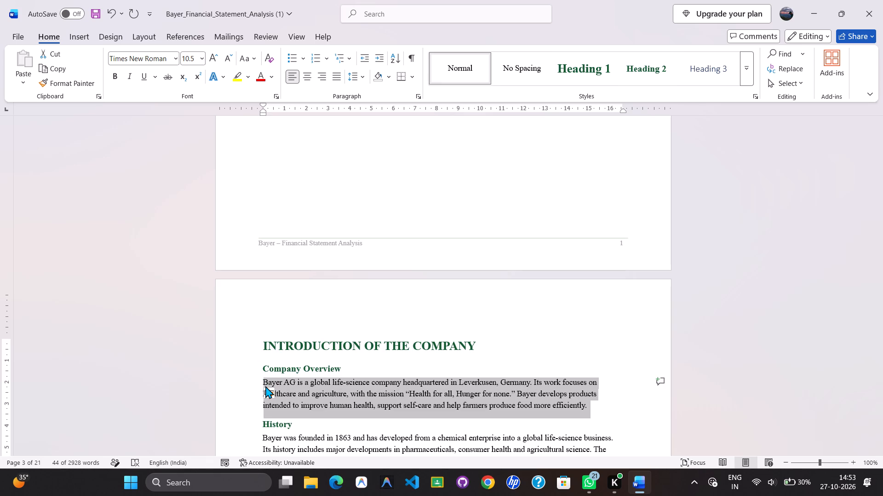
key("ctrl+shift+period")
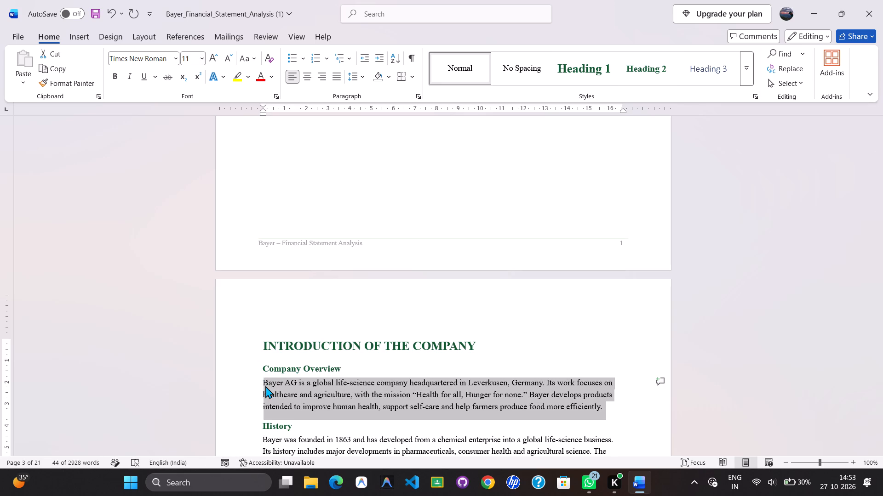
key("ctrl+shift+period")
Increase the Company Overview subheading's font size to 14 and update the Heading 2 style to match.
key("Up")
key("ctrl+shift+Right")
key("ctrl+shift+Right")
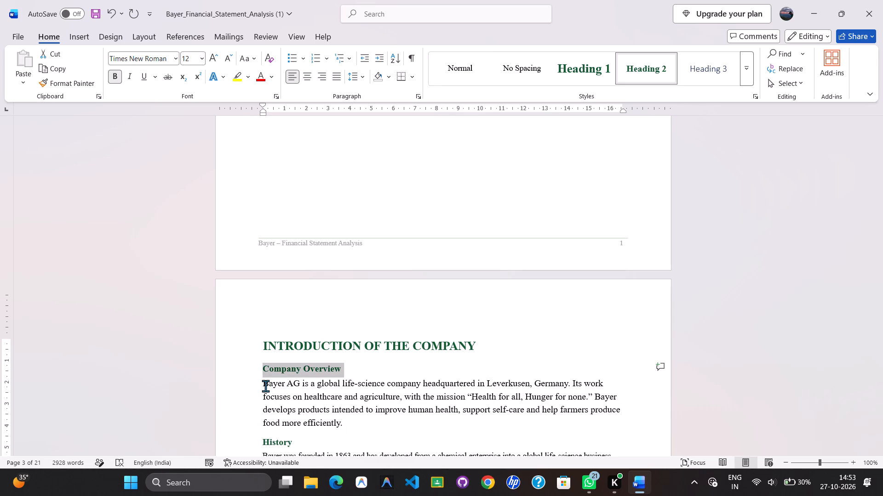
key("ctrl+shift+period")
left_click(305, 369)
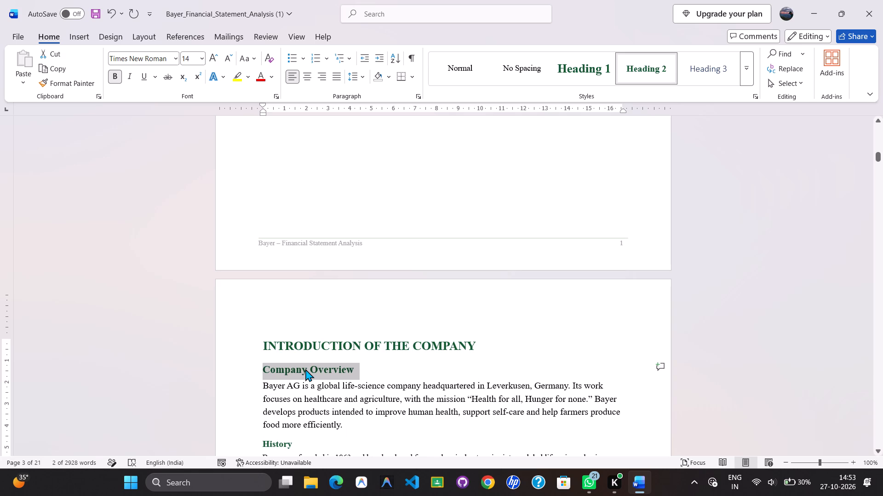
right_click(642, 72)
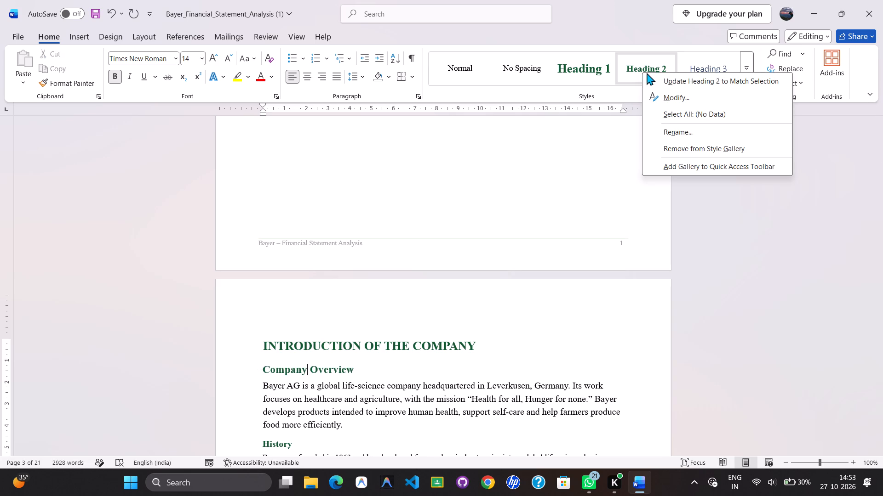
left_click(659, 75)
Indent the first line of the paragraph under Company Overview.
scroll(397, 304, "down", 1)
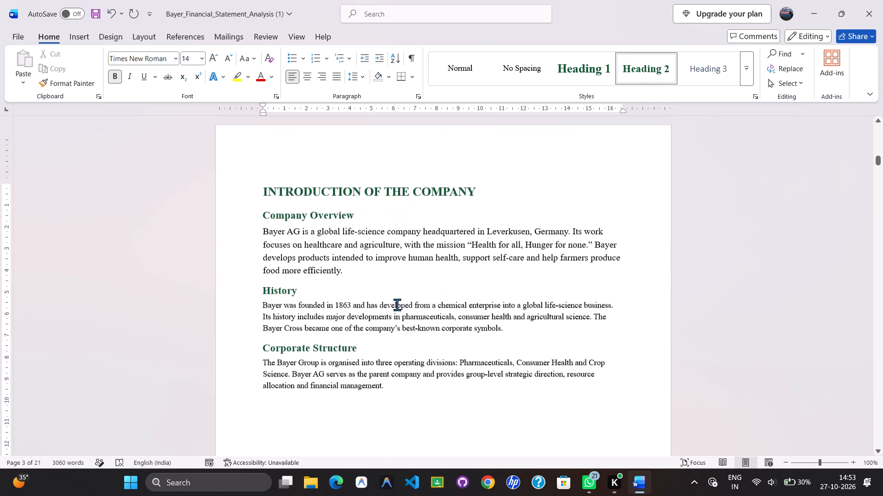
right_click(397, 304)
left_click(263, 312)
key("Up")
key("Up")
key("Up")
key("Up")
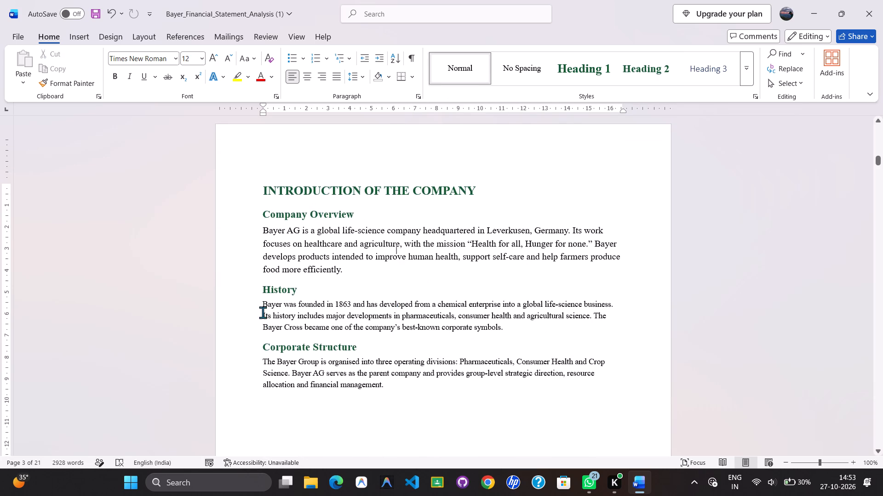
key("Up")
key("Up")
key("Right")
key("Tab")
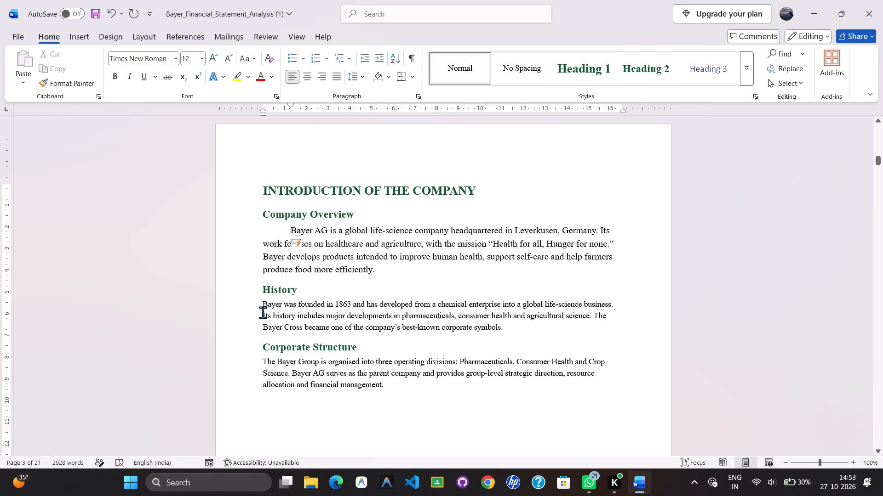
Change the font colour of the entire document's text to black.
key("ctrl+a")
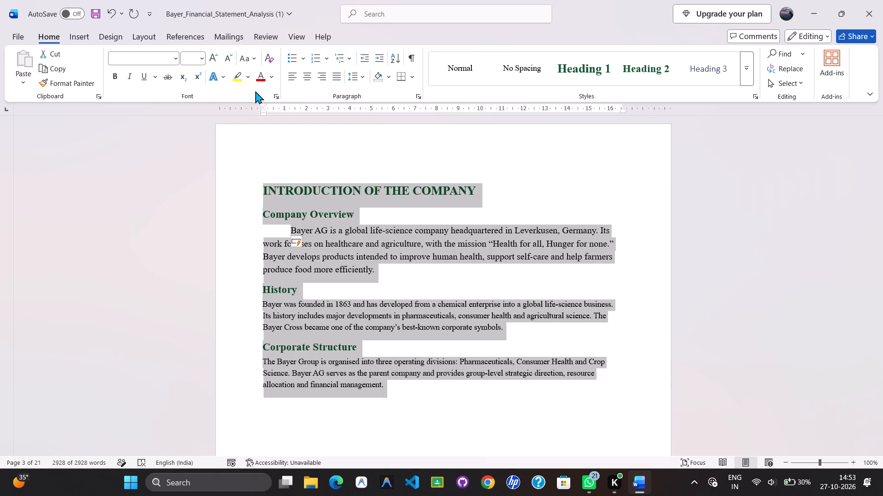
left_click(274, 78)
left_click(270, 113)
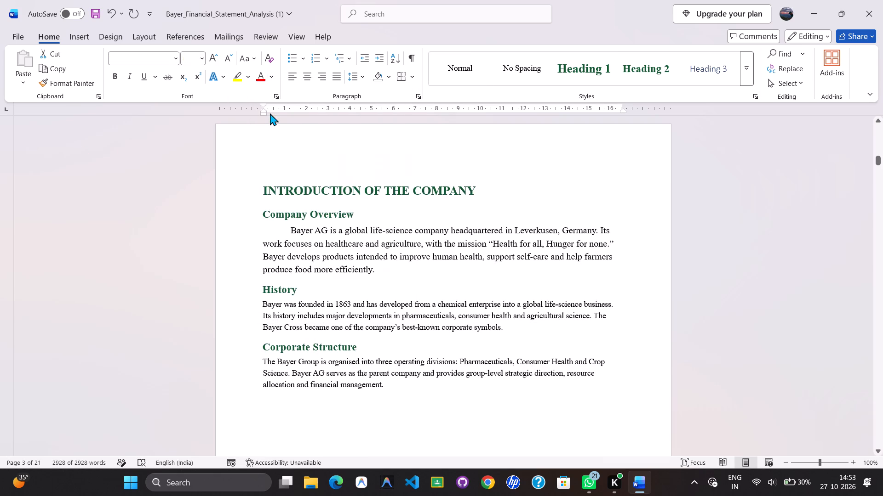
left_click(305, 256)
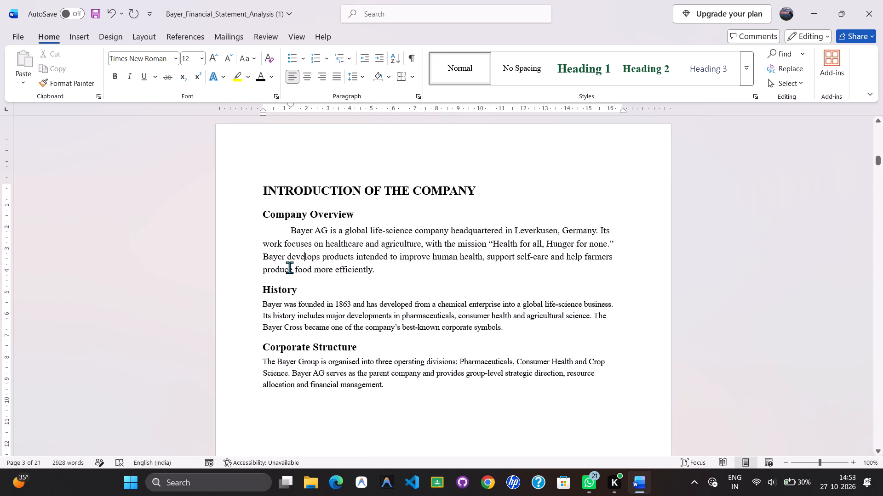
Italicize the words Bayer AG at the start of the Company Overview paragraph.
left_click(298, 230)
key("Left")
key("ctrl+shift+Right")
key("ctrl+shift+Right")
key("ctrl+i")
key("Left")
Increase the font size of the paragraph under History to 12.
key("Down")
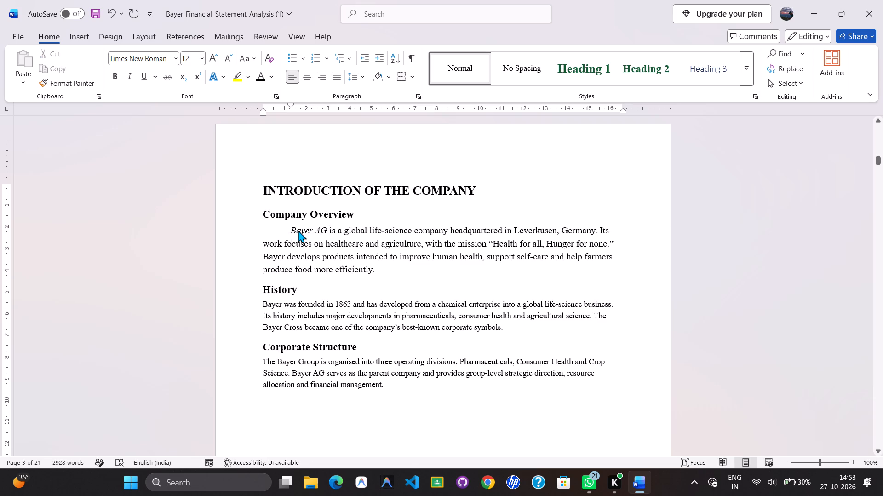
key("Down")
key("Down")
key("Down")
key("ctrl+Right")
key("Right")
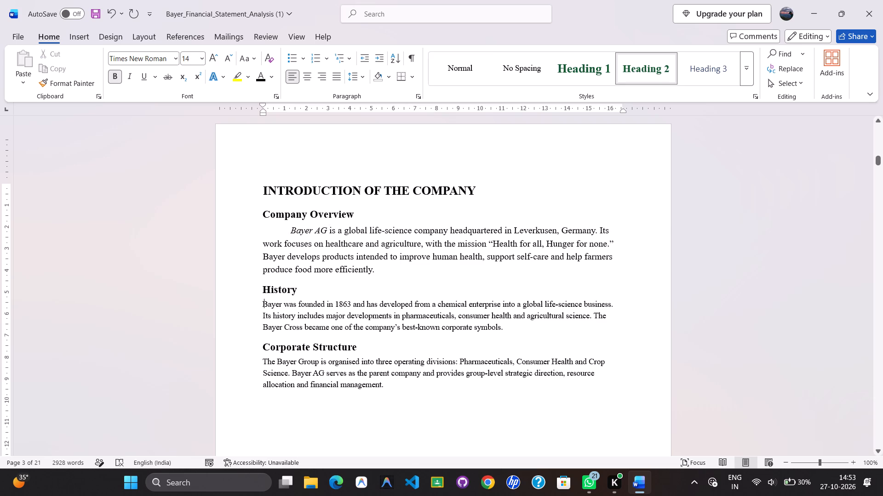
key("ctrl+shift+Down")
key("ctrl+shift+period")
key("ctrl+shift+period")
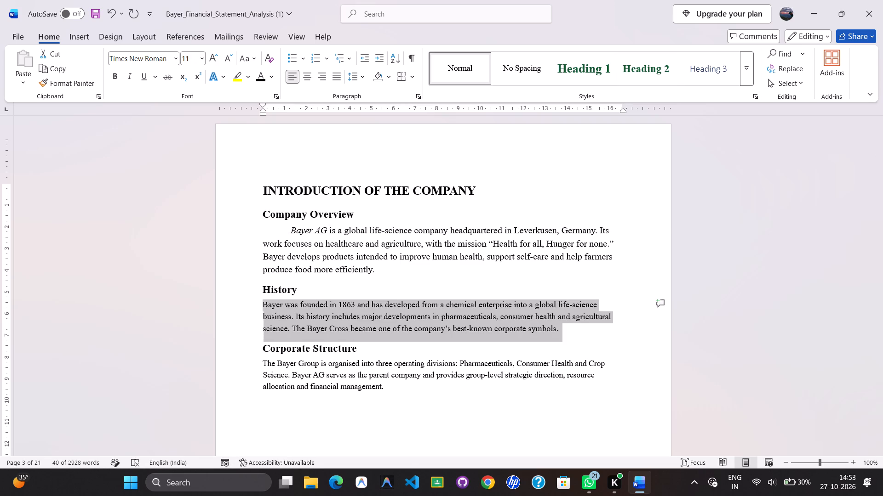
Indent the first line of the paragraph under History.
key("Up")
key("Up")
key("Up")
key("Down")
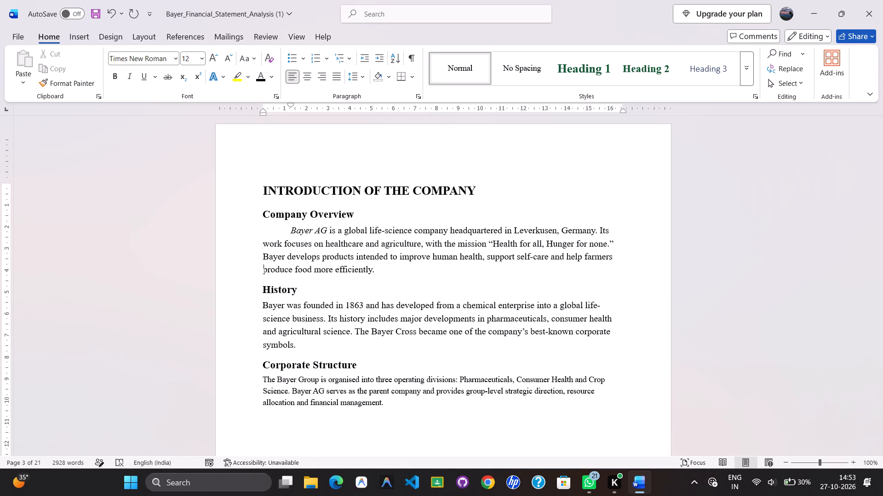
key("Down")
key("Down")
key("Tab")
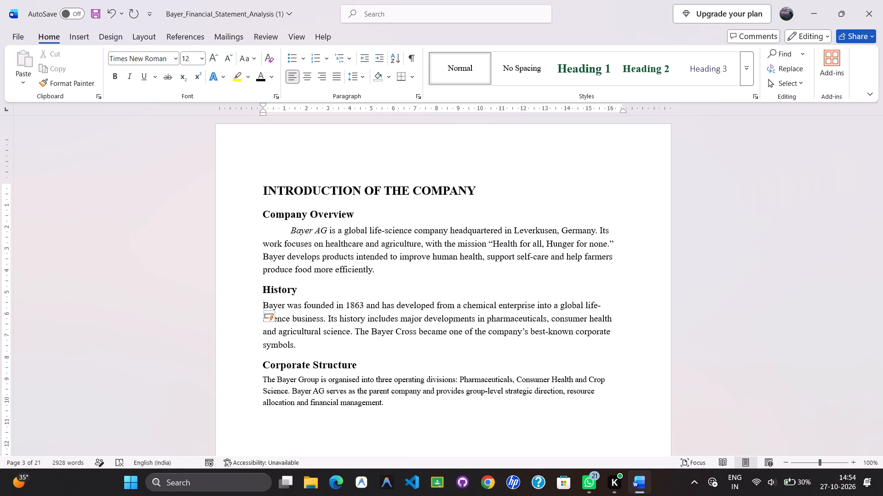
key("Left")
key("Right")
key("Tab")
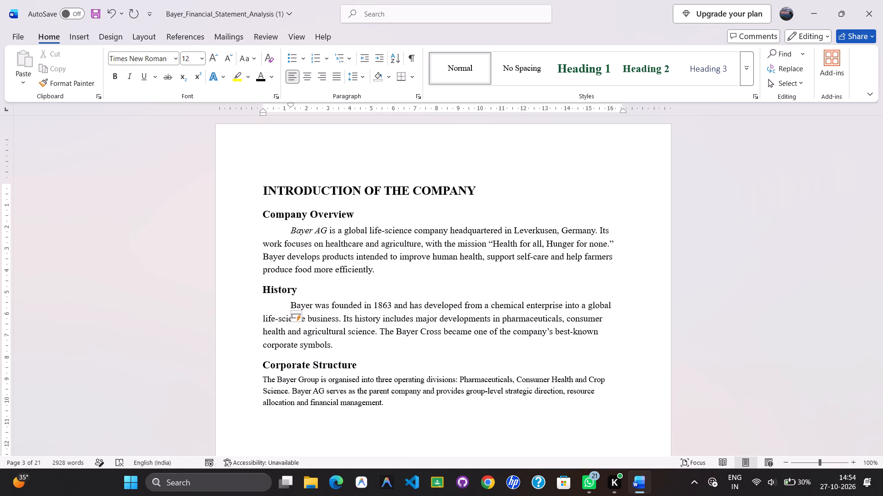
Increase the font size of the paragraph under Corporate Structure to 12.
key("Left")
key("Left")
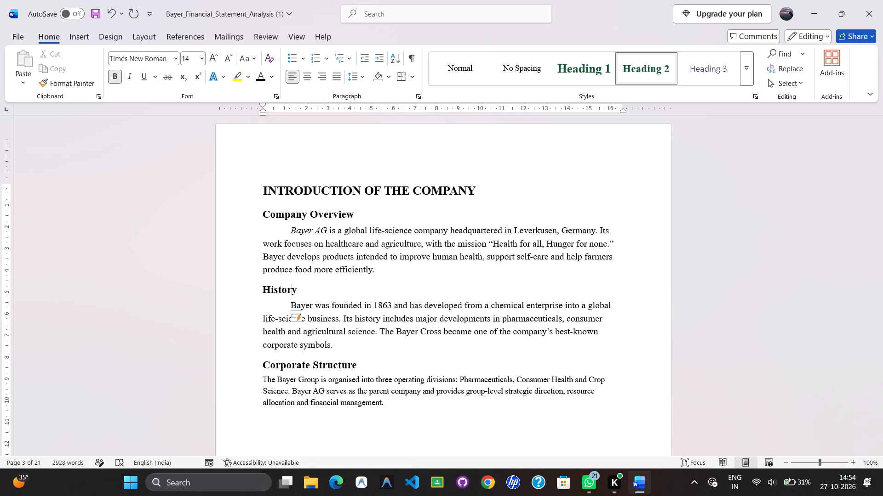
key("Right")
key("Down")
key("Down")
key("Down")
key("Down")
key("Down")
key("Right")
key("ctrl+Down")
key("ctrl+shift+Down")
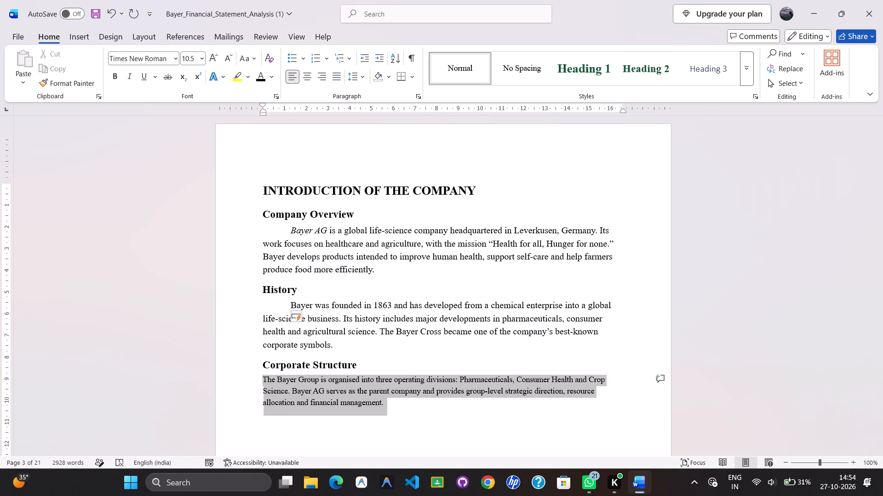
key("ctrl+shift+period")
key("ctrl+shift+period")
Indent the first line of the paragraph under Corporate Structure.
key("Left")
key("Tab")
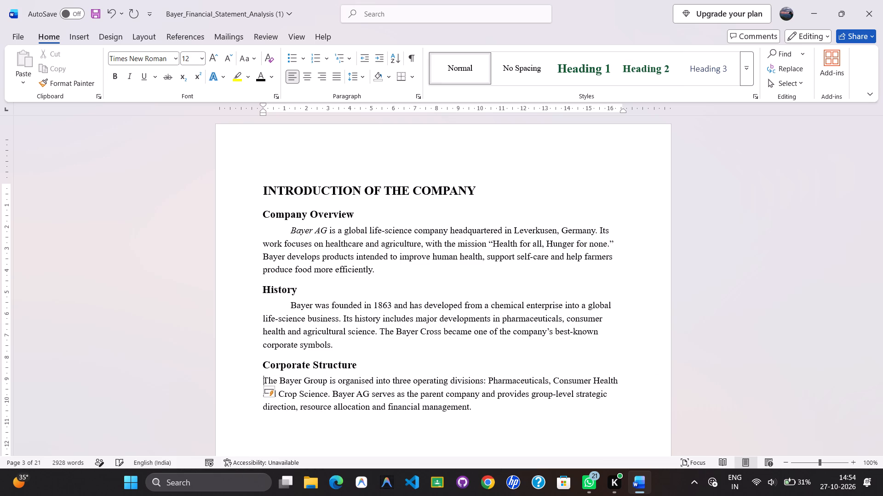
key("Tab")
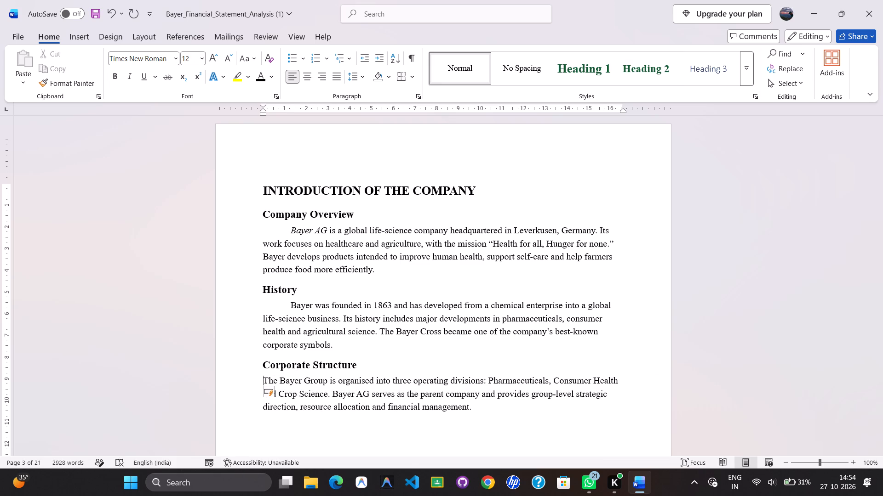
key("Tab")
key("Tab")
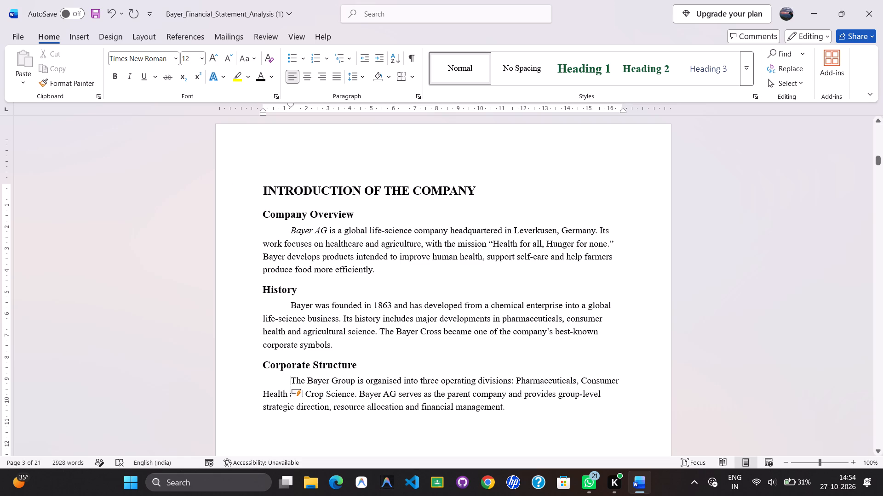
Justify all text on the Introduction of the Company page, from its title through the Corporate Structure paragraph.
left_click_drag(228, 197, 230, 408)
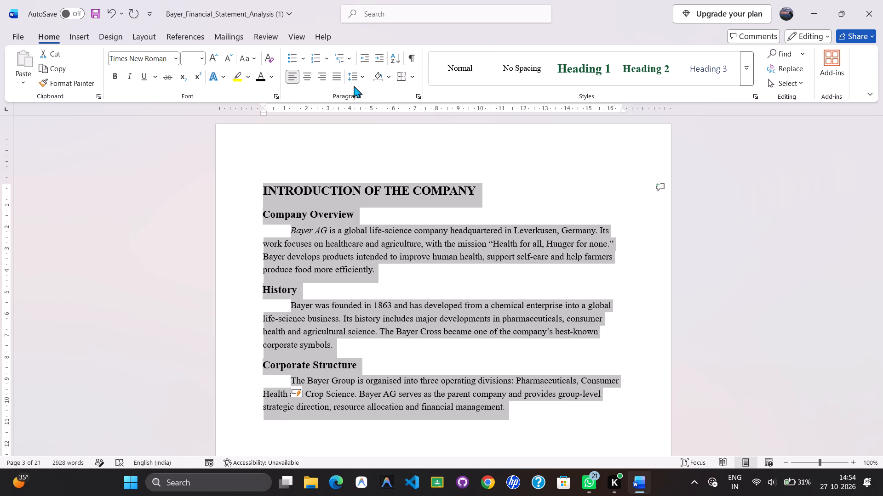
left_click(338, 79)
left_click(390, 305)
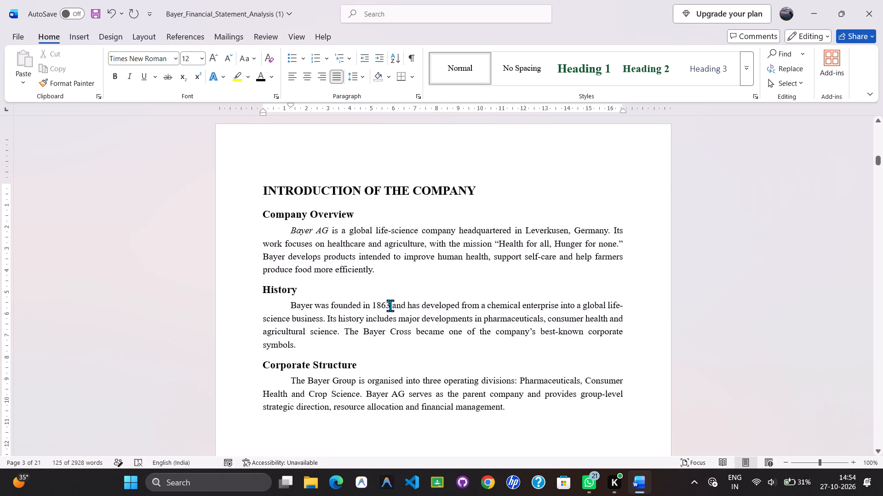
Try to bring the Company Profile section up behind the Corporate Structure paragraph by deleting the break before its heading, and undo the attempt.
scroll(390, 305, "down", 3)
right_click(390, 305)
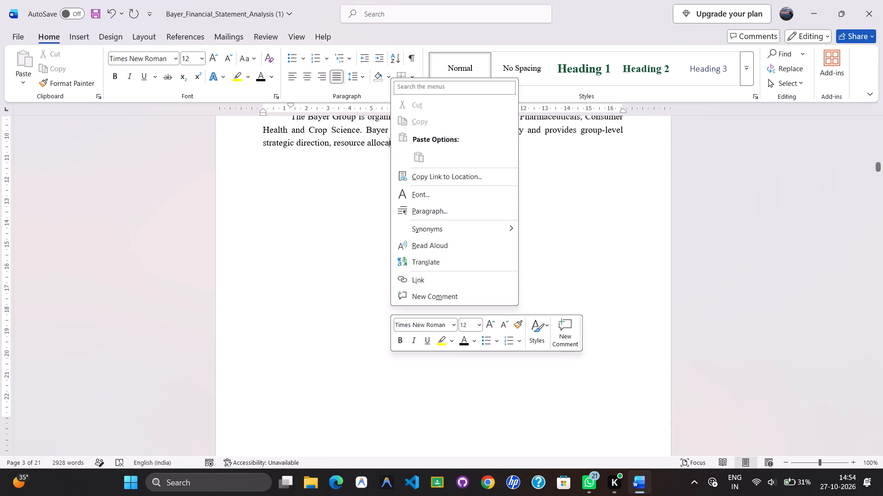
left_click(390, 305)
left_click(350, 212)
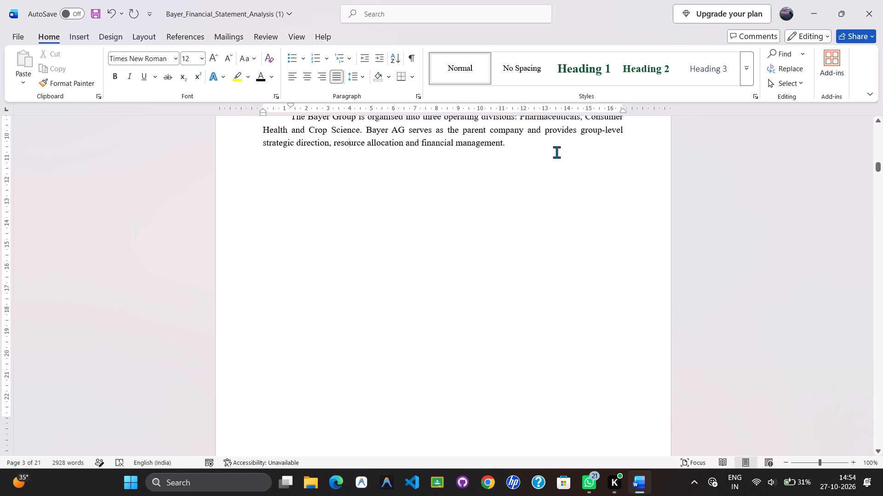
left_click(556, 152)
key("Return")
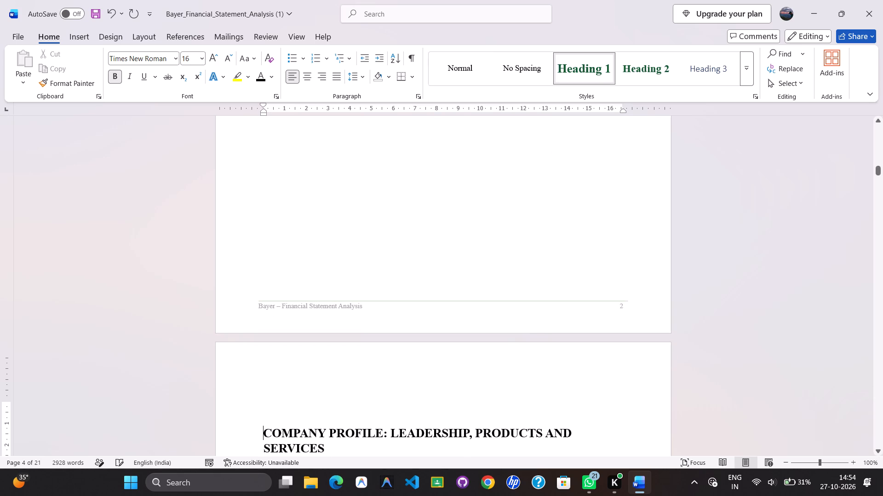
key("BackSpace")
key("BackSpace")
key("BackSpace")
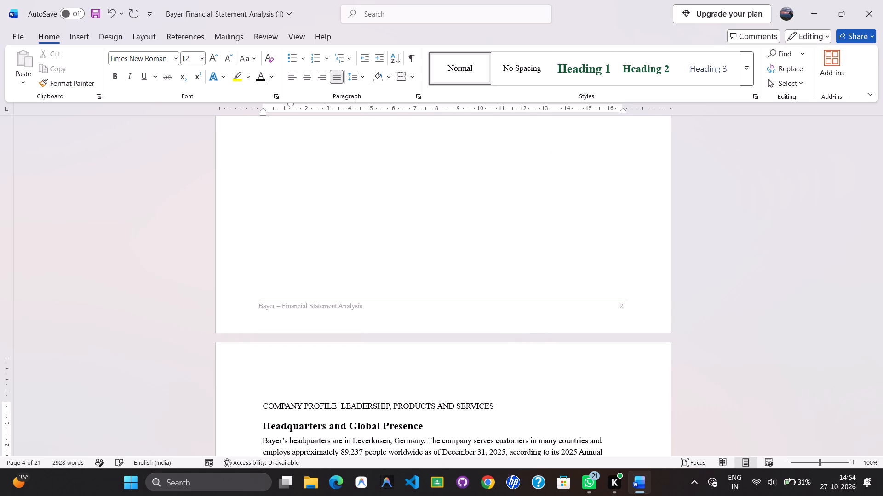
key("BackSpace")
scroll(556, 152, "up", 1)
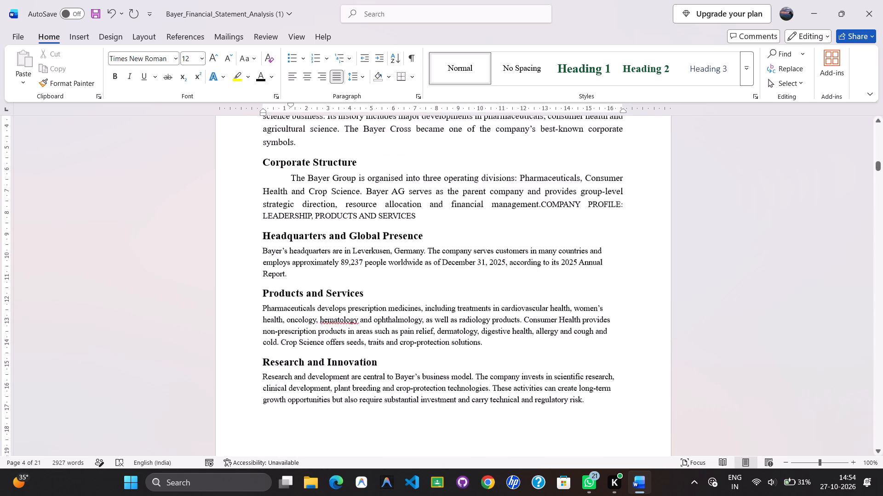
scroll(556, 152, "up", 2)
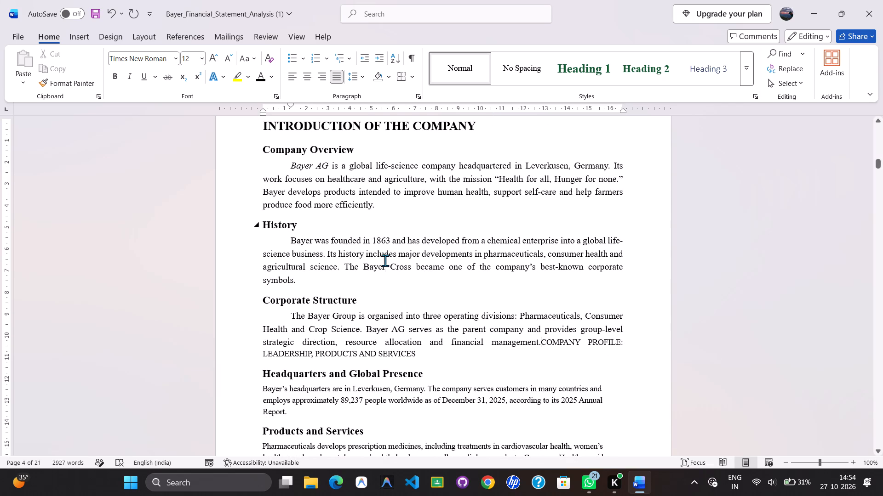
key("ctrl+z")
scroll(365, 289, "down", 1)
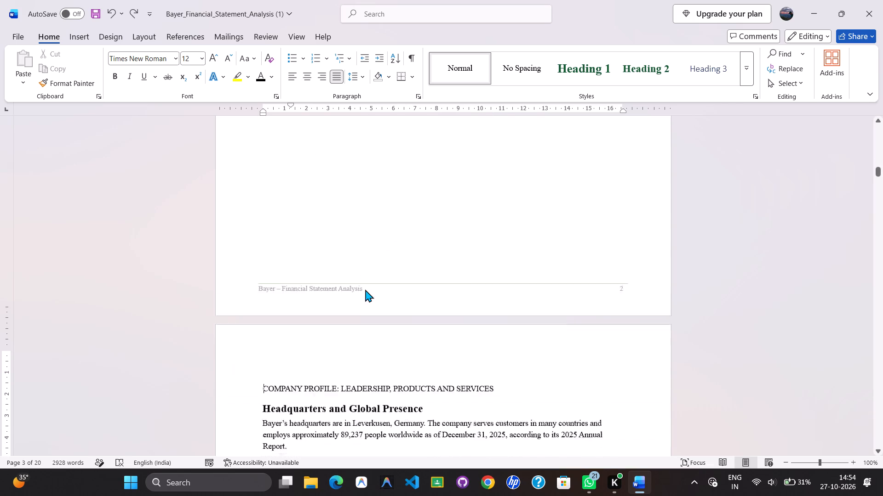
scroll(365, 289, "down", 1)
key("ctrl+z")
Cut the whole Company Profile: Leadership, Products and Services section, from its heading through the Research and Innovation paragraph.
scroll(365, 289, "down", 1)
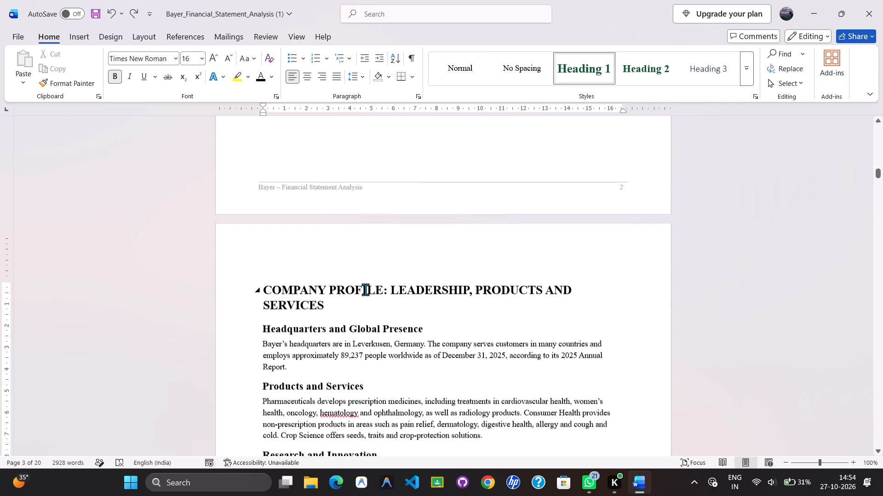
left_click_drag(241, 281, 241, 354)
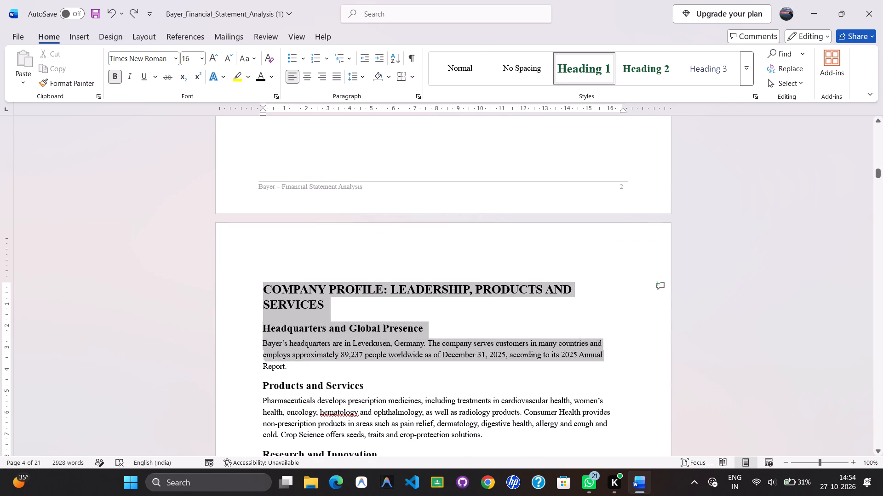
left_click_drag(241, 354, 325, 228)
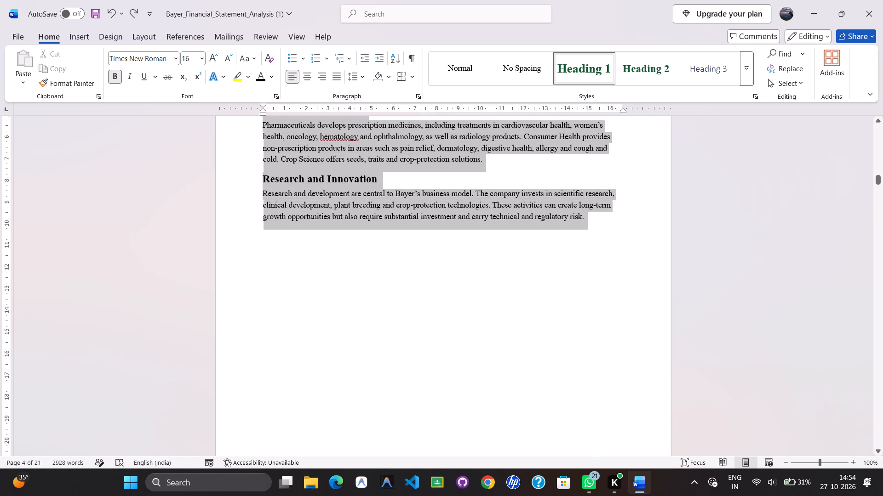
left_click_drag(325, 228, 326, 228)
key("ctrl+x")
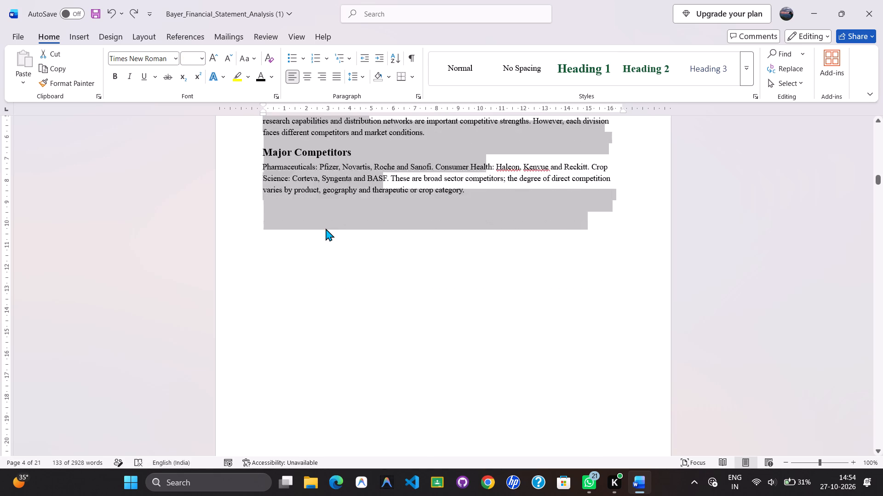
Paste the cut Company Profile section after the end of the Corporate Structure paragraph.
scroll(326, 228, "up", 4)
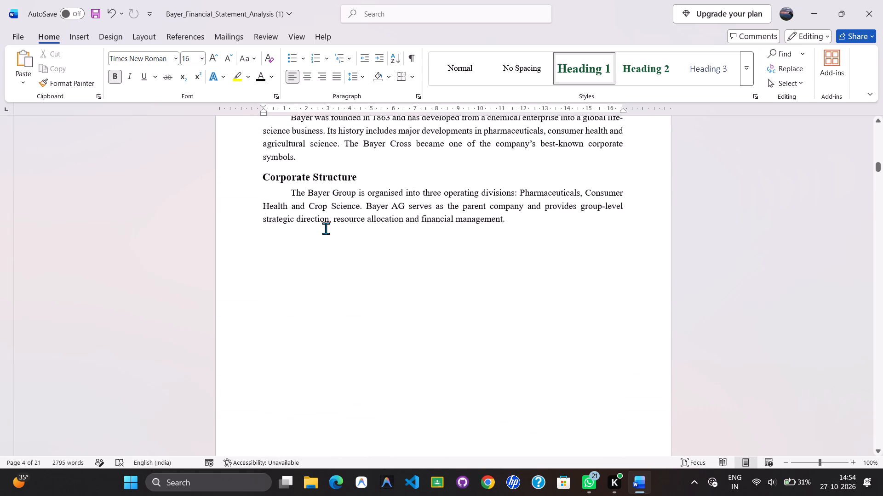
left_click(523, 224)
key("Return")
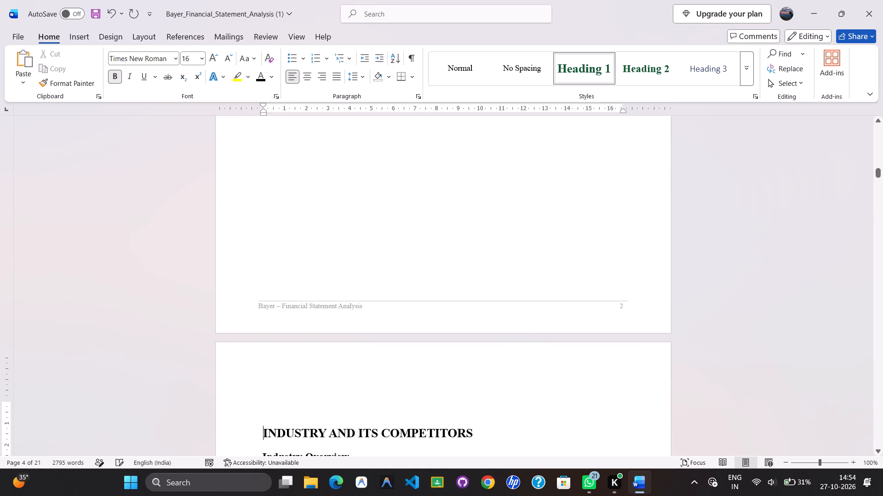
key("ctrl+BackSpace")
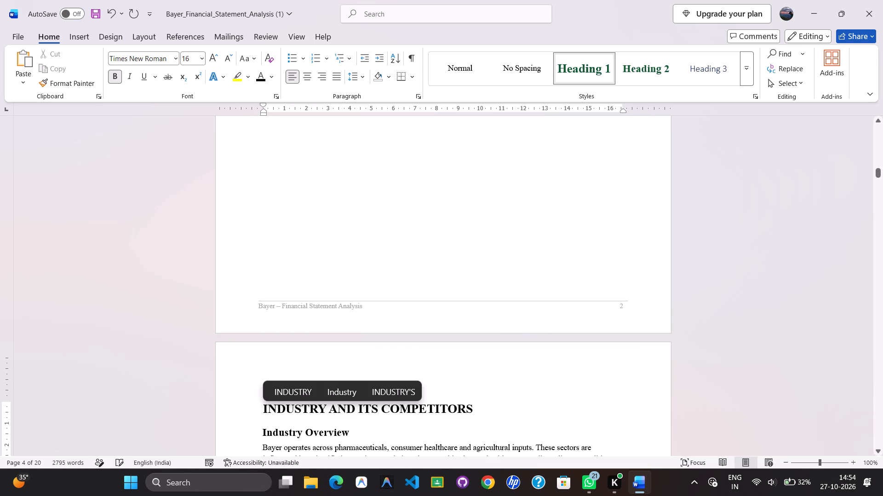
key("BackSpace")
scroll(523, 224, "up", 2)
left_click(528, 314)
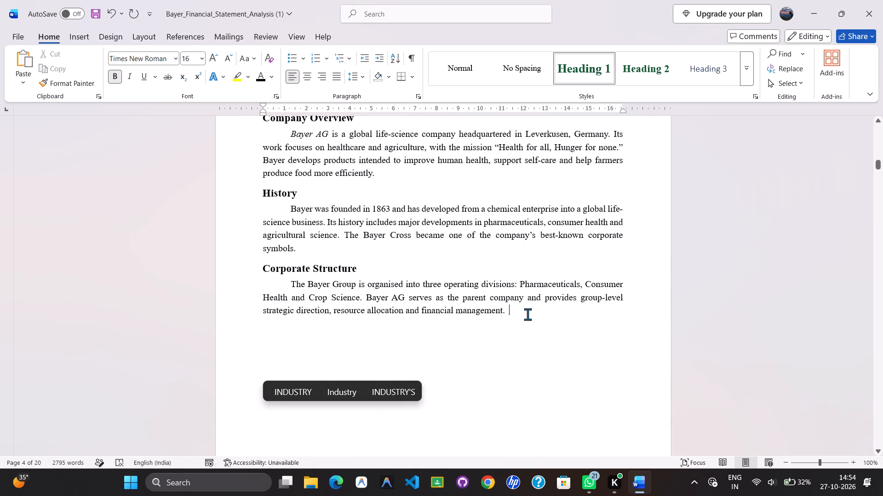
left_click(528, 314)
left_click(511, 310)
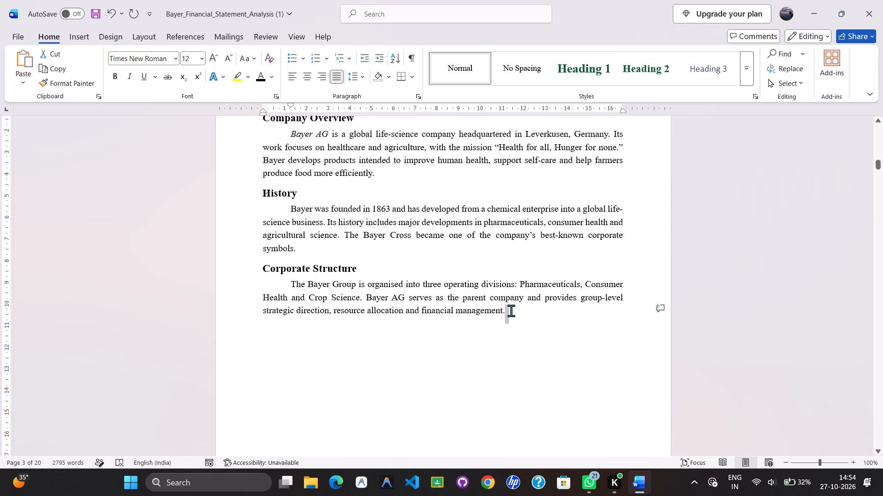
left_click(87, 37)
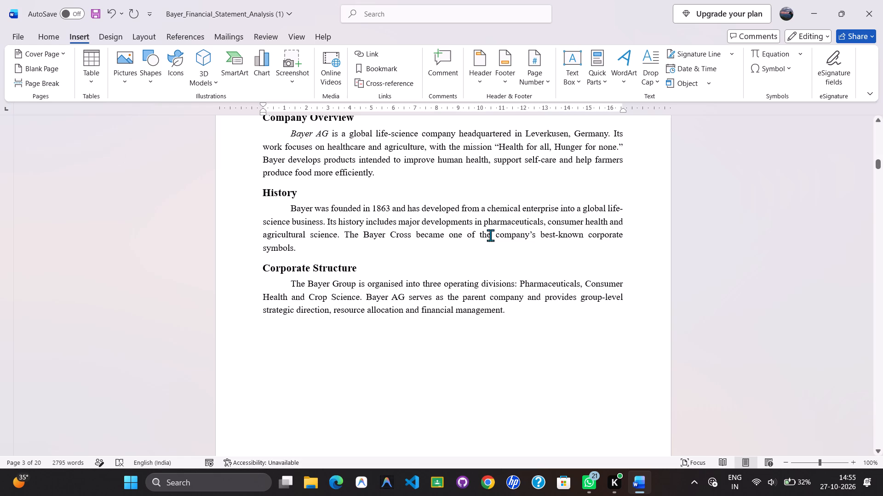
left_click(510, 312)
key("ctrl+v")
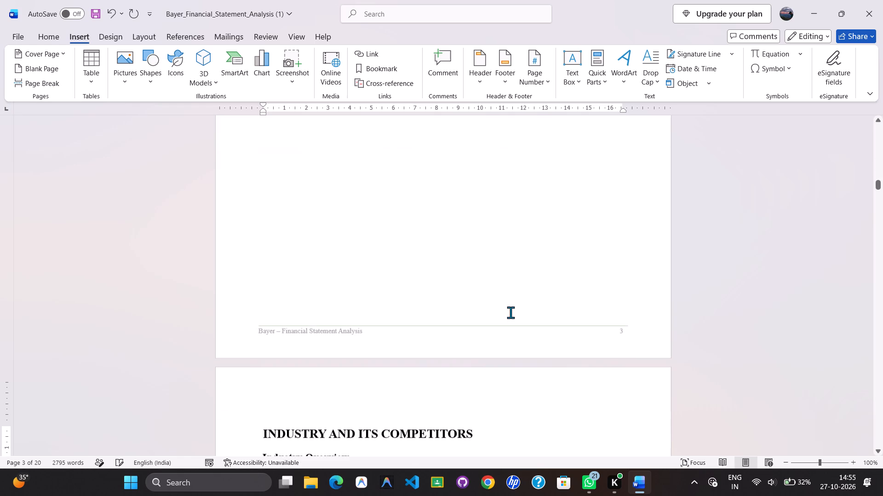
Insert a page break after the end of the Corporate Structure paragraph.
scroll(510, 312, "up", 5)
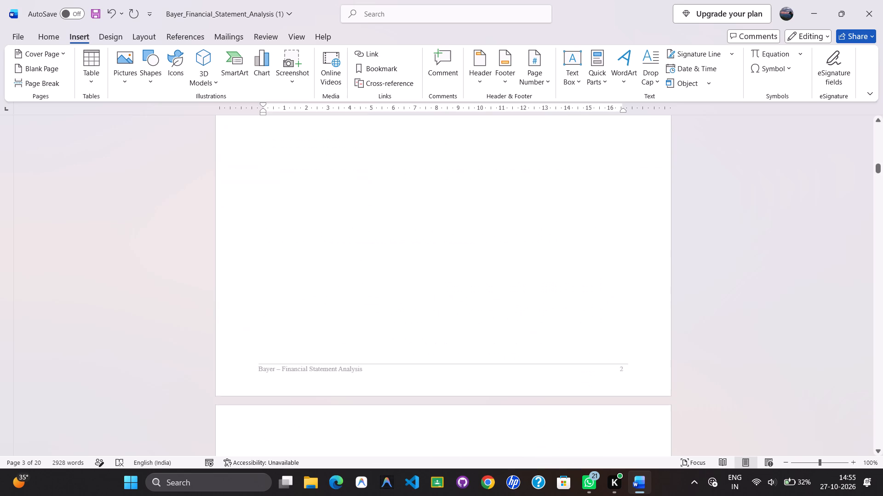
scroll(510, 312, "up", 2)
left_click(490, 200)
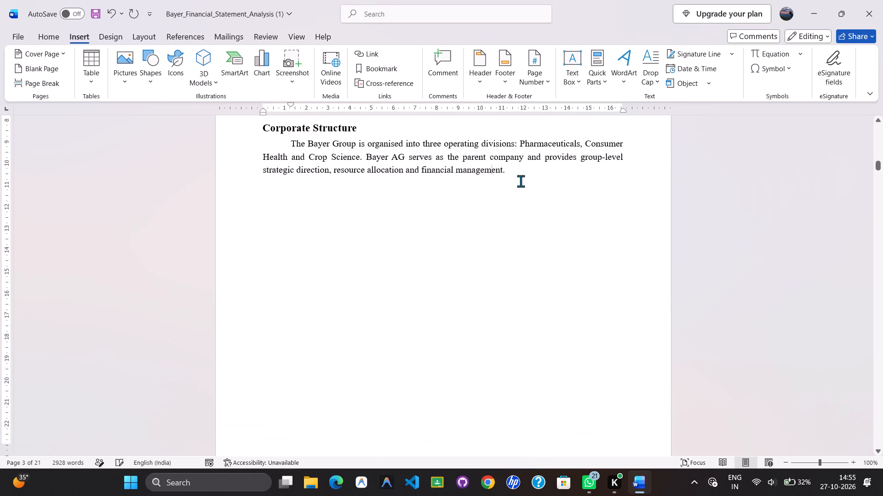
left_click(526, 178)
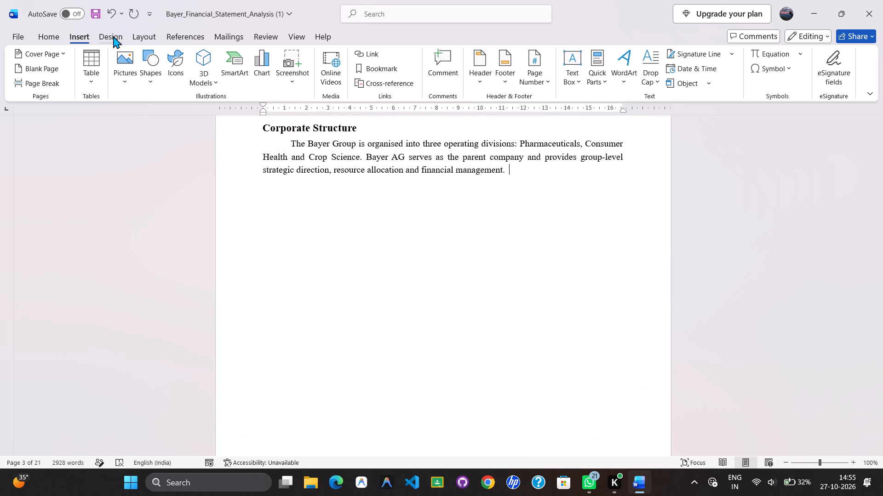
left_click(141, 40)
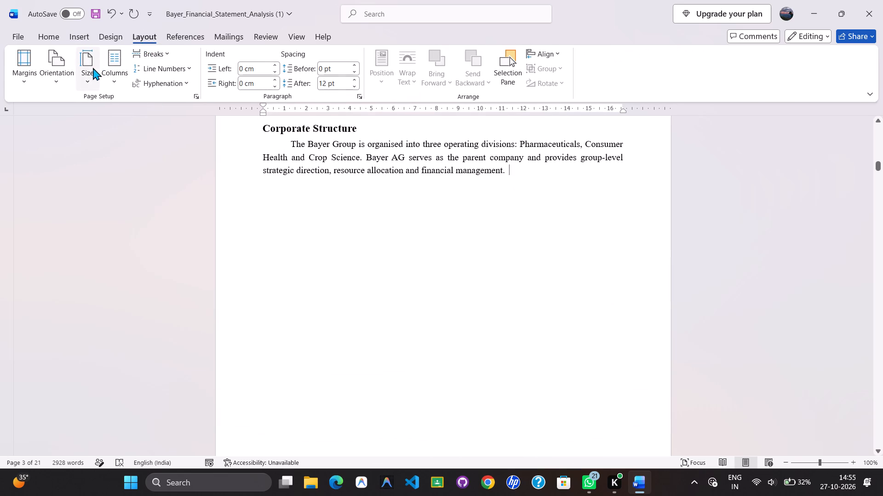
left_click(159, 58)
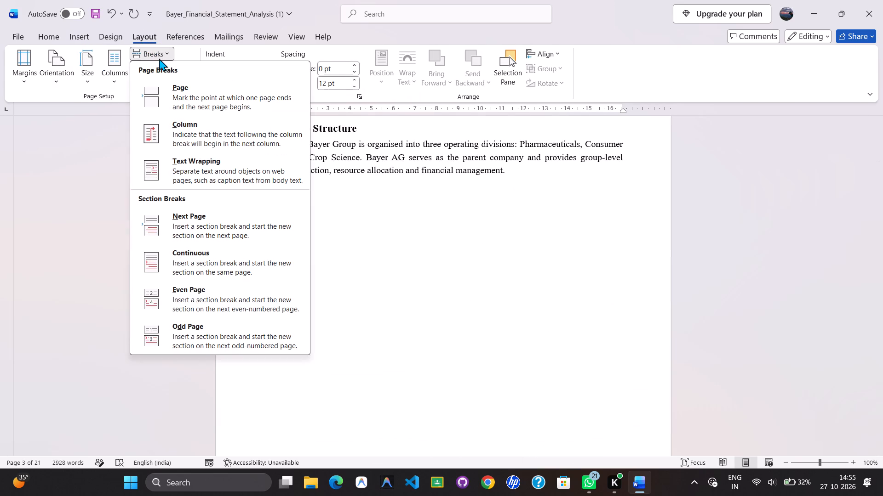
left_click(183, 101)
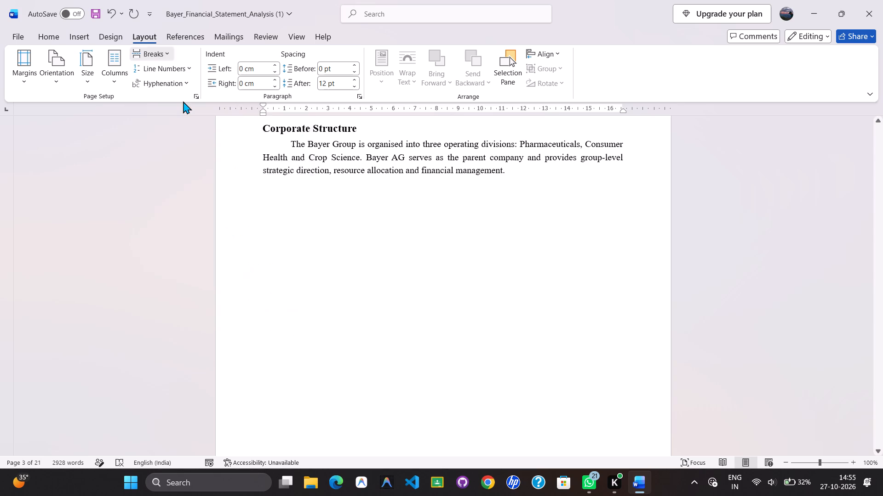
Delete the blank page between the Corporate Structure paragraph and the Company Profile section.
scroll(400, 292, "up", 2)
scroll(400, 292, "down", 1)
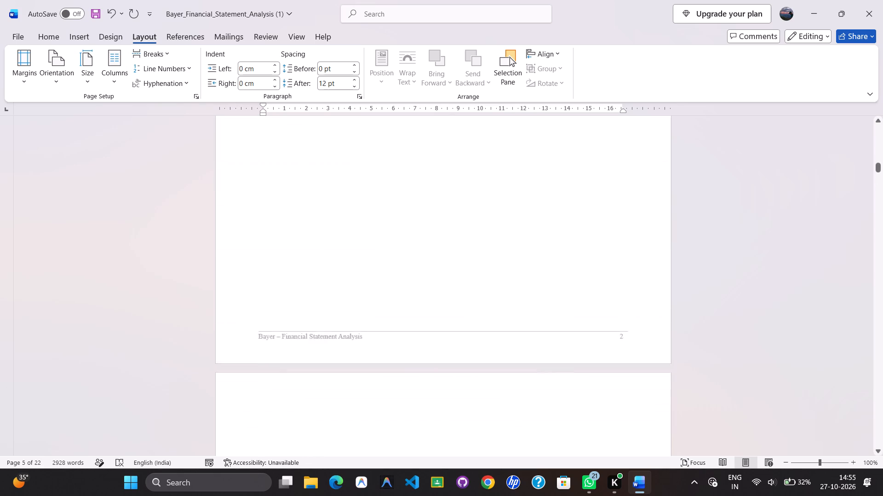
scroll(400, 292, "down", 1)
scroll(400, 292, "down", 5, "ctrl")
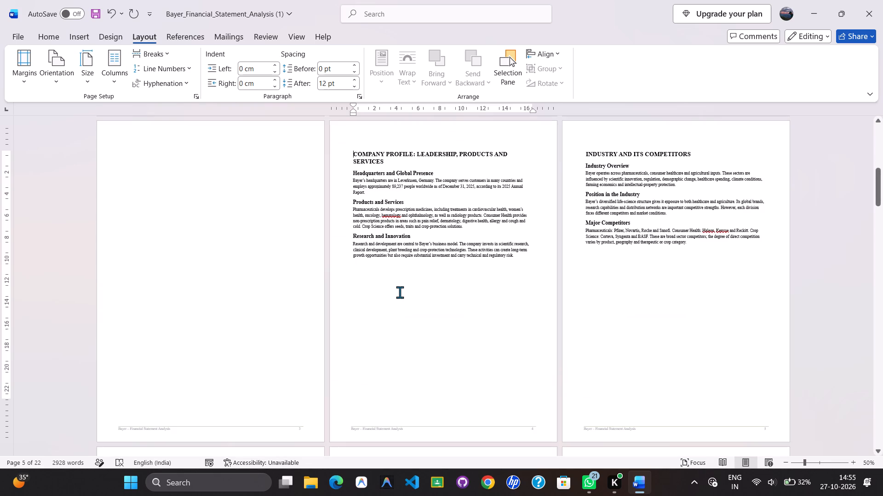
scroll(400, 292, "down", 3, "ctrl")
scroll(400, 292, "up", 1)
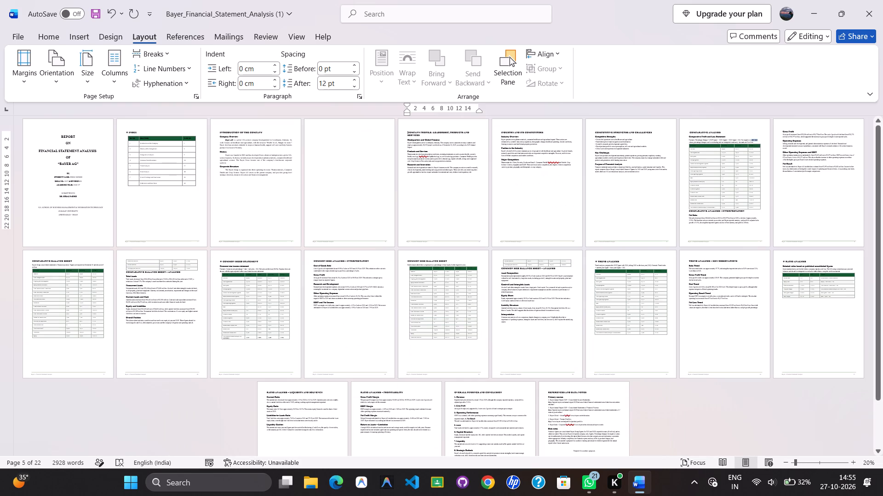
scroll(400, 292, "up", 1)
scroll(290, 197, "up", 1, "ctrl")
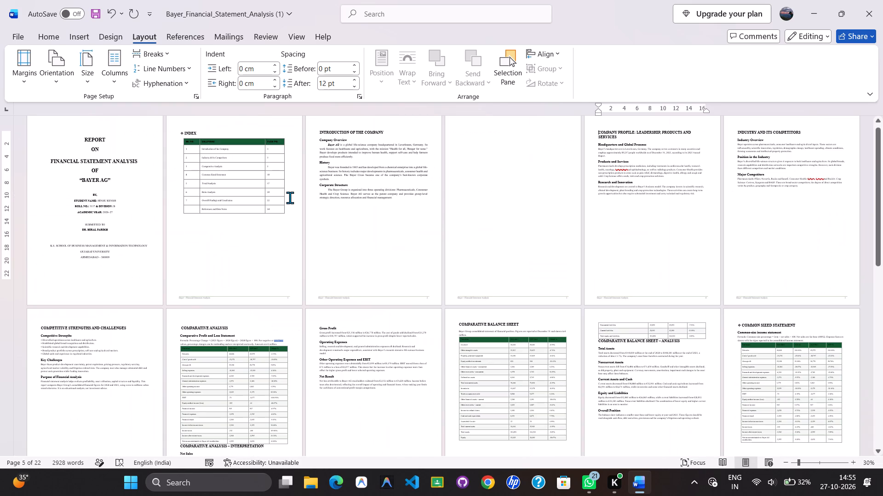
left_click(403, 200)
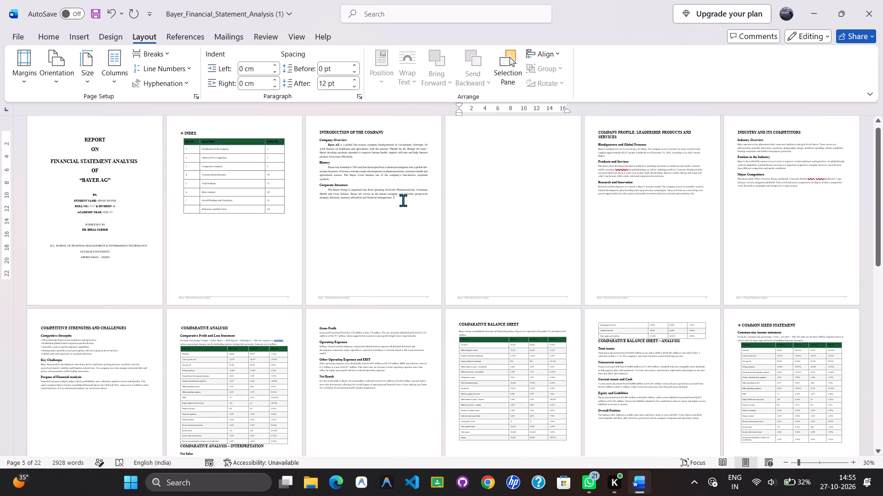
key("Return")
key("BackSpace")
key("BackSpace")
key("BackSpace")
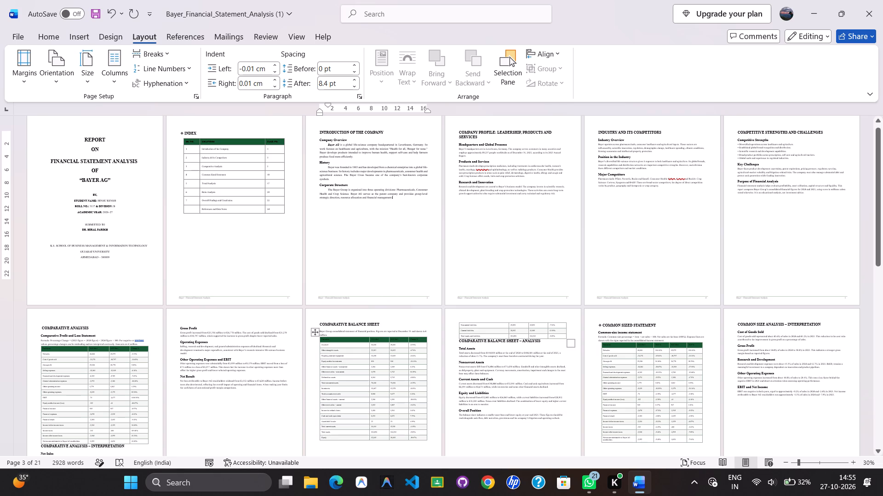
Check the report's section layout in Web Layout and by paging through Read Mode, and return to the print layout.
left_click(408, 222)
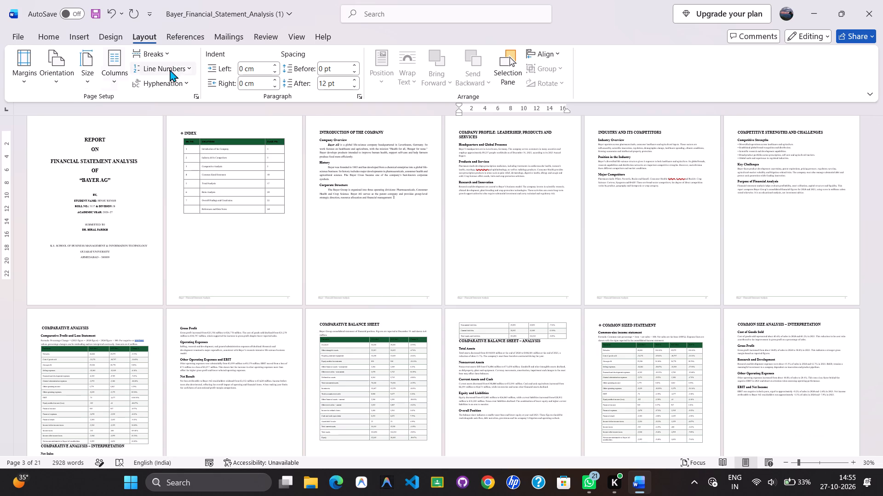
left_click(99, 38)
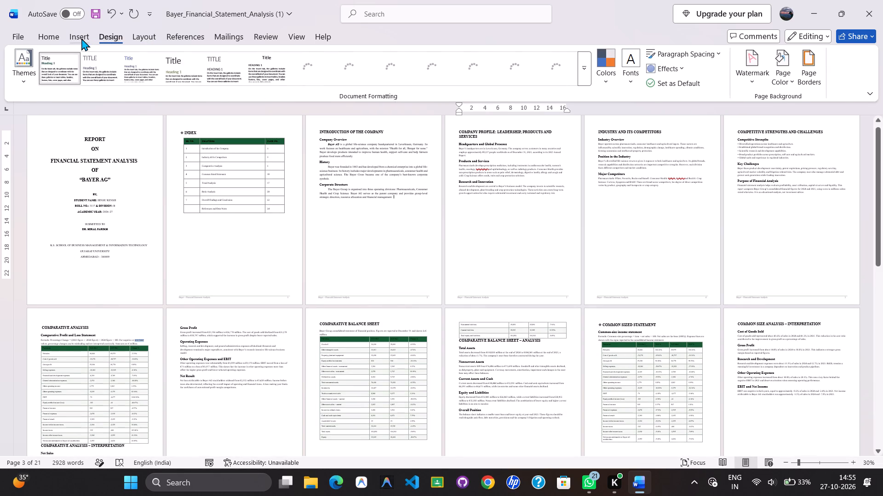
left_click(81, 38)
left_click(292, 39)
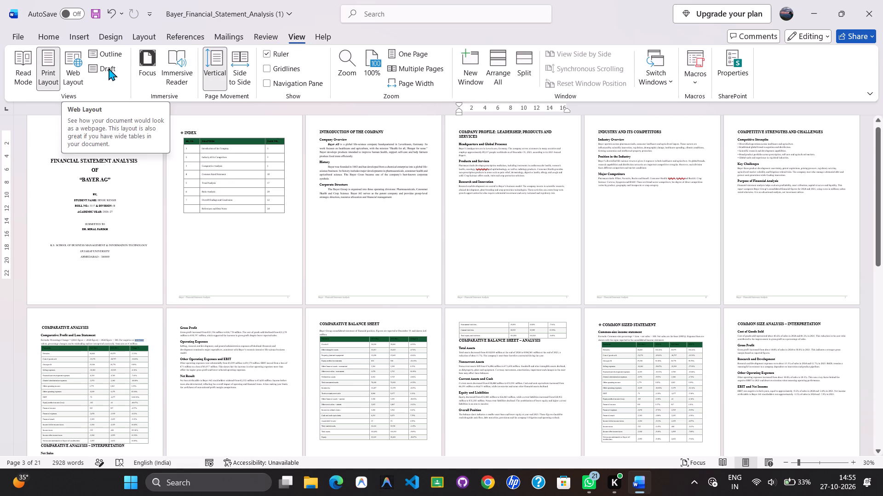
left_click(62, 73)
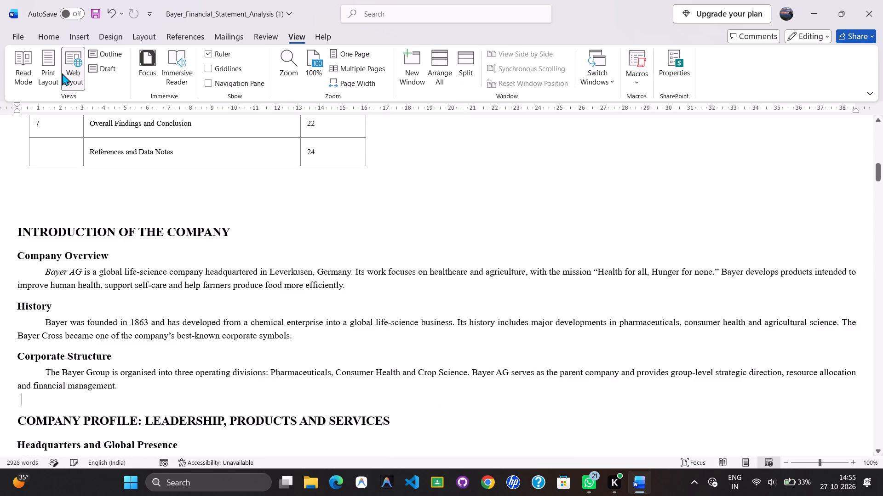
left_click(34, 68)
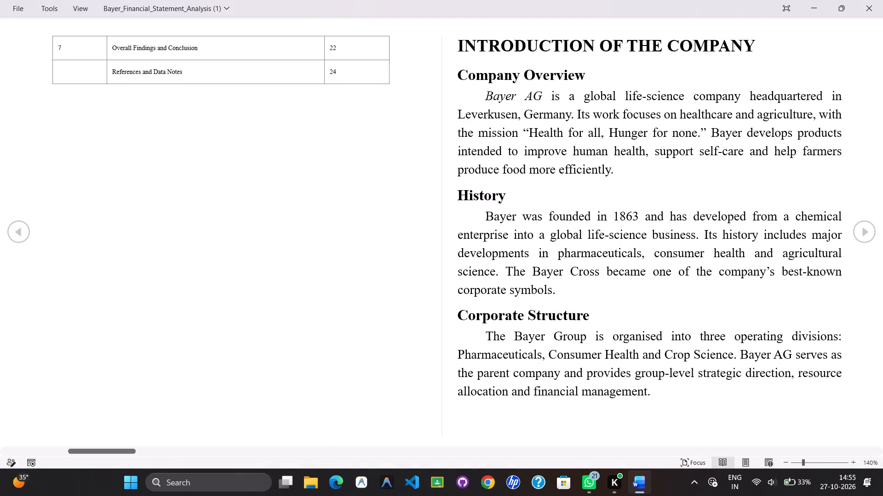
key("Right")
key("Right")
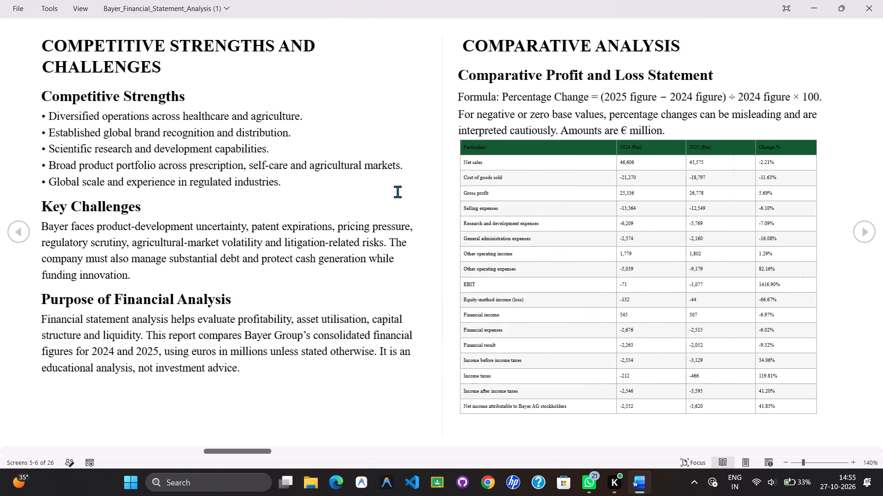
key("Right")
key("Right")
key("Escape")
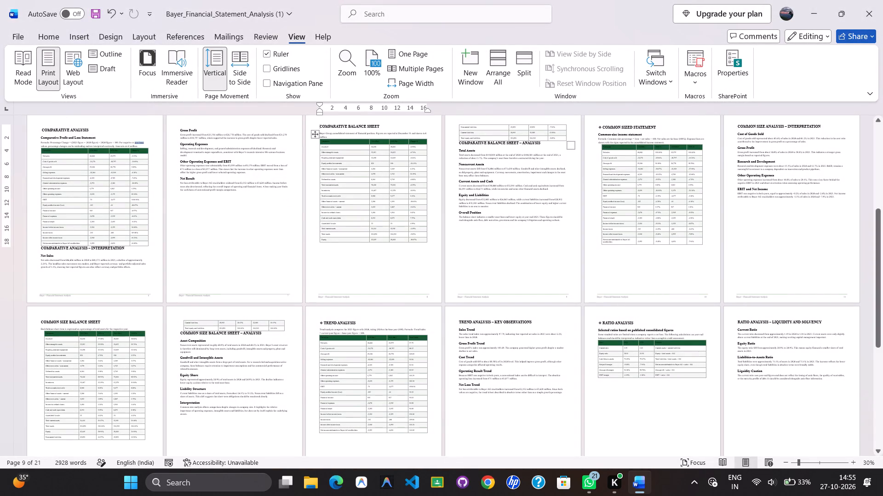
Insert three paragraph breaks before the word "management." in the last line of the Corporate Structure paragraph.
left_click(275, 199)
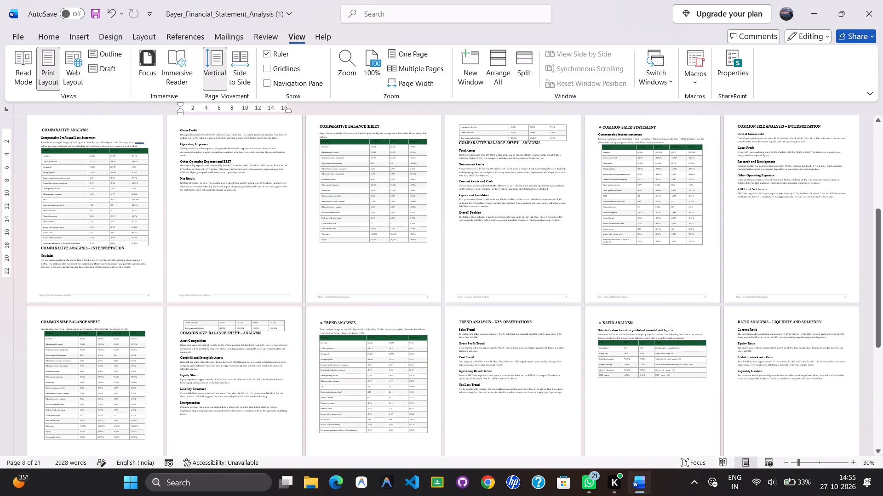
scroll(275, 212, "up", 2, "ctrl")
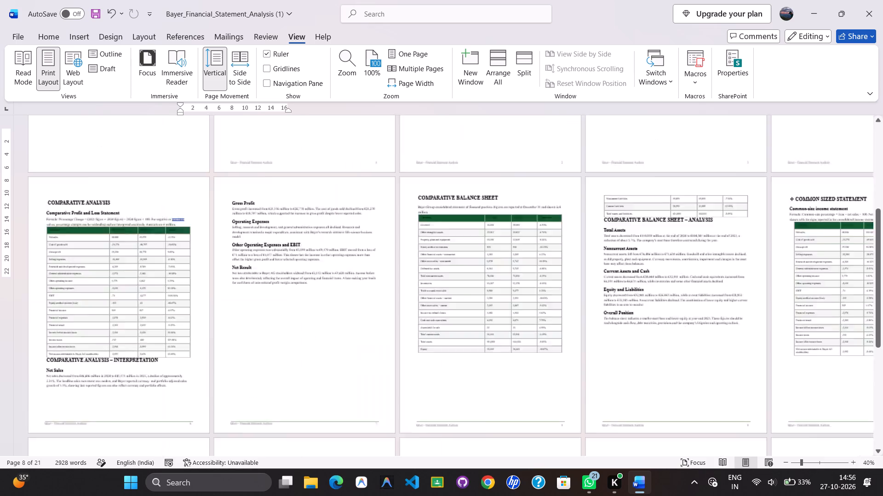
scroll(275, 212, "up", 7, "ctrl")
scroll(275, 212, "up", 1)
scroll(275, 212, "down", 1, "ctrl")
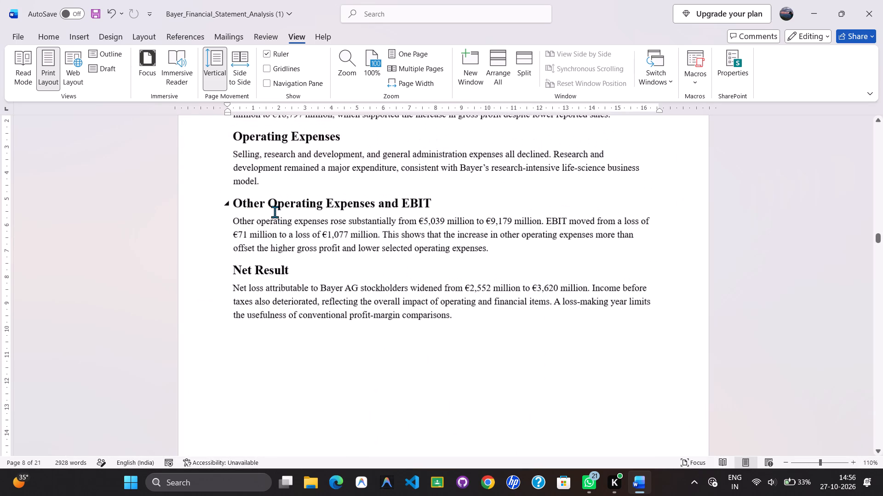
scroll(275, 212, "down", 1, "ctrl")
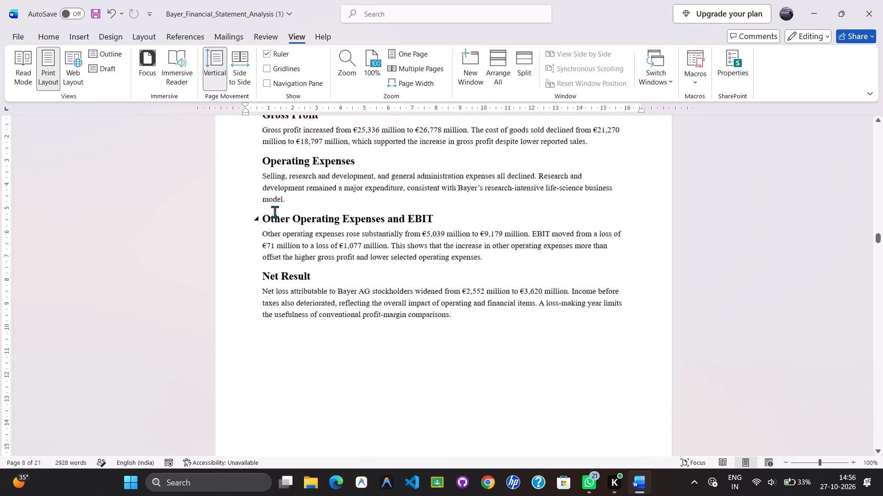
scroll(275, 212, "up", 15)
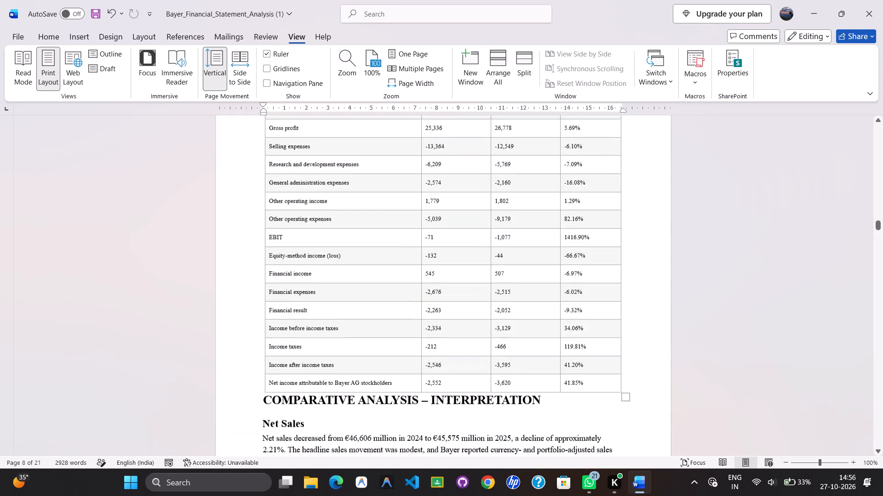
scroll(275, 212, "up", 5)
scroll(275, 212, "down", 2)
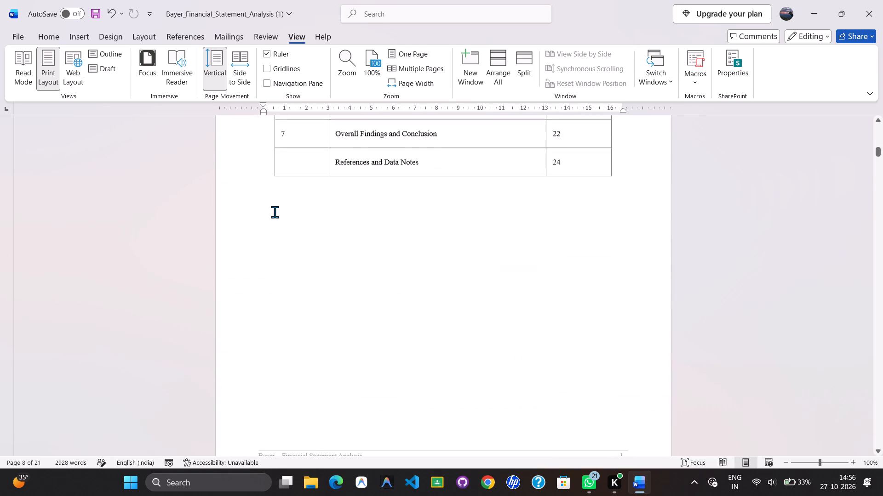
scroll(275, 212, "down", 4)
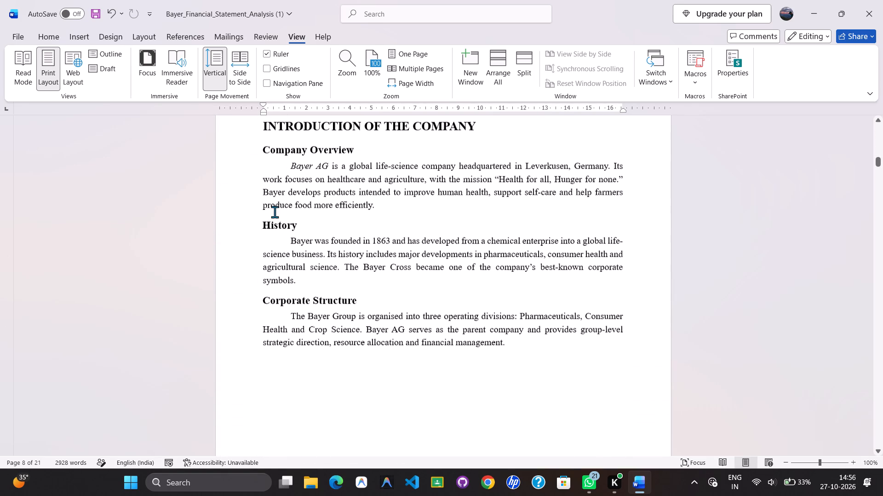
left_click(464, 346)
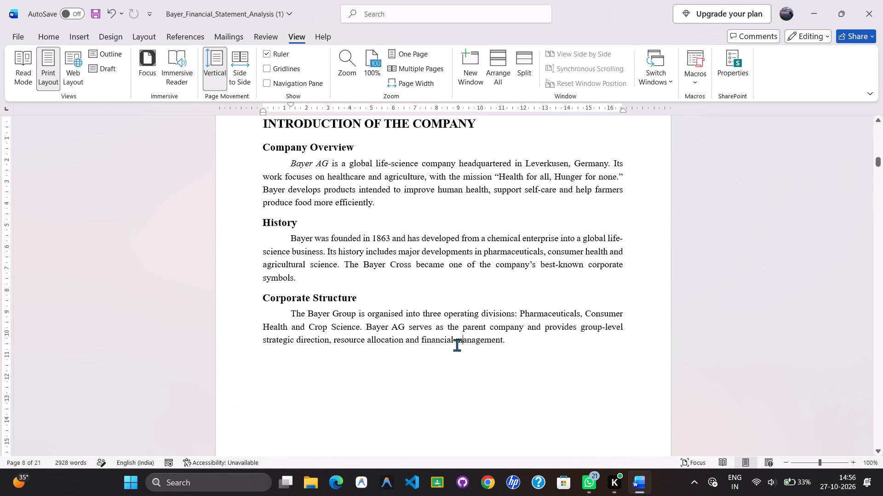
left_click(457, 345)
key("Return")
key("Return")
key("Return")
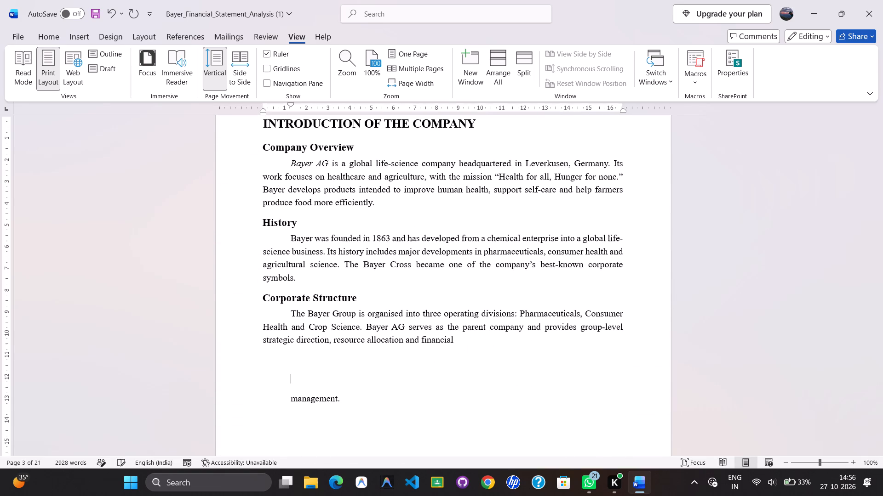
Copy the split-off word "management." and paste it back at the end of the Corporate Structure paragraph.
key("Up")
key("Up")
key("Up")
key("Down")
key("Down")
key("Down")
key("ctrl+shift+Right")
key("ctrl+shift+Right")
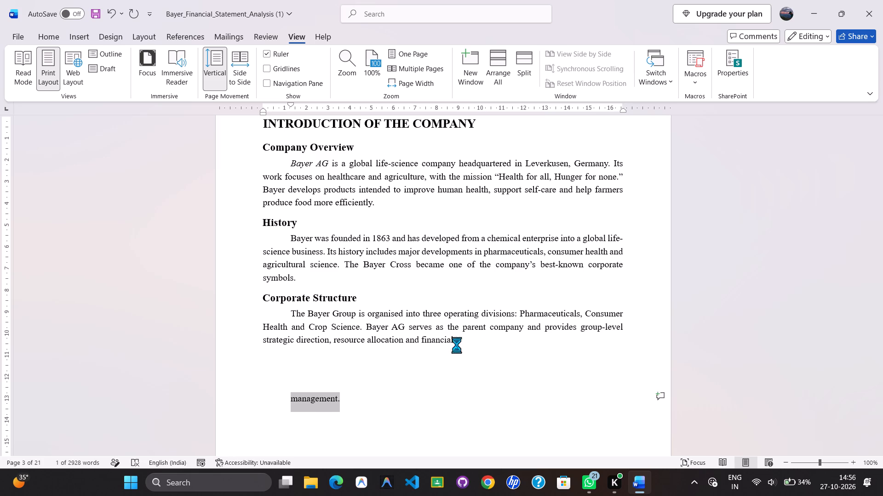
key("ctrl+c")
key("Left")
key("Up")
key("Up")
key("Left")
key("ctrl+v")
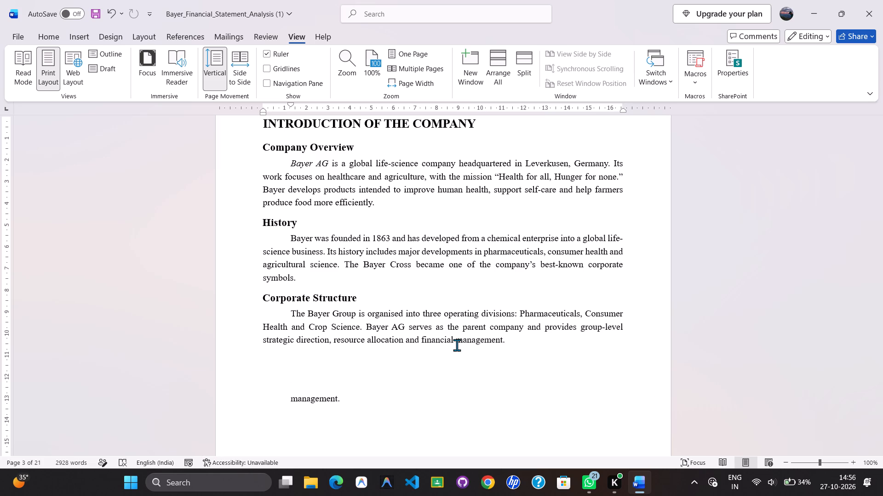
key("Right")
Move the Company Profile section, from its heading through the Research and Innovation paragraph, to the empty line below the Corporate Structure paragraph.
scroll(457, 345, "down", 4)
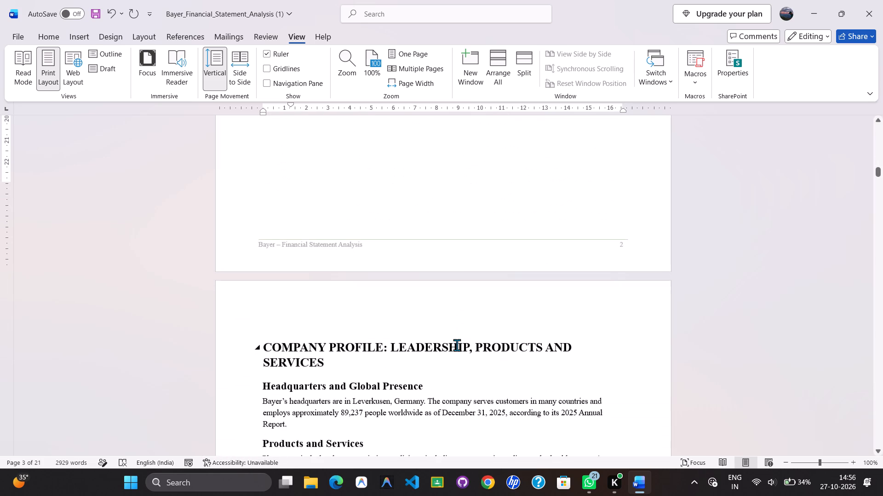
left_click_drag(264, 348, 459, 486)
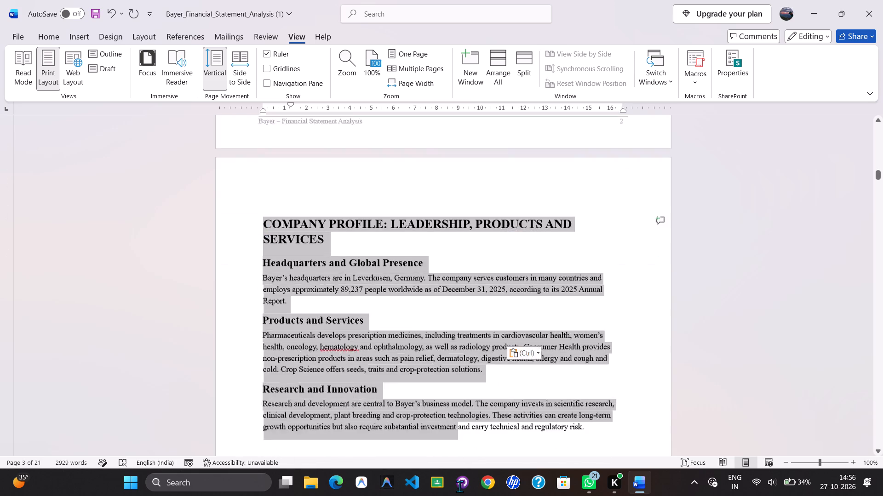
left_click_drag(459, 486, 590, 307)
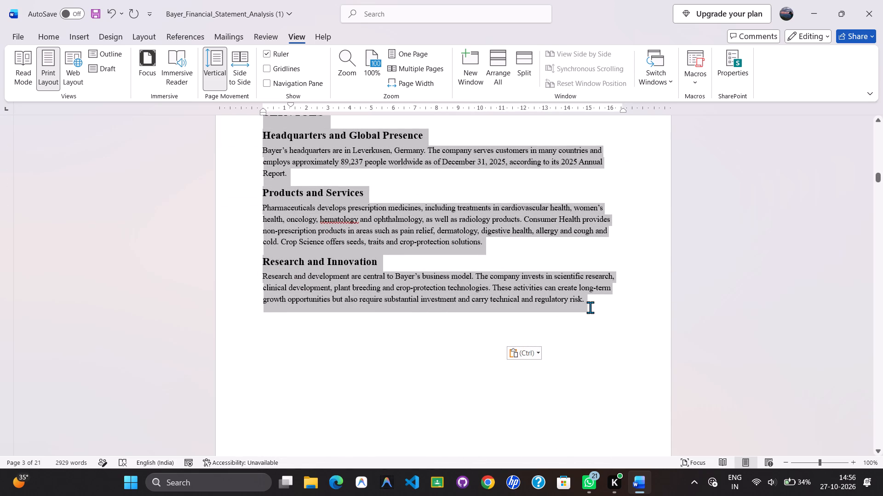
left_click_drag(590, 307, 585, 307)
key("ctrl+x")
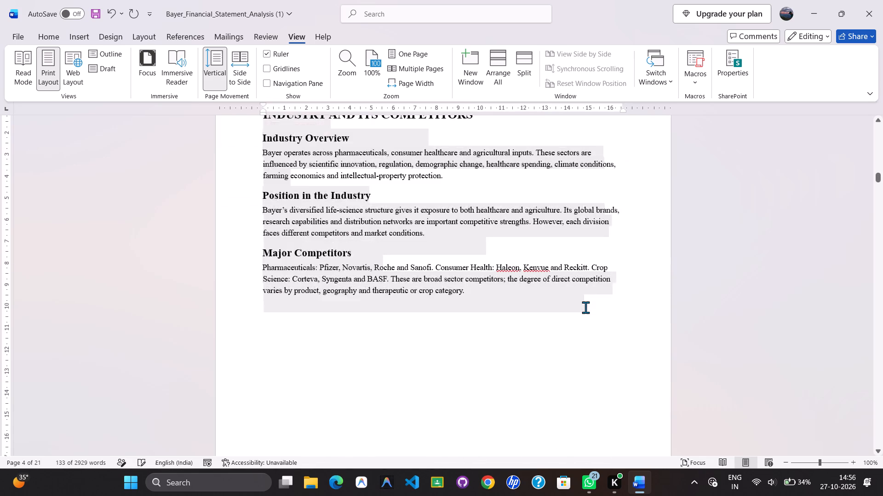
scroll(585, 307, "up", 5)
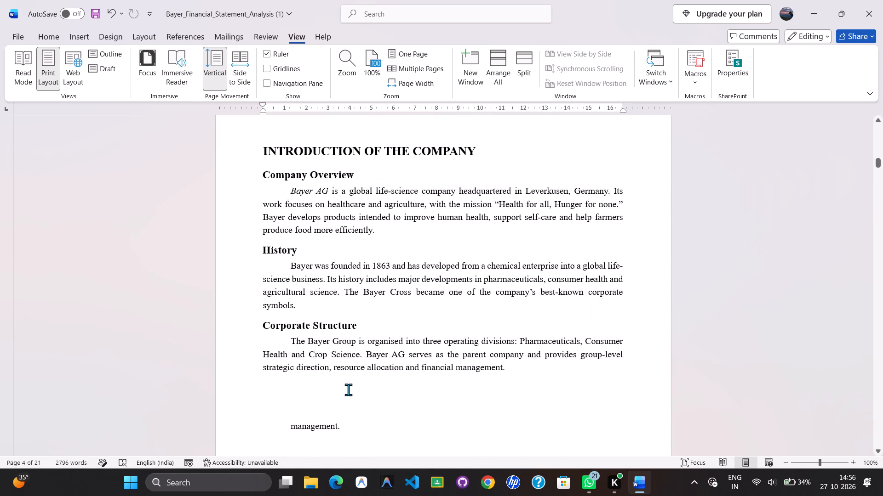
left_click(348, 389)
key("ctrl+v")
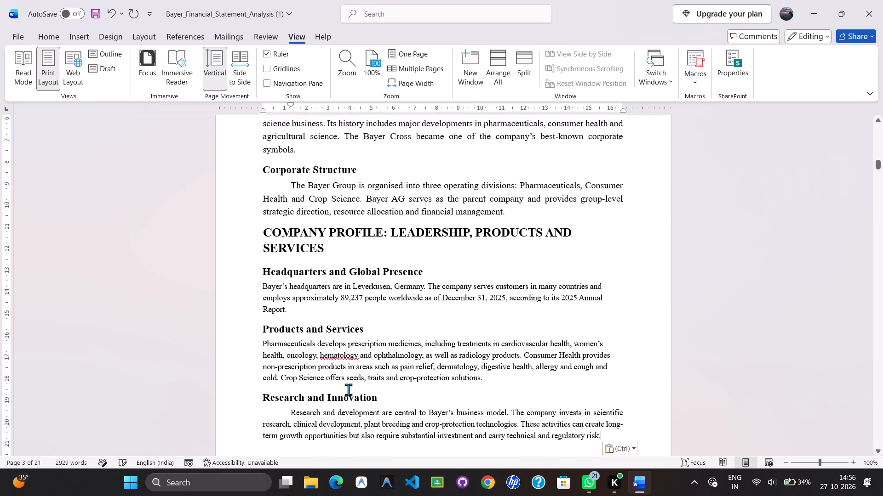
left_click(262, 238)
Delete the leftover word "management." and surplus empty space above the Industry and Its Competitors heading.
scroll(490, 216, "down", 3)
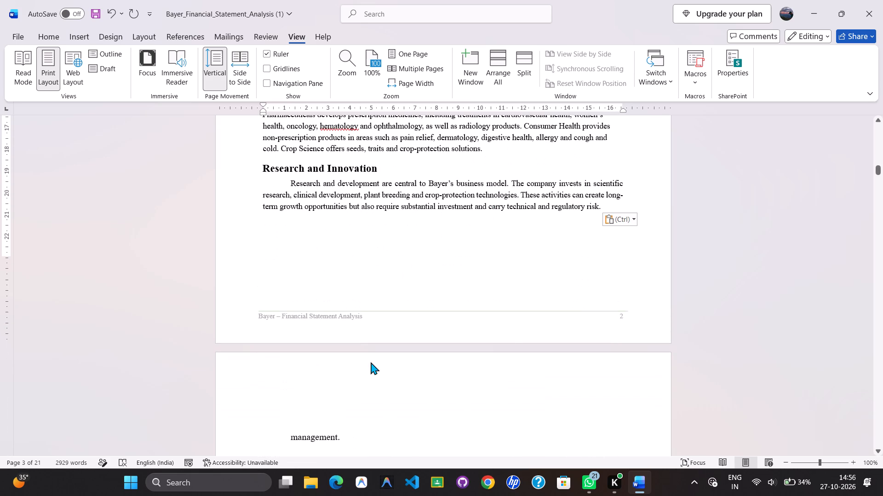
left_click(361, 433)
key("BackSpace")
key("BackSpace")
key("BackSpace")
key("BackSpace")
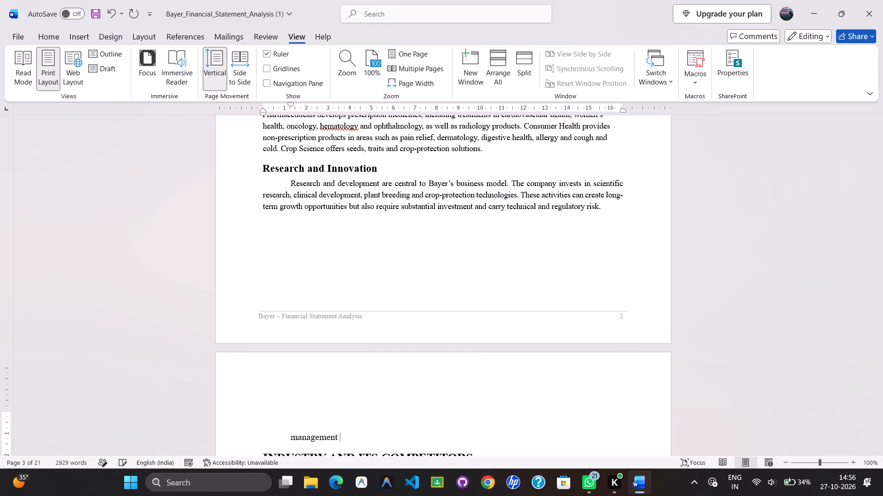
key("ctrl+BackSpace")
key("BackSpace")
key("BackSpace")
key("BackSpace")
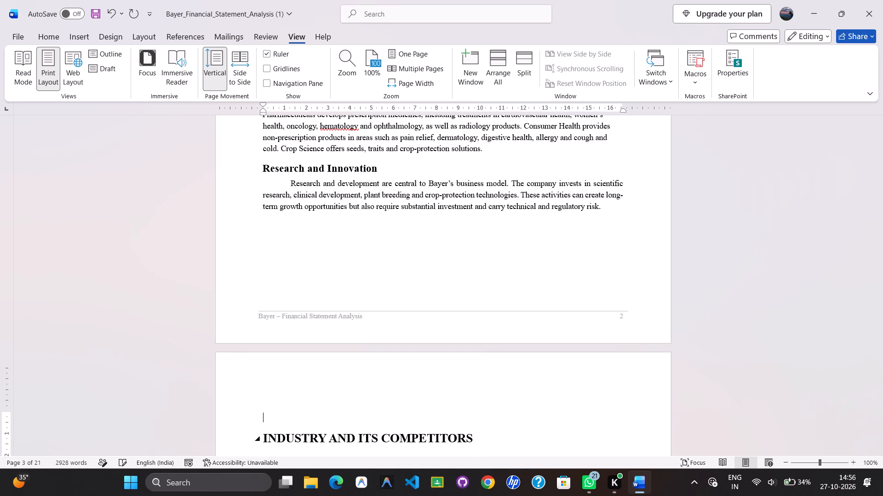
Remove the empty line above the Industry and Its Competitors heading.
key("BackSpace")
key("Right")
key("Left")
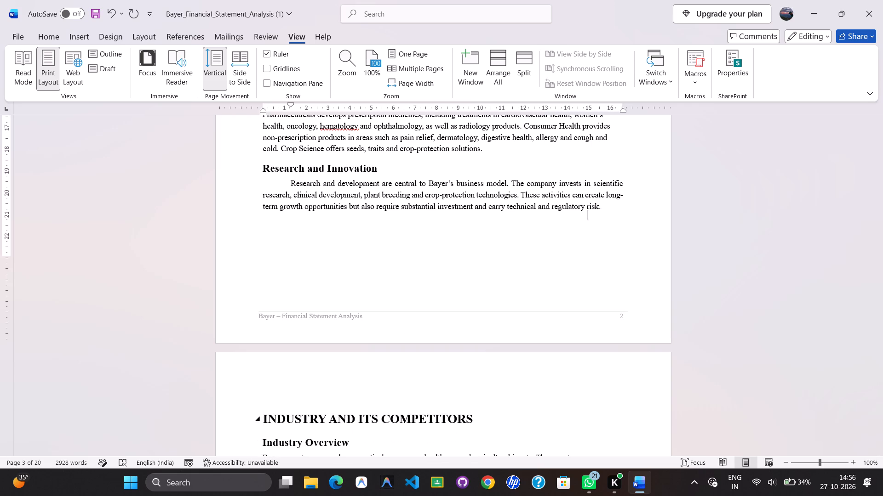
key("Right")
key("Right")
key("Left")
key("Left")
key("Return")
key("BackSpace")
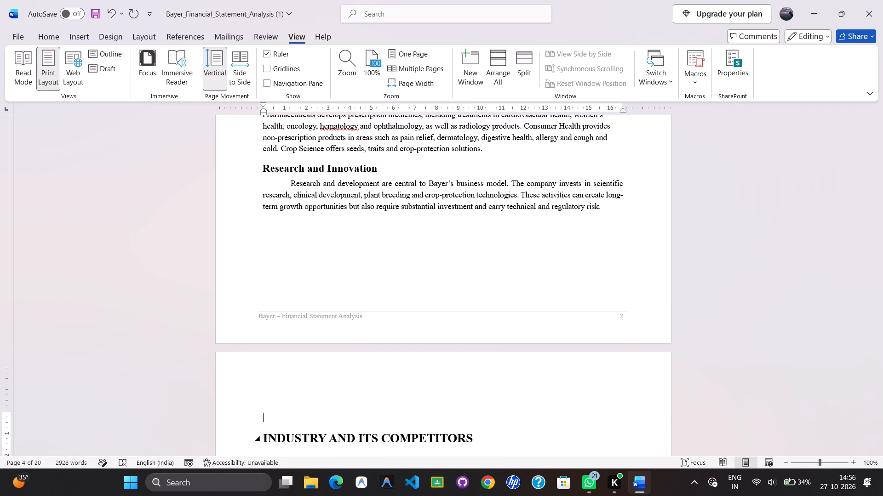
key("BackSpace")
key("BackSpace")
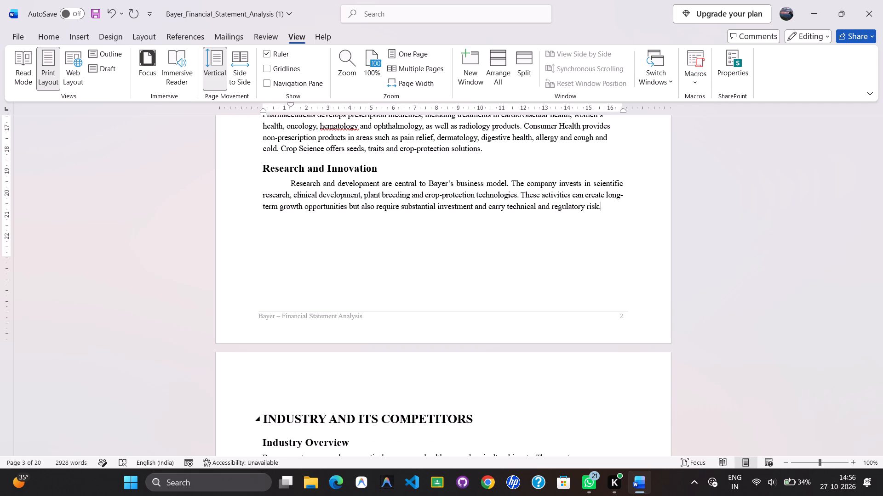
Set the spacing before the Company Profile heading to 6 pt and expand its collapsed section.
scroll(496, 236, "up", 2)
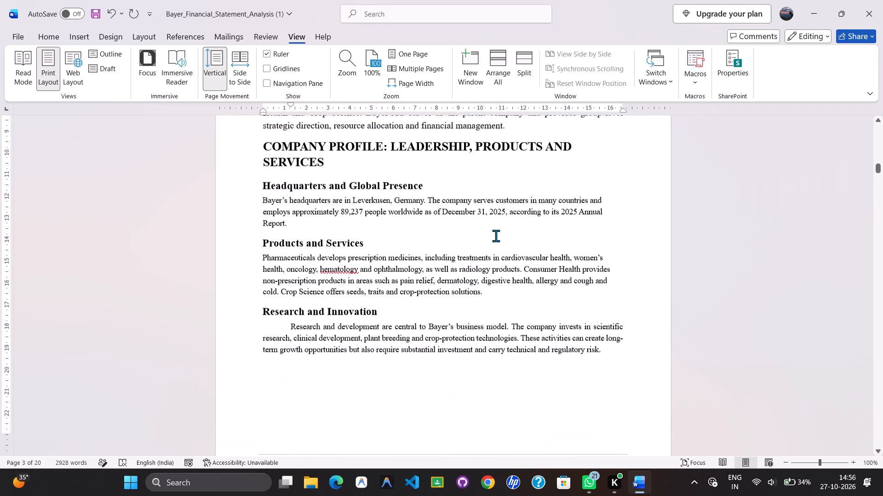
scroll(496, 236, "up", 2)
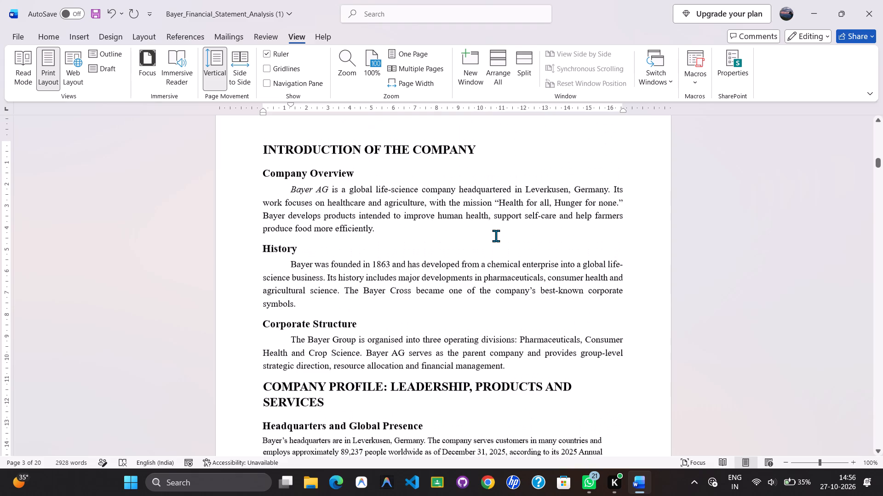
scroll(496, 236, "up", 1)
left_click_drag(261, 384, 310, 386)
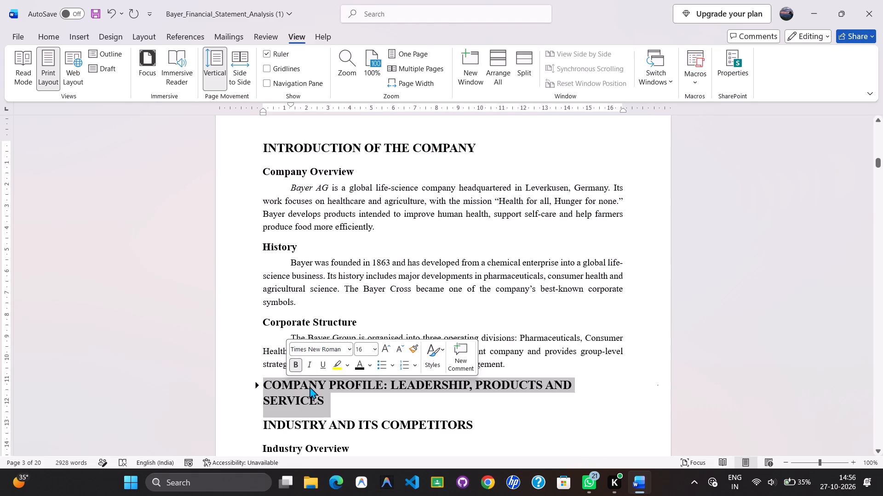
left_click_drag(310, 386, 310, 386)
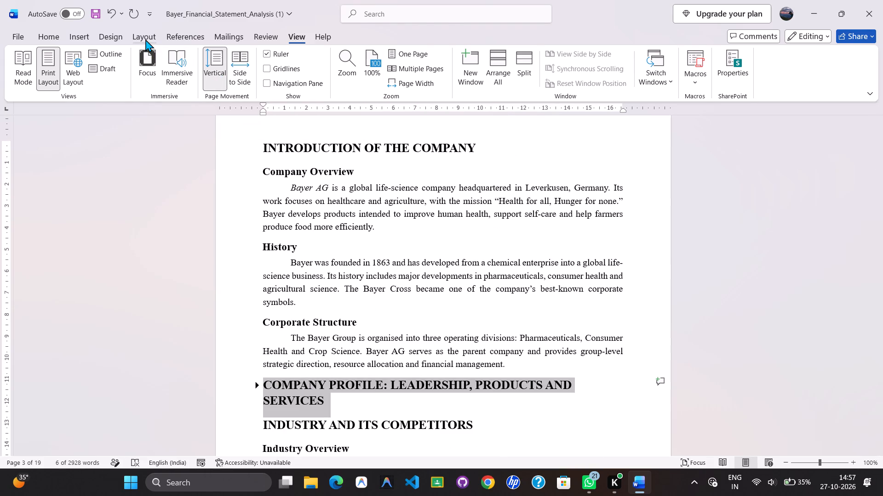
left_click(41, 37)
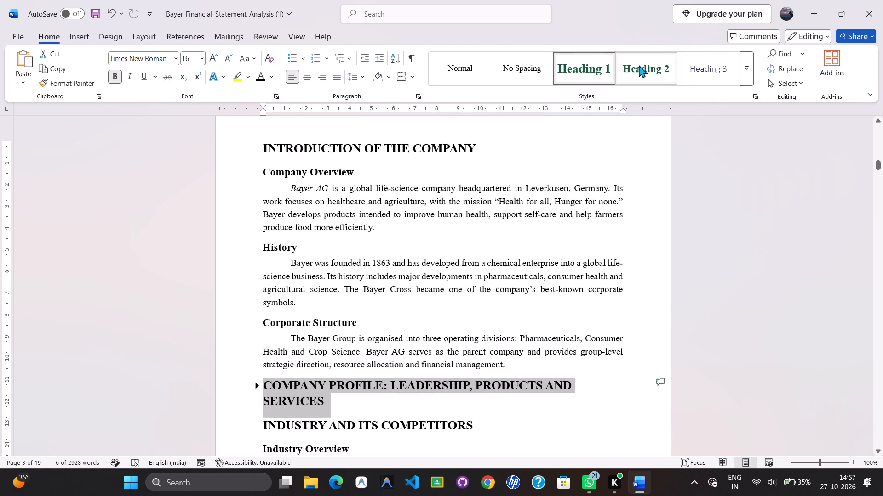
left_click(416, 96)
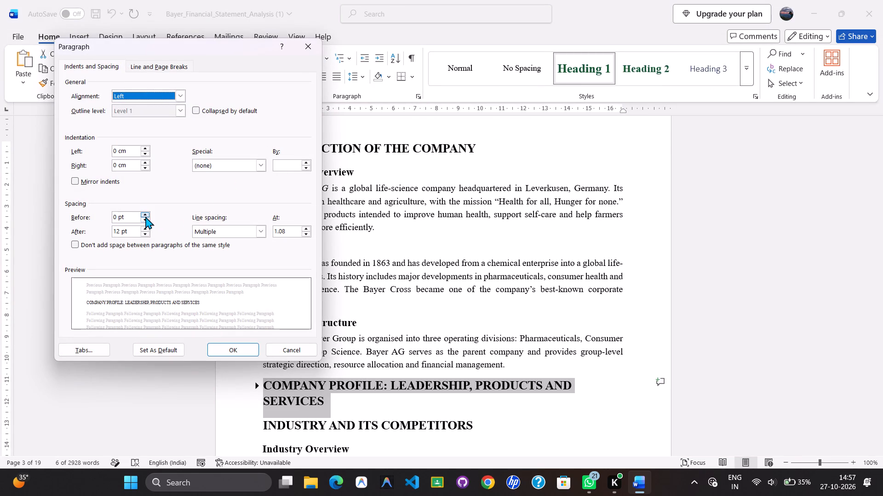
left_click(143, 215)
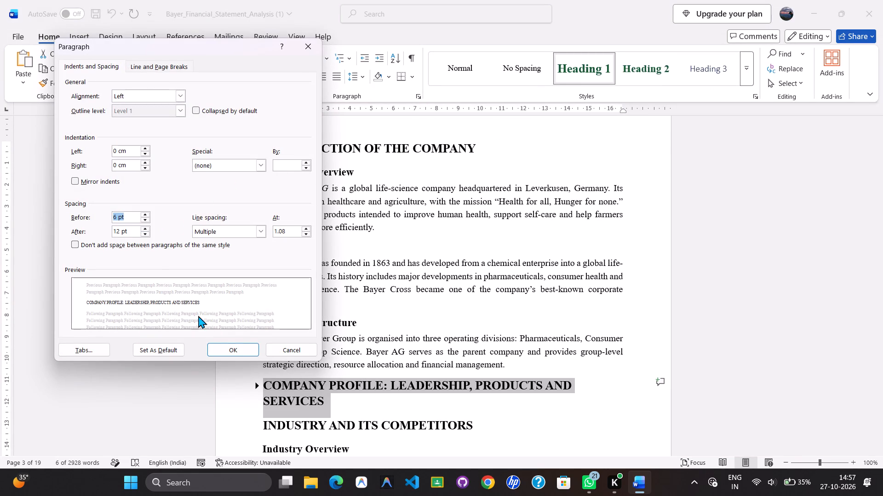
left_click(239, 349)
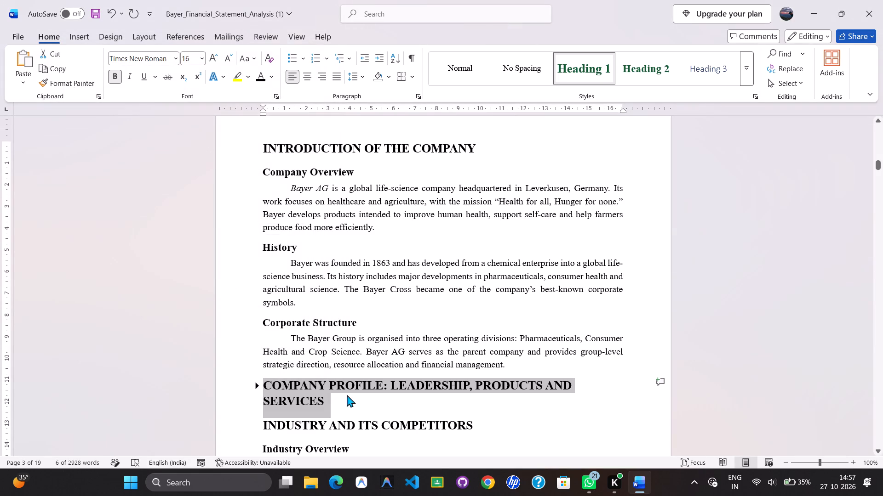
left_click(322, 372)
left_click(270, 388)
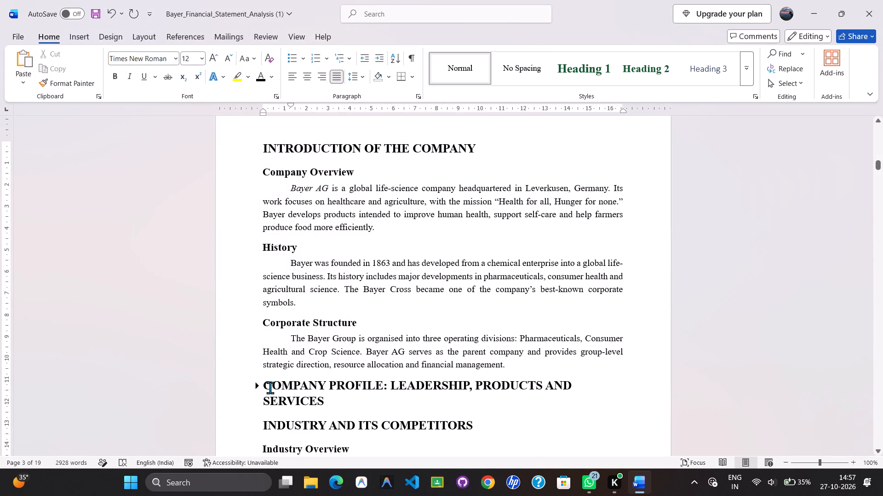
left_click(257, 388)
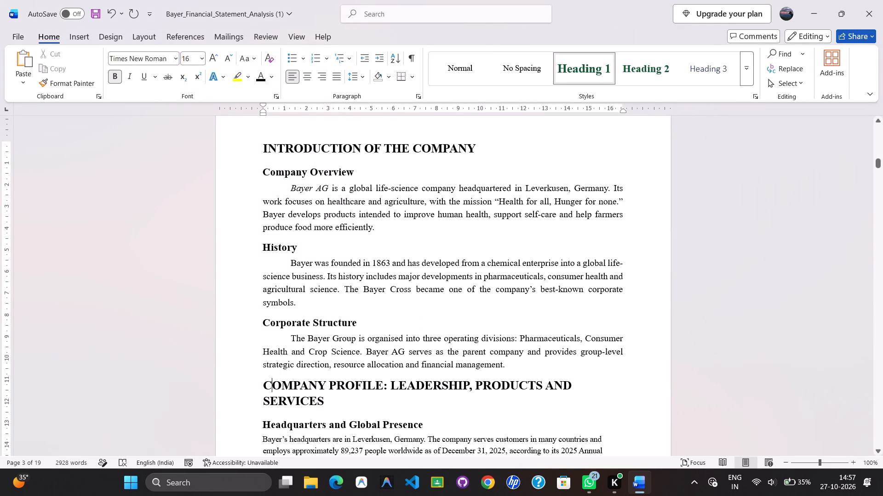
Update the Heading 1 style to match the Company Profile heading.
right_click(600, 58)
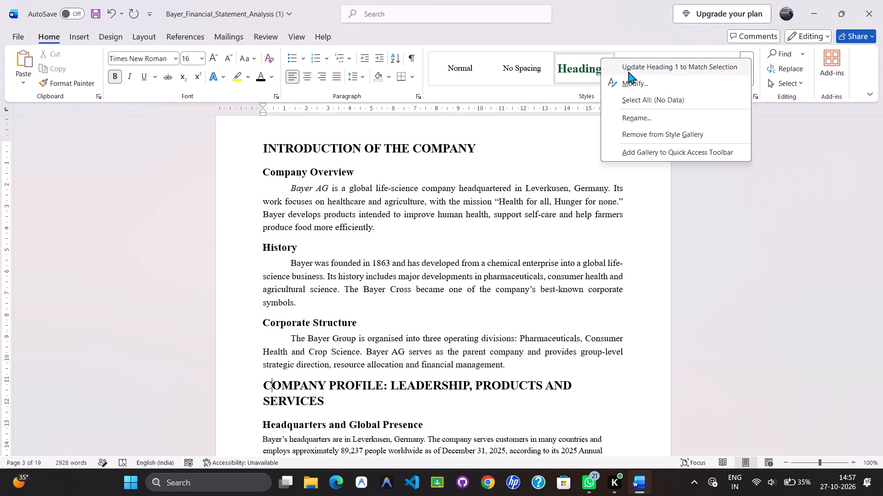
left_click(628, 71)
left_click(377, 306)
Insert an empty line below the Corporate Structure paragraph and shrink it to 1 pt as a small gap before Company Profile.
scroll(377, 306, "down", 1)
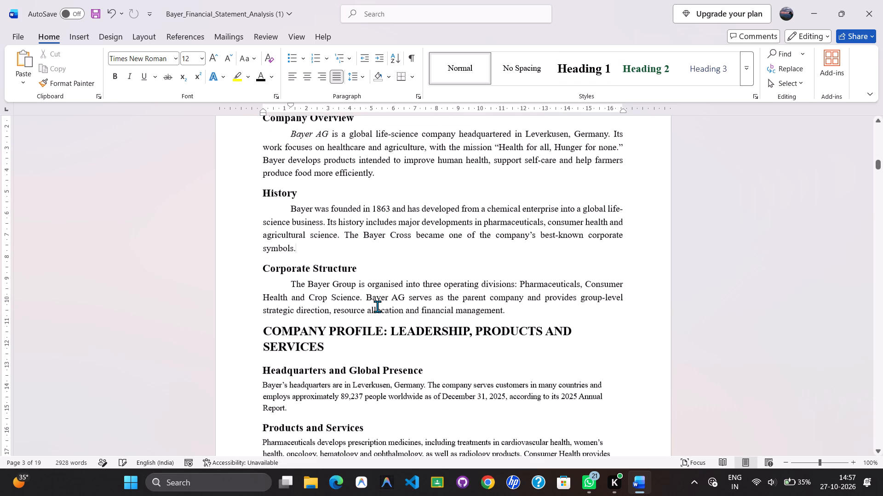
left_click(525, 306)
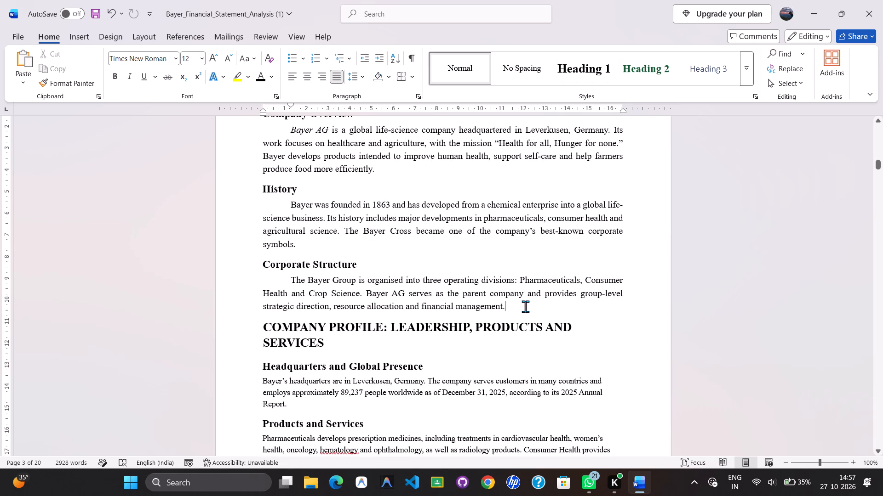
key("Return")
key("shift+Right")
key("ctrl+shift+comma")
key("ctrl+shift+comma")
key("ctrl+shift+comma")
key("ctrl+shift+comma")
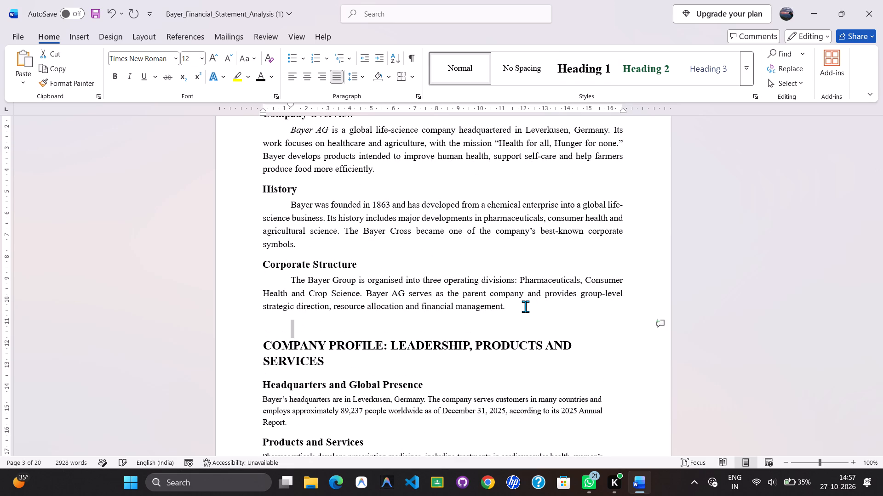
key("ctrl+shift+comma")
key("ctrl+shift+comma")
key("ctrl+shift+comma")
key("ctrl+shift+comma")
key("ctrl+shift+comma")
key("ctrl+shift+comma")
key("ctrl+shift+comma")
key("ctrl+shift+comma")
key("ctrl+shift+comma")
key("ctrl+shift+comma")
key("ctrl+shift+comma")
key("ctrl+shift+comma")
key("ctrl+shift+comma")
key("ctrl+shift+comma")
key("ctrl+shift+comma")
key("ctrl+shift+comma")
key("ctrl+shift+comma")
key("ctrl+shift+comma")
key("ctrl+shift+comma")
key("ctrl+shift+comma")
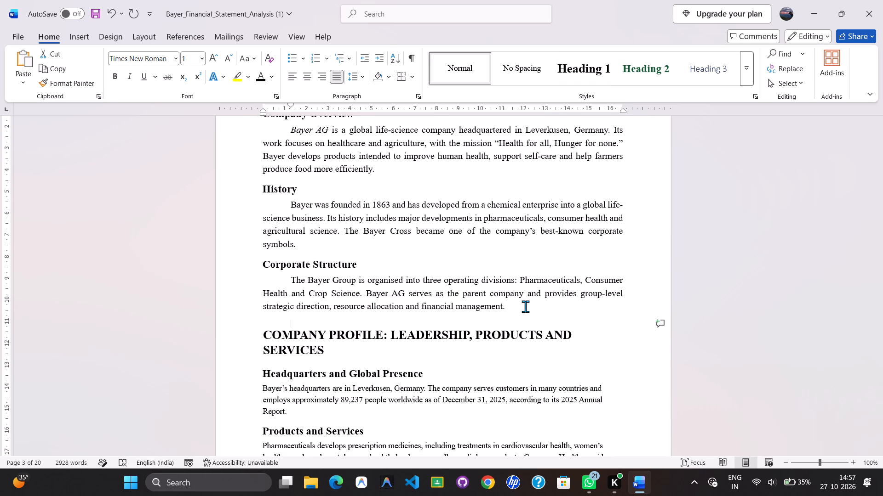
key("Left")
key("Up")
Set the Headquarters and Global Presence paragraph to 12 pt and indent its first line.
scroll(525, 306, "down", 2)
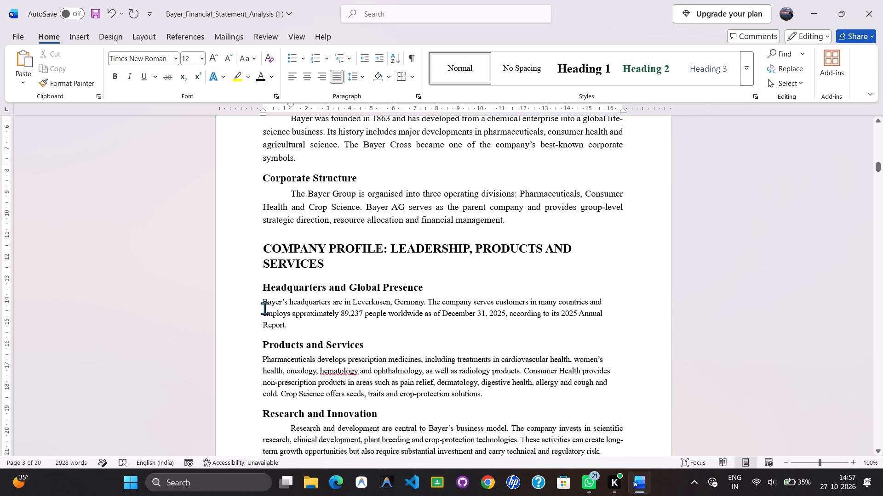
left_click(262, 306)
key("ctrl+shift+Down")
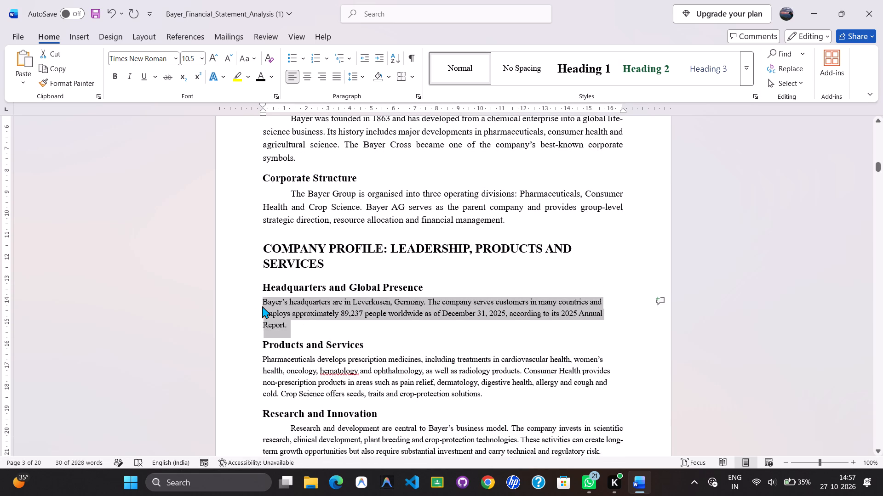
key("ctrl+shift+period")
key("ctrl+shift+period")
key("Left")
key("Tab")
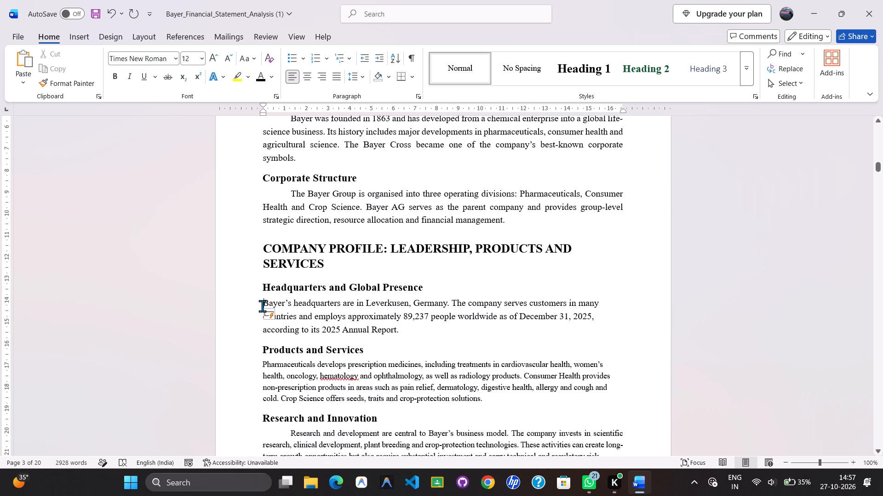
key("Tab")
Set the Products and Services paragraph to 12 pt and indent its first line.
key("Down")
key("Down")
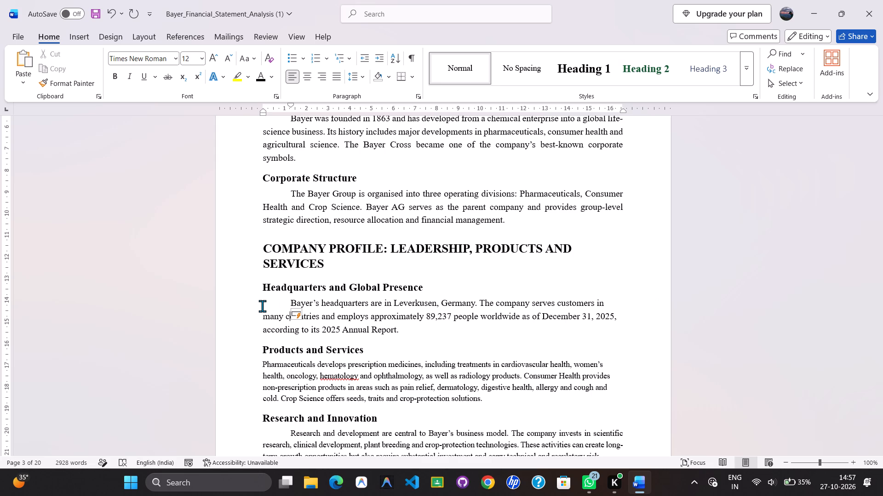
key("Down")
key("Down")
key("ctrl+Left")
key("ctrl+shift+Down")
key("ctrl+shift+period")
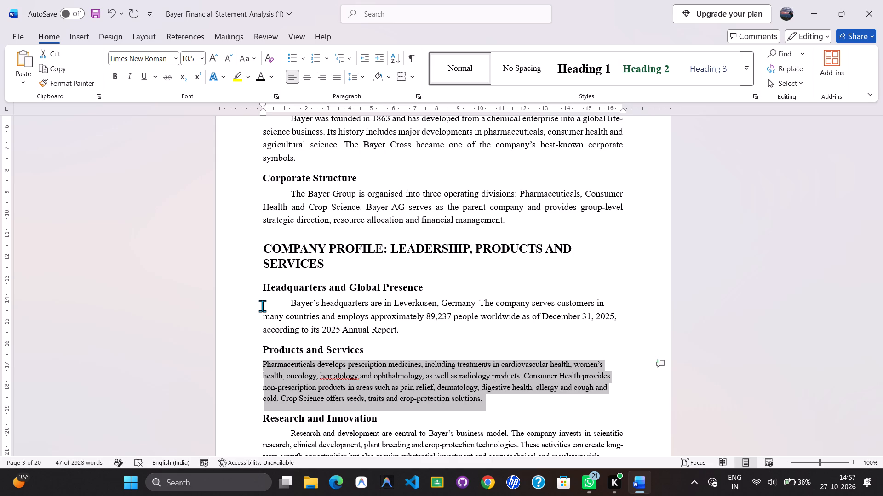
key("ctrl+shift+period")
key("Left")
key("Tab")
key("Tab")
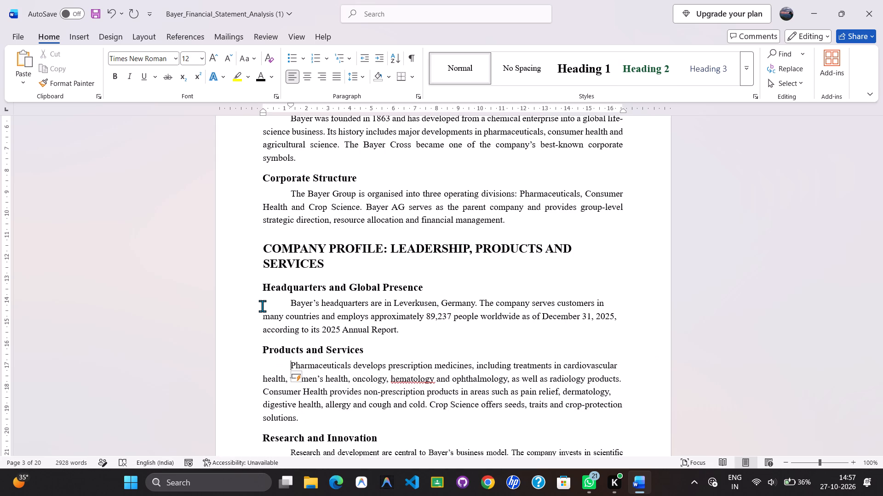
Set the Research and Innovation paragraph to 12 pt.
key("Down")
key("Down")
key("Down")
key("Down")
key("Down")
key("Down")
key("ctrl+shift+Down")
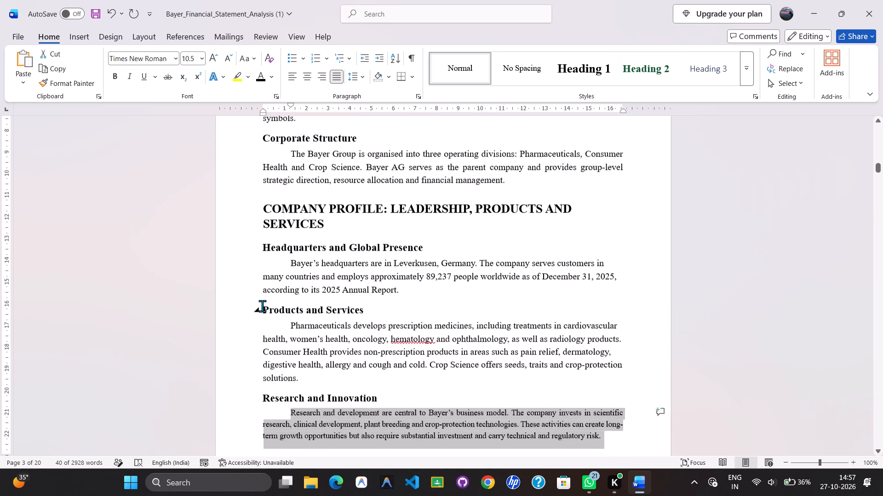
key("ctrl+shift+period")
key("ctrl+shift+period")
key("Left")
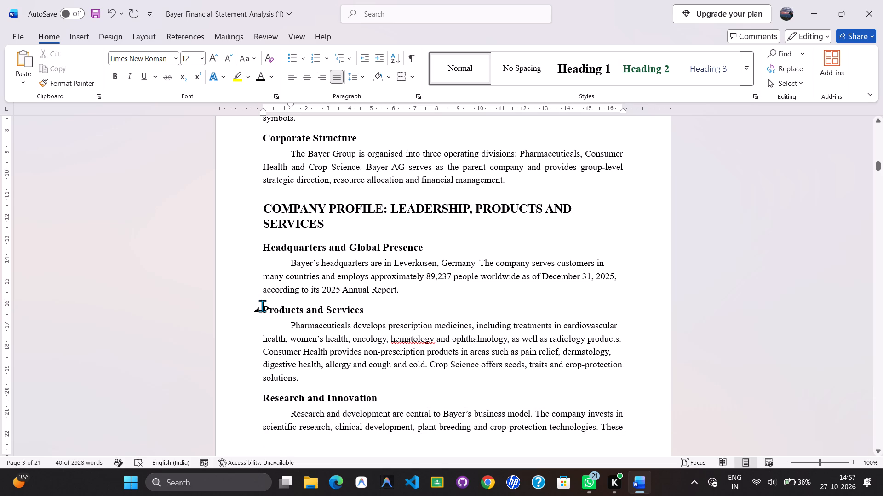
key("Tab")
Justify the Company Profile text from the Headquarters and Global Presence paragraph through the Research and Innovation paragraph.
key("Up")
key("Up")
key("Up")
key("Up")
key("Up")
key("Up")
key("Up")
key("Up")
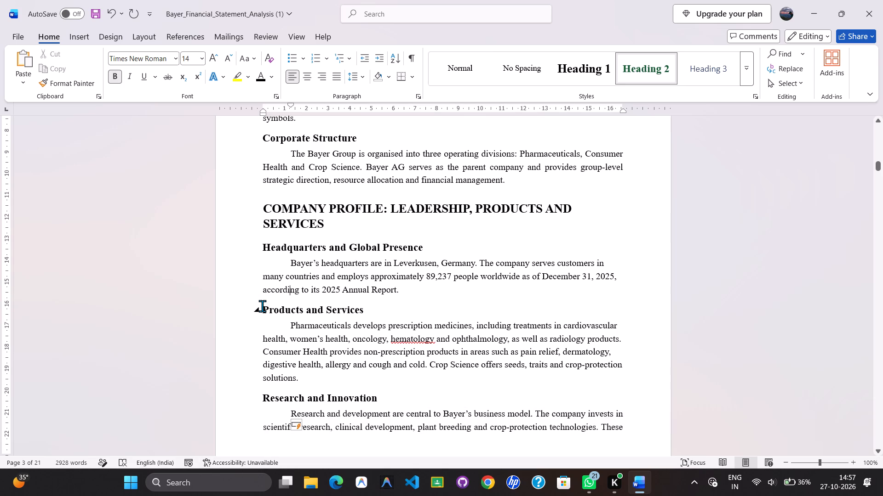
key("Up")
key("Up")
key("ctrl+shift+Down")
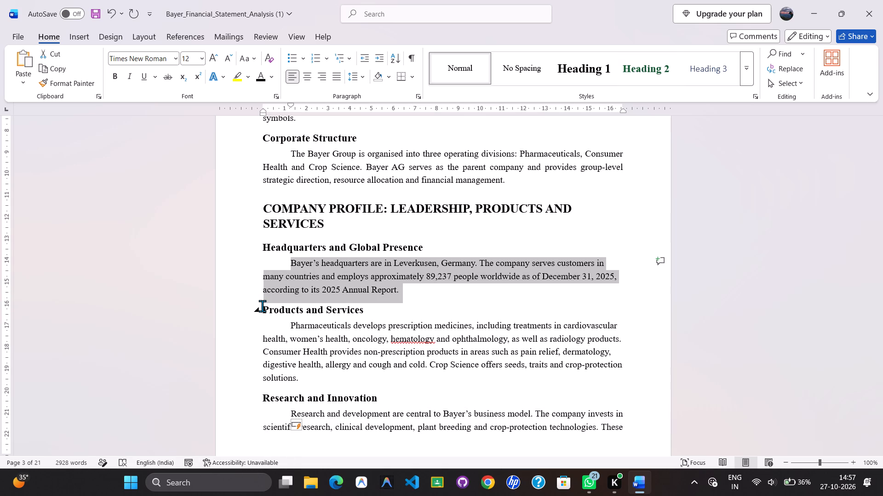
key("ctrl+shift+Down")
key("ctrl+shift+Down")
key("ctrl+shift+Down")
key("ctrl+shift+Down")
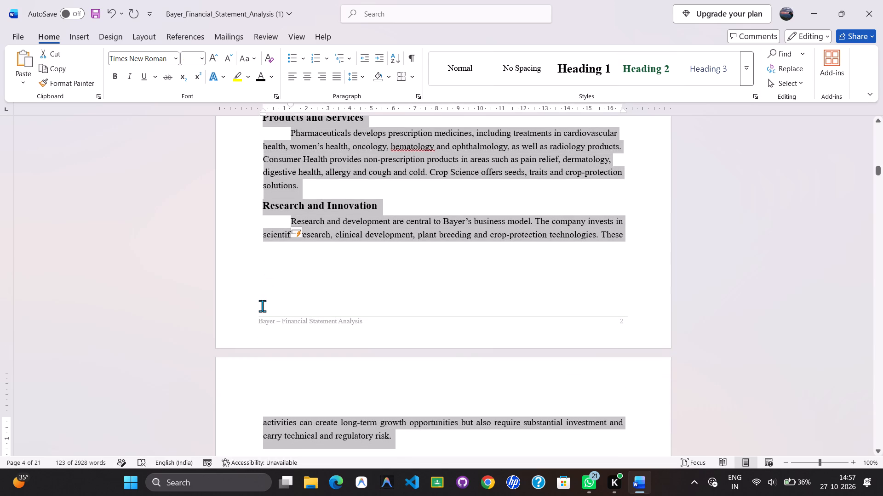
left_click(339, 81)
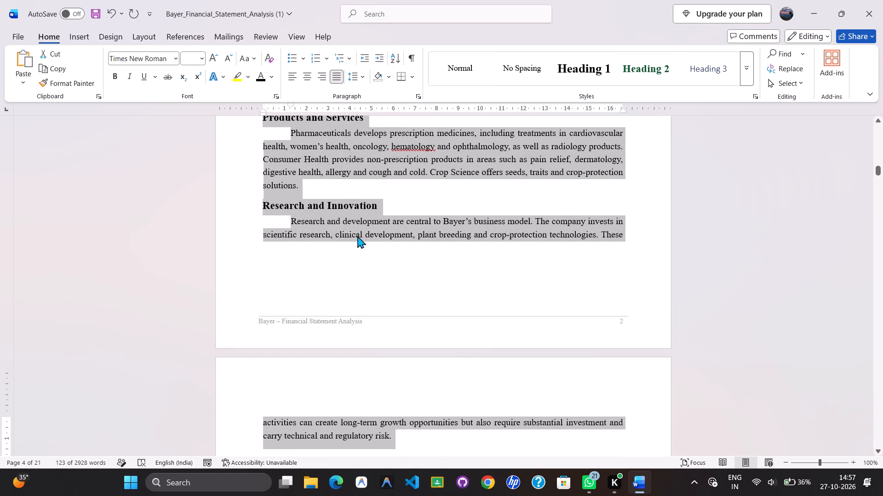
left_click(466, 245)
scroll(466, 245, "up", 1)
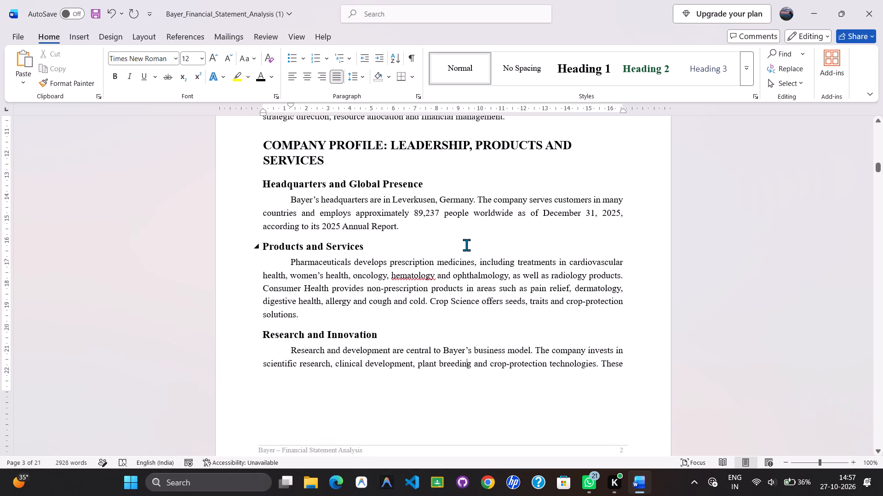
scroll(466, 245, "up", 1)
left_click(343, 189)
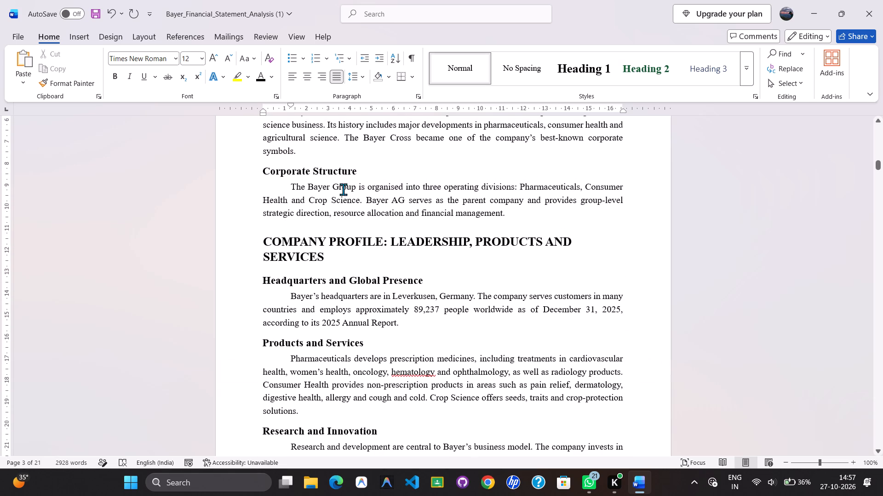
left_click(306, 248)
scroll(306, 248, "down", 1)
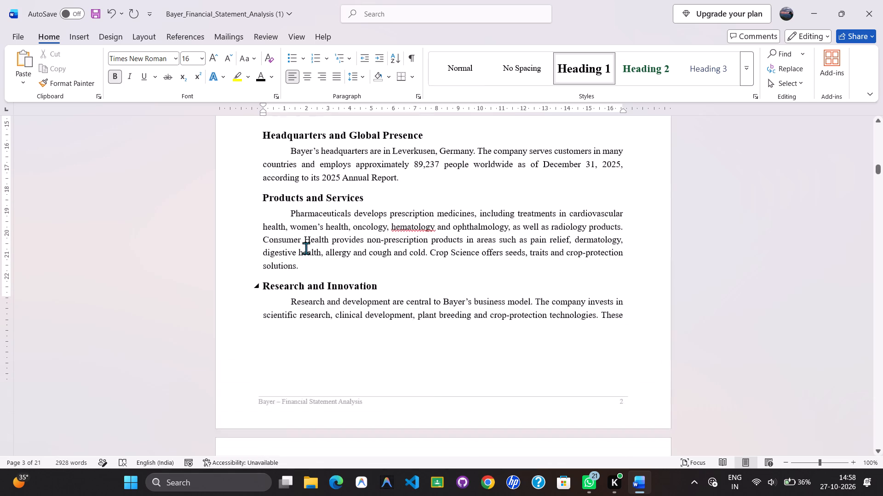
Insert a page break before the Research and Innovation heading so the section starts on a new page.
scroll(306, 248, "down", 1)
left_click(266, 236)
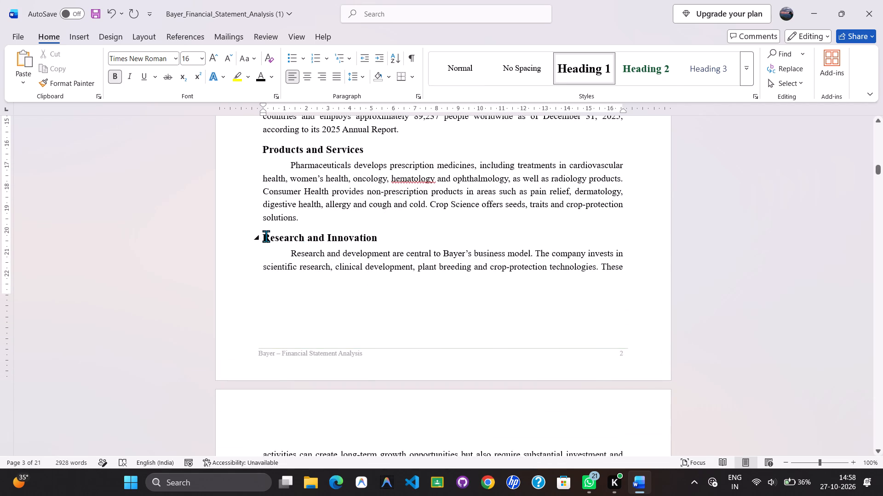
key("ctrl+Return")
key("Up")
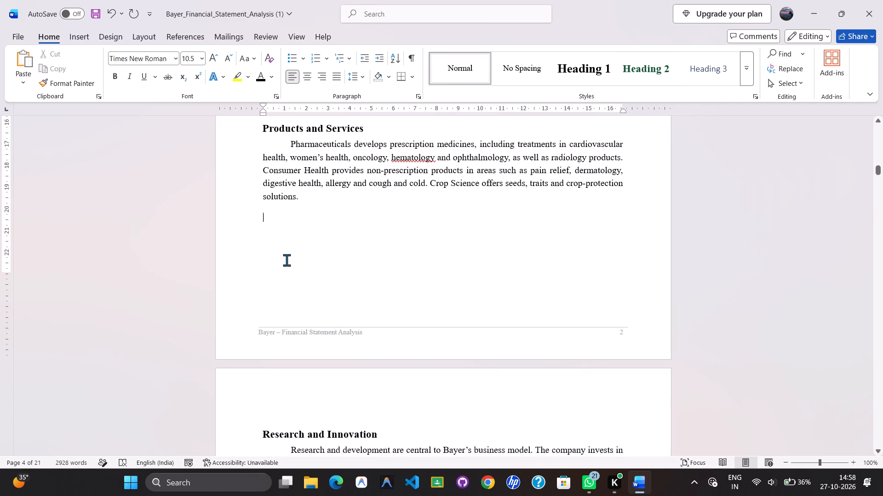
Delete the page break between the Research and Innovation paragraph and the INDUSTRY AND ITS COMPETITORS heading.
key("Down")
key("Down")
key("Down")
key("Down")
key("Down")
key("Down")
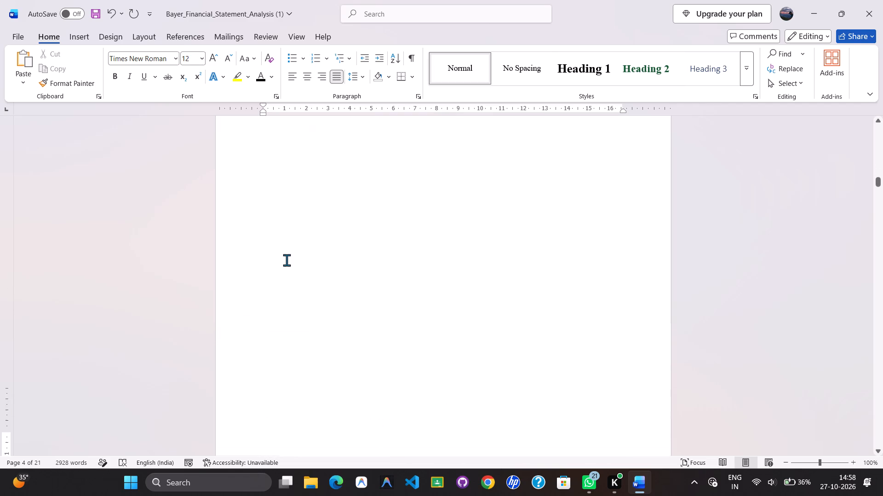
key("Down")
key("Up")
key("Up")
key("Down")
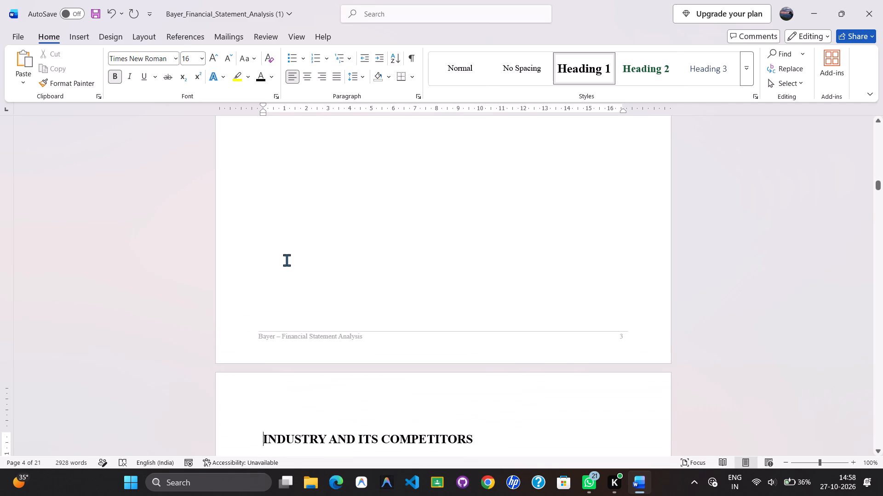
key("BackSpace")
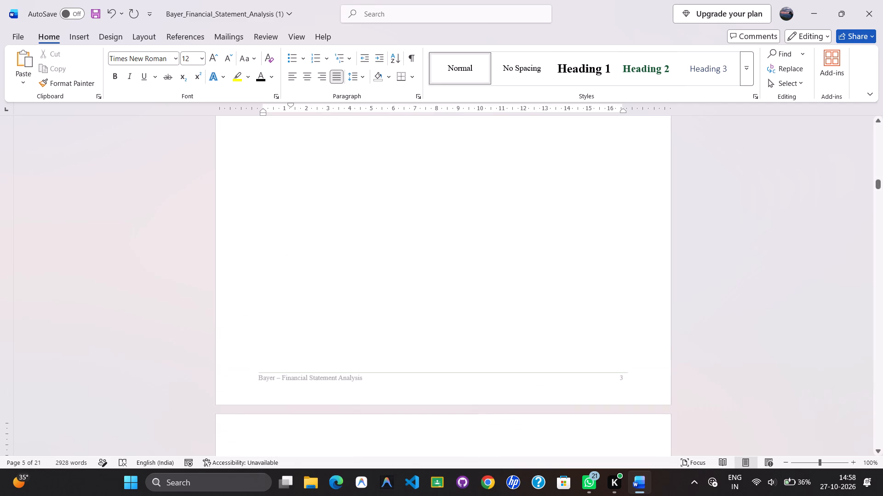
key("BackSpace")
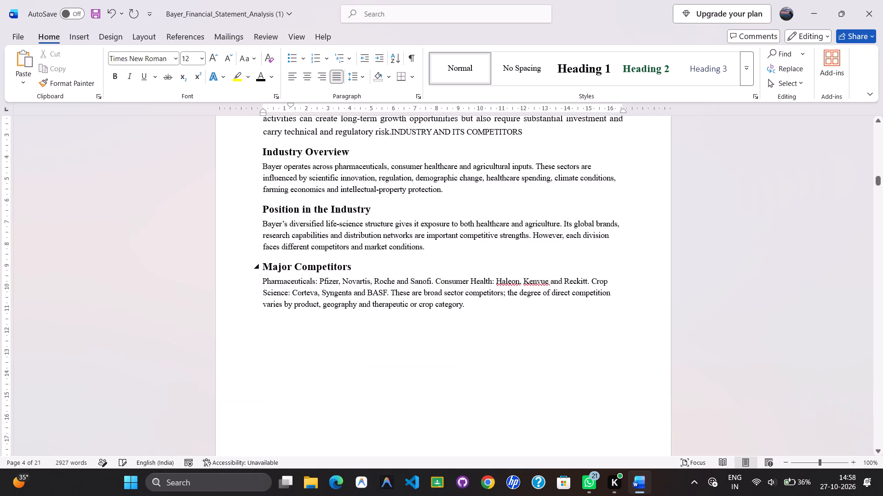
Put INDUSTRY AND ITS COMPETITORS on its own unindented line below the Research and Innovation paragraph and apply the Heading 1 style.
scroll(287, 260, "up", 2)
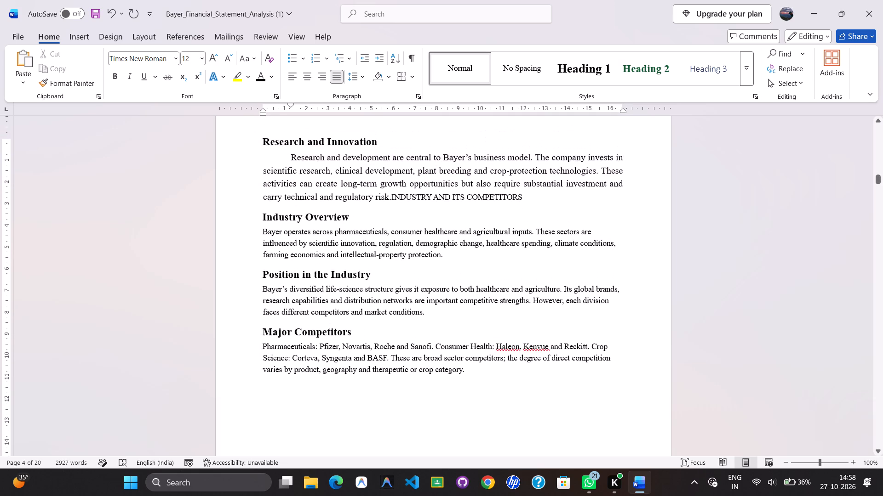
key("Return")
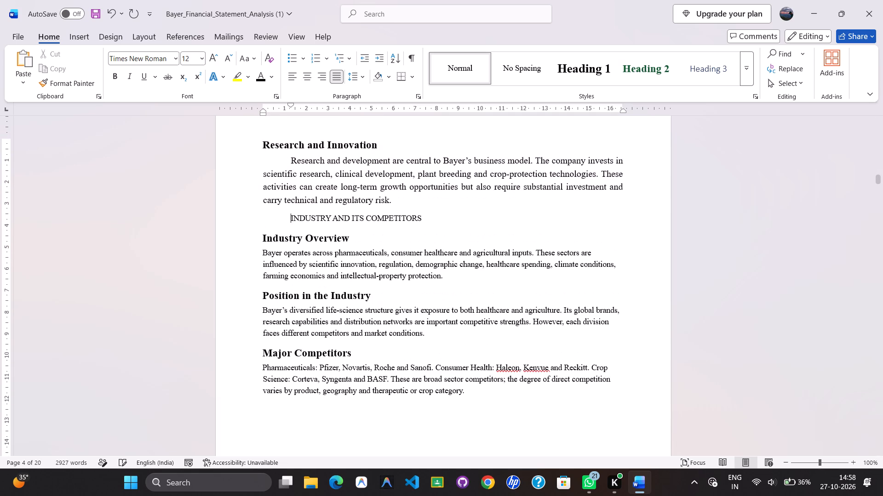
key("BackSpace")
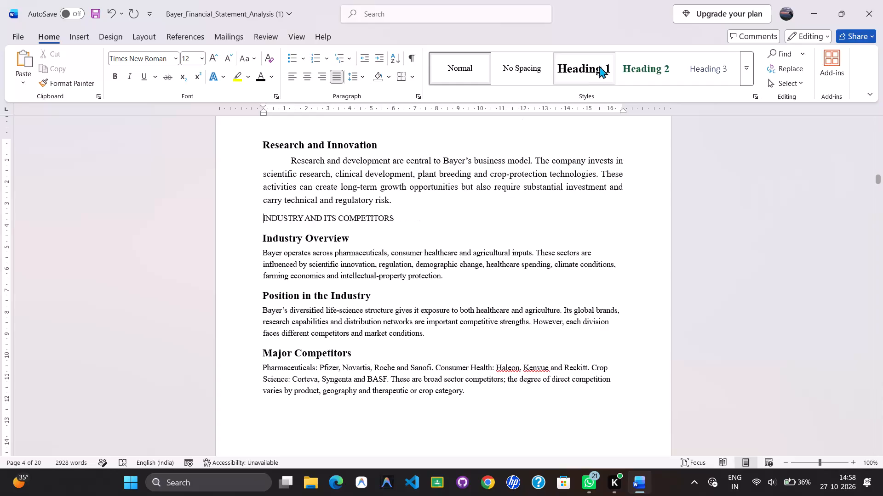
left_click(579, 73)
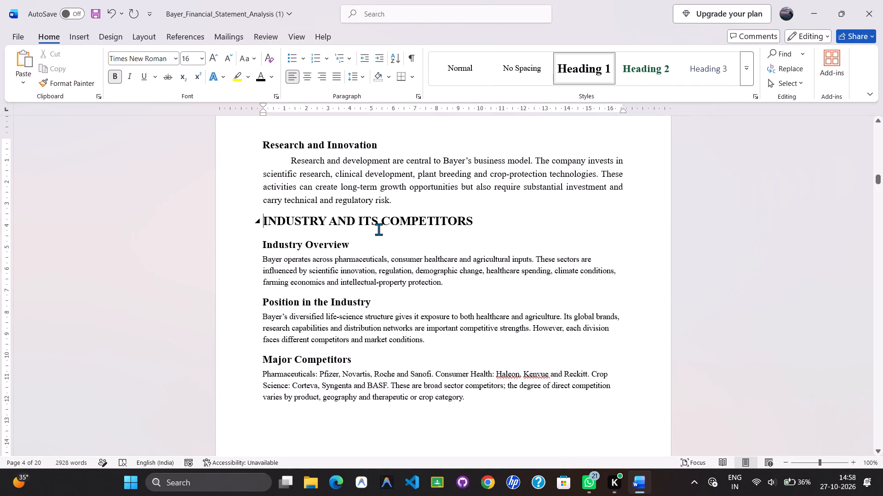
Insert an empty line above the INDUSTRY AND ITS COMPETITORS heading and shrink it to 1 pt.
key("Up")
key("Down")
key("Left")
key("Return")
key("shift+Right")
key("ctrl+shift+period")
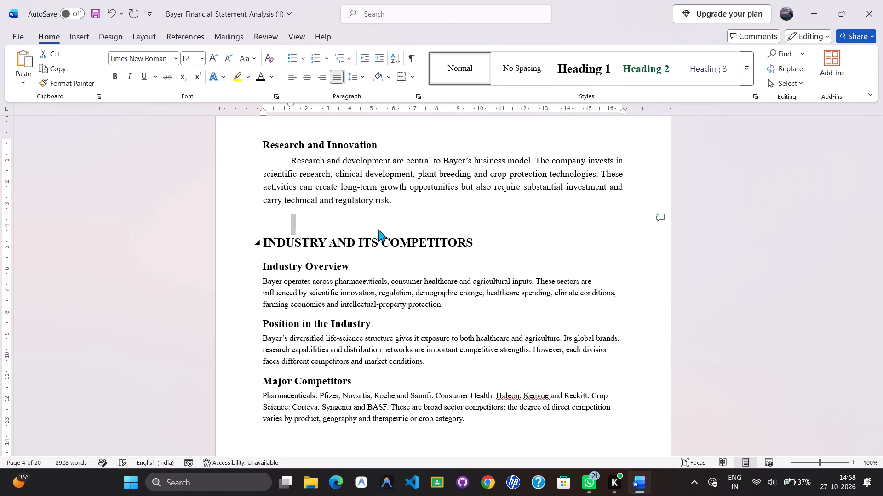
key("ctrl+shift+comma")
key("ctrl+shift+comma")
key("ctrl+shift+comma")
key("ctrl+shift+comma")
key("ctrl+shift+comma")
key("ctrl+shift+comma")
key("ctrl+shift+comma")
key("ctrl+shift+comma")
key("ctrl+shift+comma")
key("ctrl+shift+comma")
key("ctrl+shift+comma")
key("ctrl+shift+comma")
key("ctrl+shift+comma")
key("ctrl+shift+comma")
key("ctrl+shift+comma")
key("ctrl+shift+comma")
key("ctrl+shift+comma")
key("ctrl+shift+comma")
key("ctrl+shift+comma")
key("ctrl+shift+comma")
key("Left")
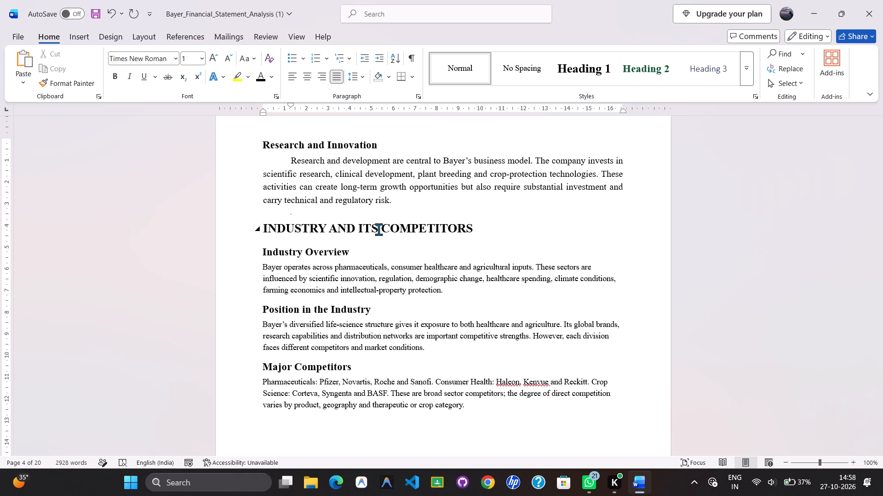
Set the Industry Overview paragraph to 12 pt and indent its first line.
key("Right")
key("Down")
key("Down")
key("ctrl+shift+Down")
key("ctrl+shift+period")
key("ctrl+shift+period")
key("Left")
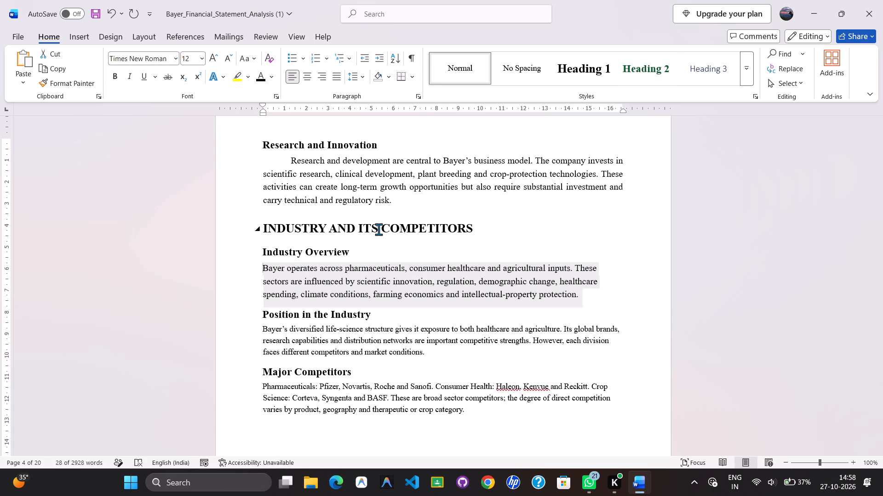
key("Tab")
key("Tab")
Set the Position in the Industry paragraph to 12 pt and indent its first line.
key("Down")
key("Down")
key("Down")
key("Down")
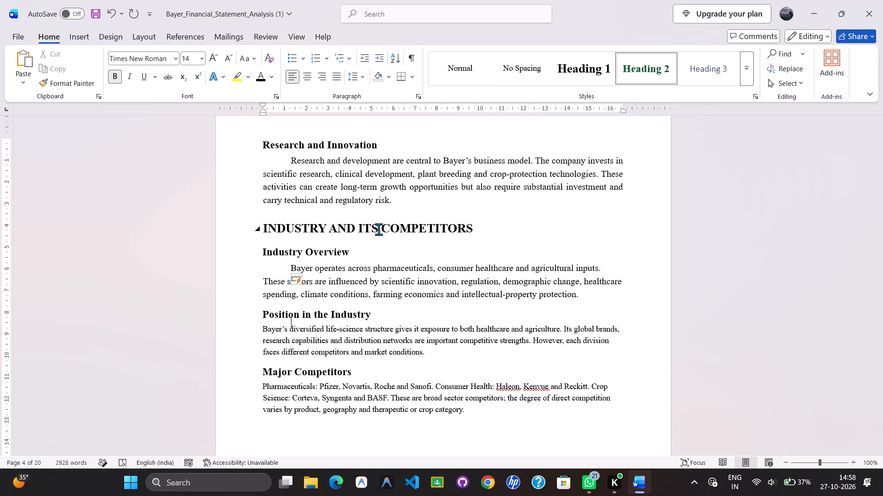
key("ctrl+Left")
key("ctrl+shift+Down")
key("ctrl+shift+period")
key("ctrl+shift+period")
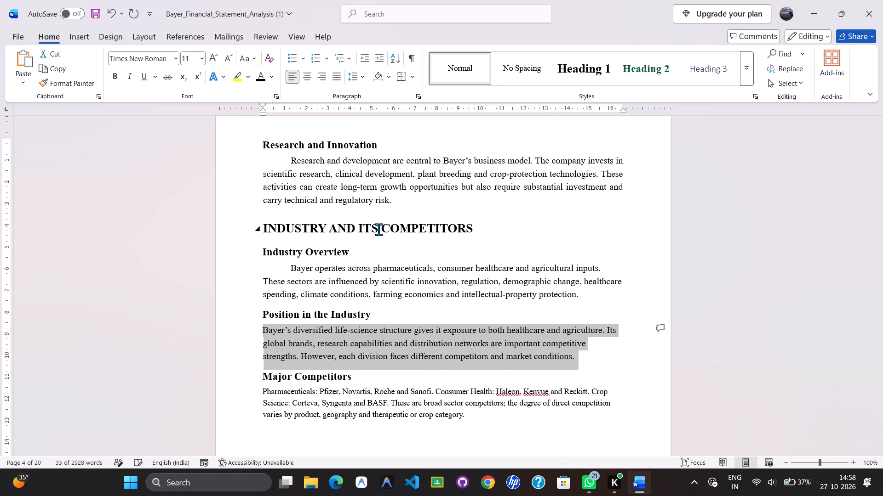
key("Left")
key("Tab")
key("Tab")
Set the Major Competitors paragraph to 12 pt and indent its first line.
key("Down")
key("Down")
key("Down")
key("Down")
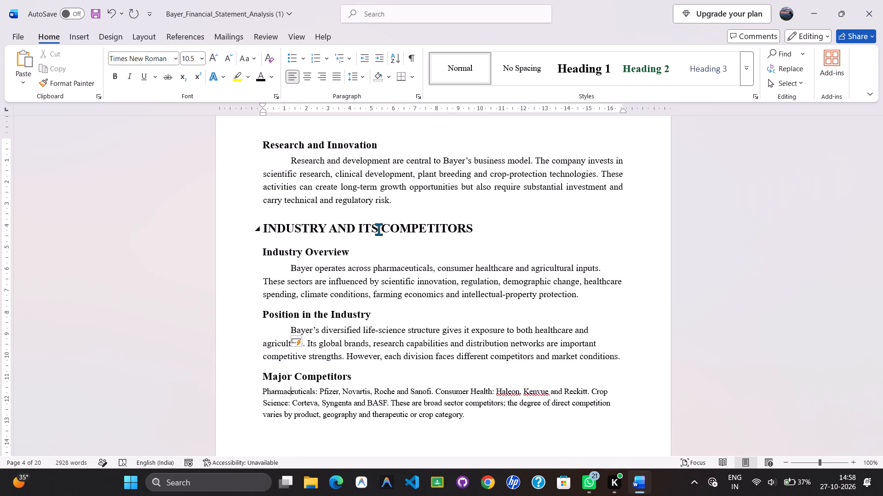
key("ctrl+Left")
key("ctrl+shift+Down")
key("ctrl+shift+period")
key("ctrl+shift+period")
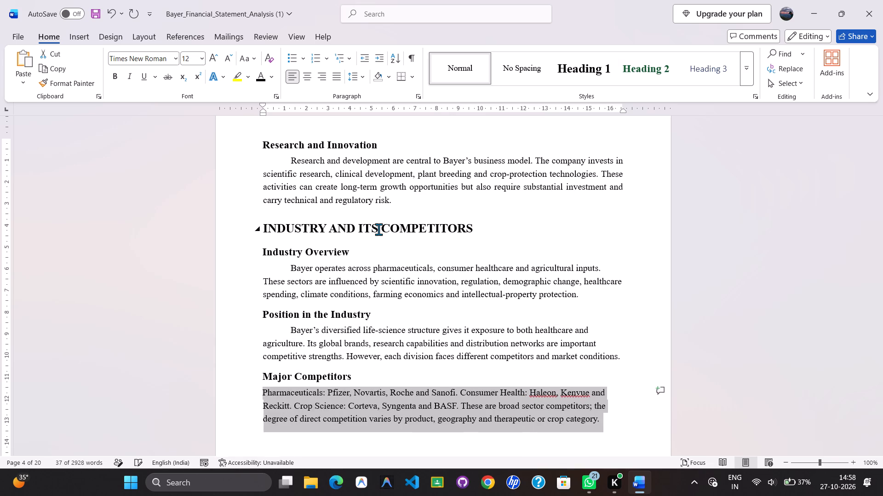
key("Left")
key("Tab")
key("Tab")
key("Tab")
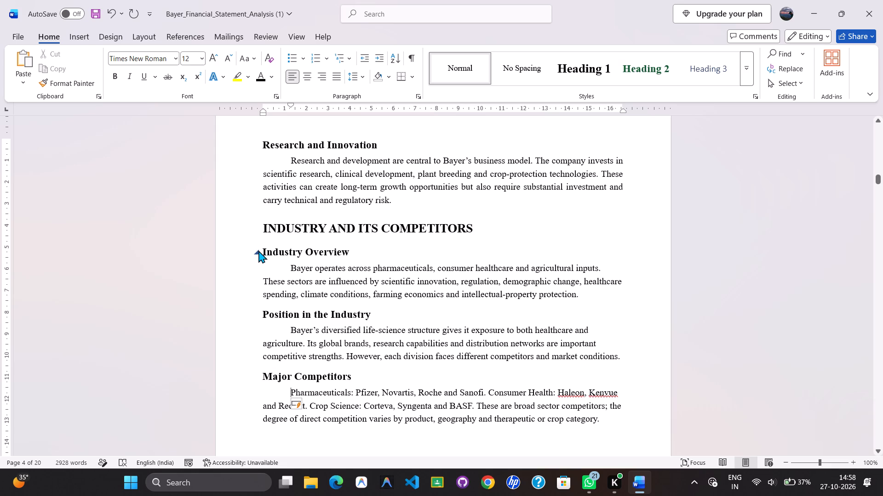
Justify the text from the Industry Overview heading through the Major Competitors paragraph.
left_click_drag(243, 253, 241, 425)
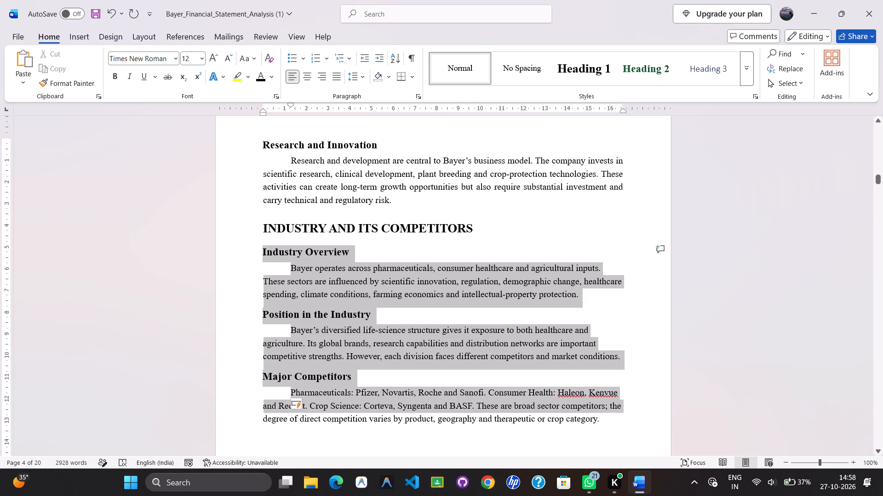
left_click_drag(241, 425, 241, 427)
left_click(332, 74)
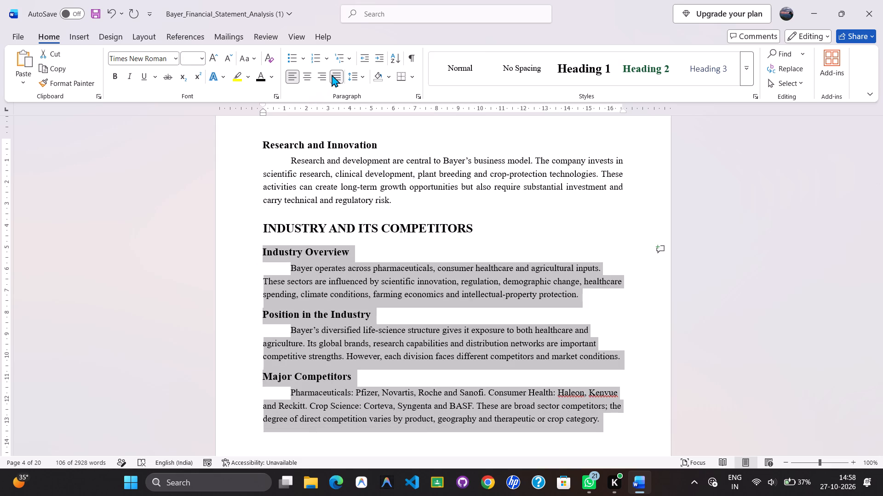
left_click(334, 278)
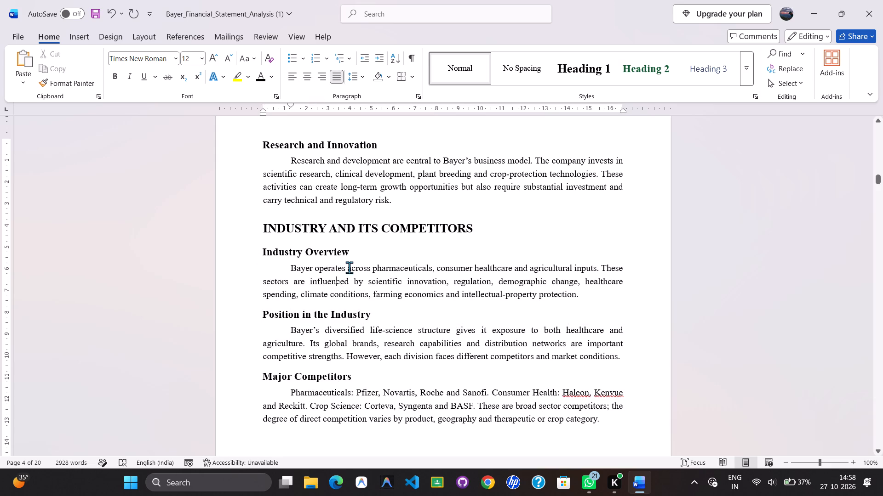
left_click(354, 252)
Examine the page layout from the Competitive Strengths and Challenges section back to the chapter index table.
scroll(354, 252, "down", 1)
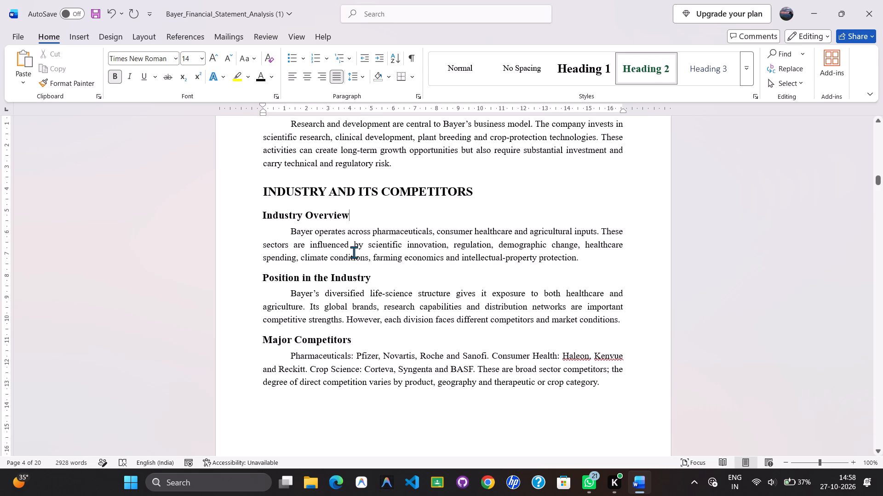
scroll(354, 252, "down", 4)
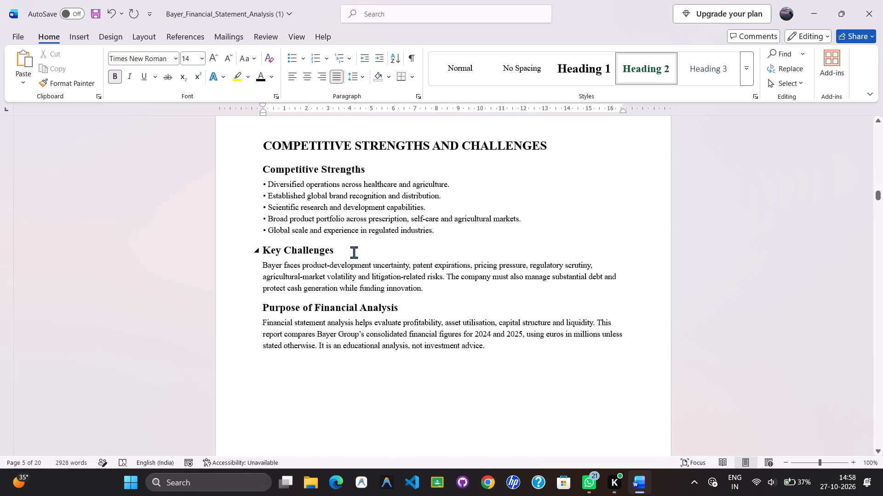
scroll(354, 252, "up", 5)
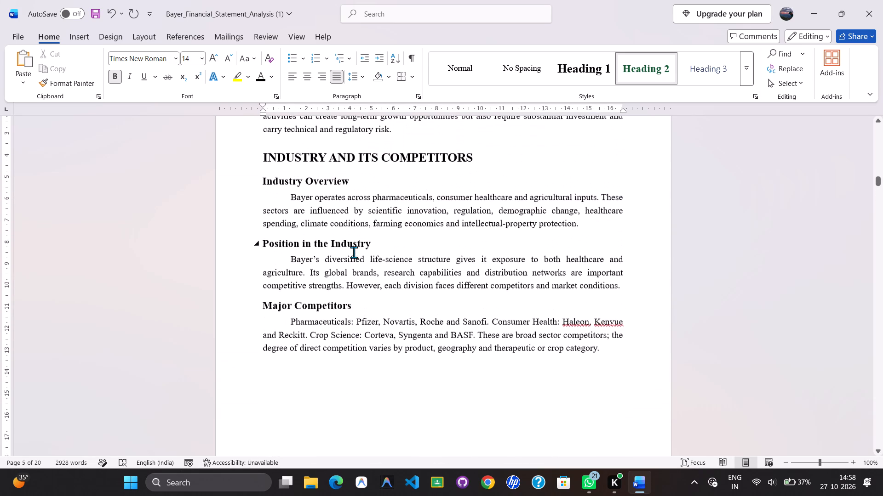
scroll(320, 270, "up", 1)
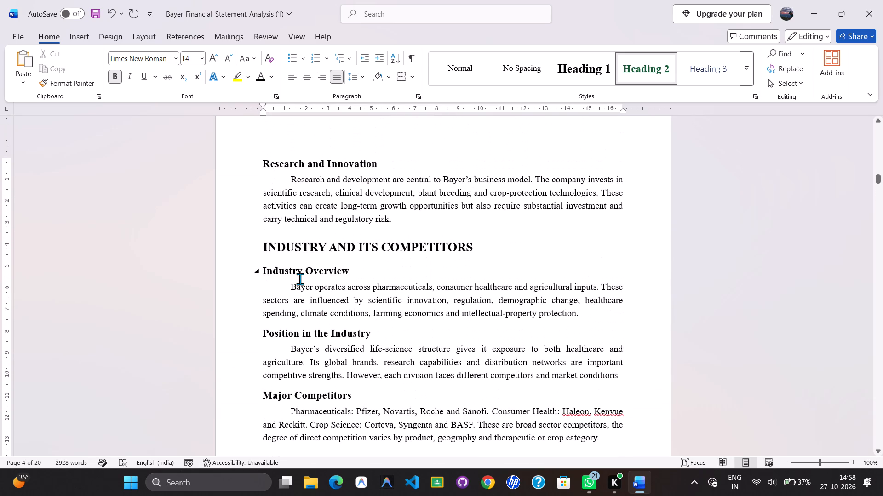
scroll(294, 305, "up", 1)
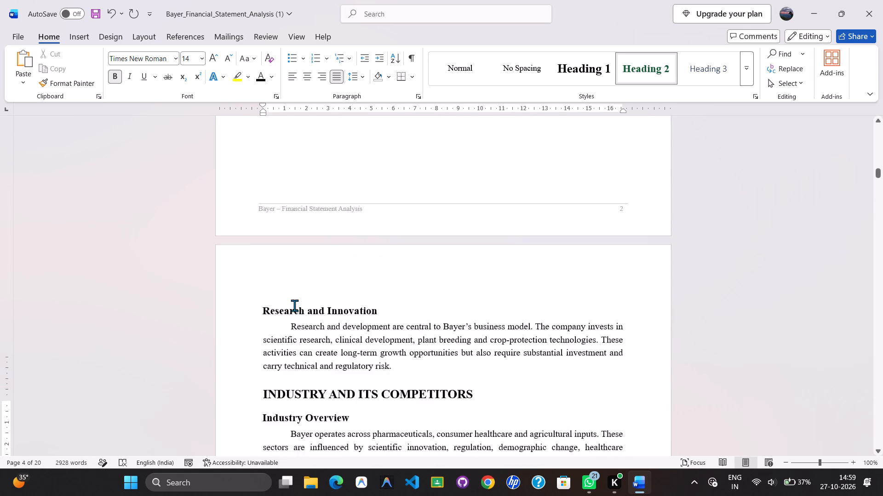
scroll(294, 305, "up", 6)
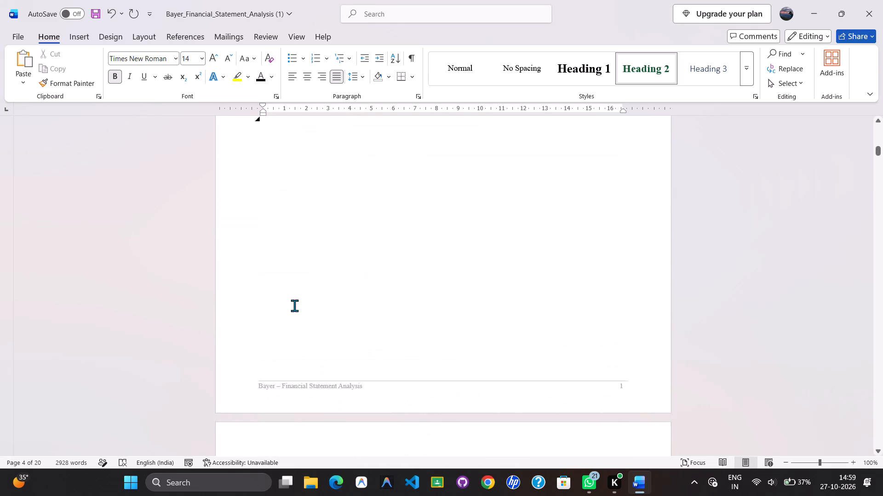
scroll(294, 305, "up", 1)
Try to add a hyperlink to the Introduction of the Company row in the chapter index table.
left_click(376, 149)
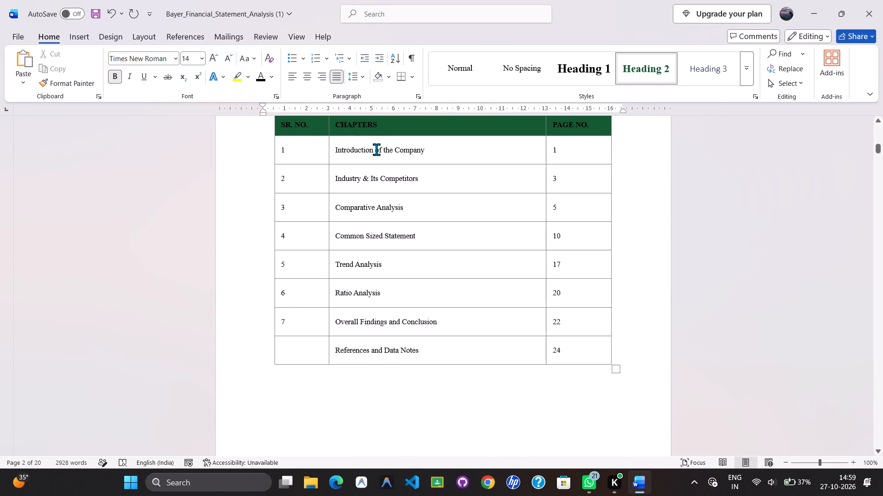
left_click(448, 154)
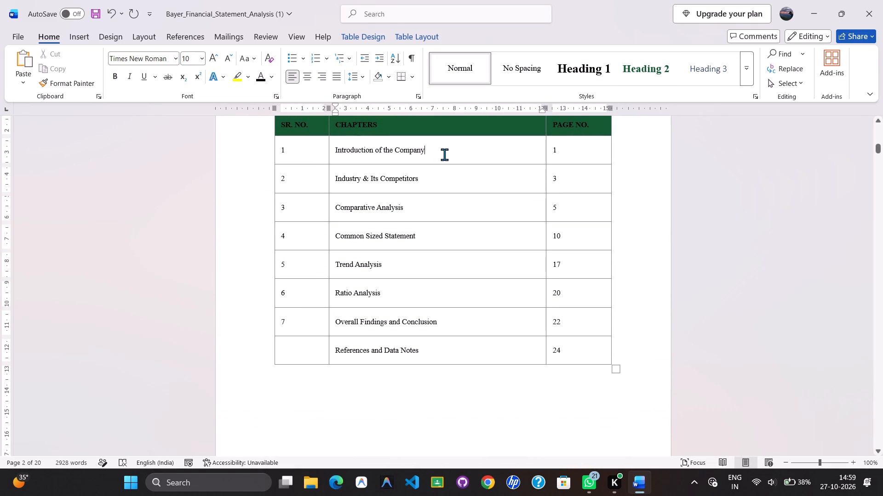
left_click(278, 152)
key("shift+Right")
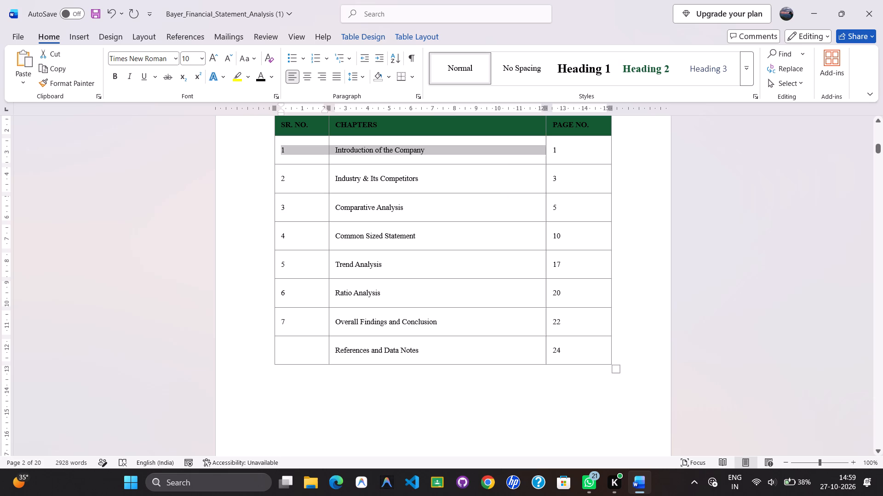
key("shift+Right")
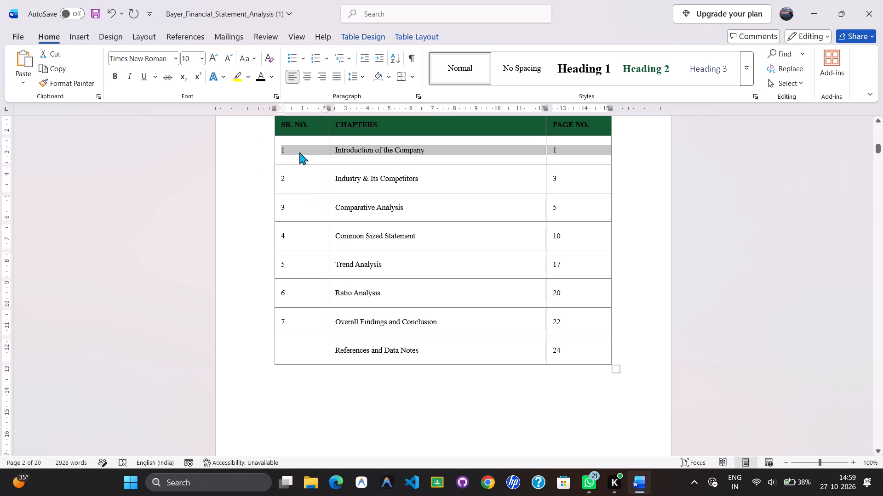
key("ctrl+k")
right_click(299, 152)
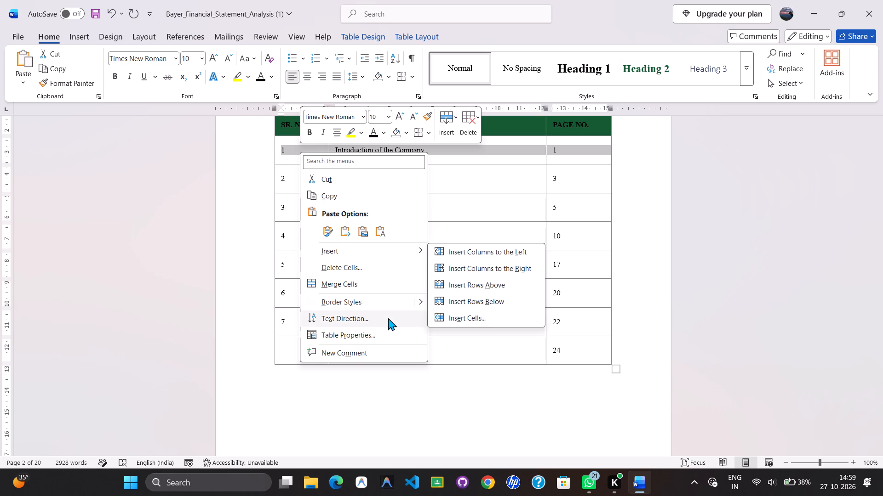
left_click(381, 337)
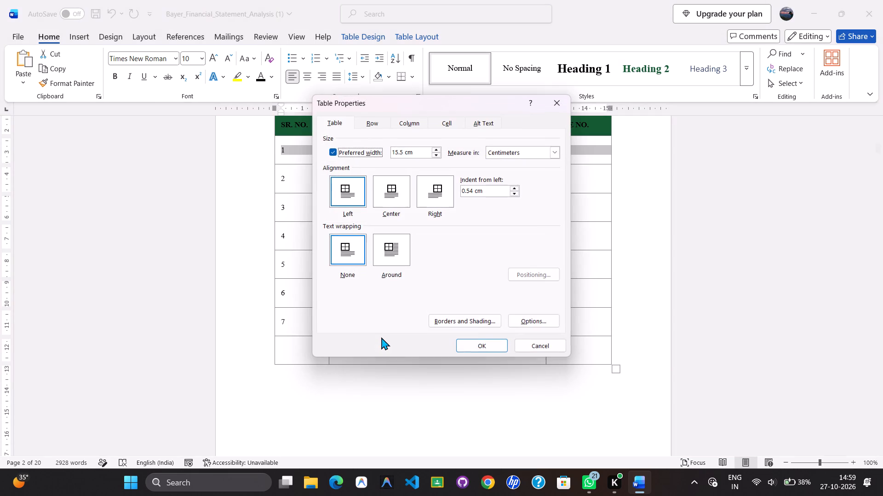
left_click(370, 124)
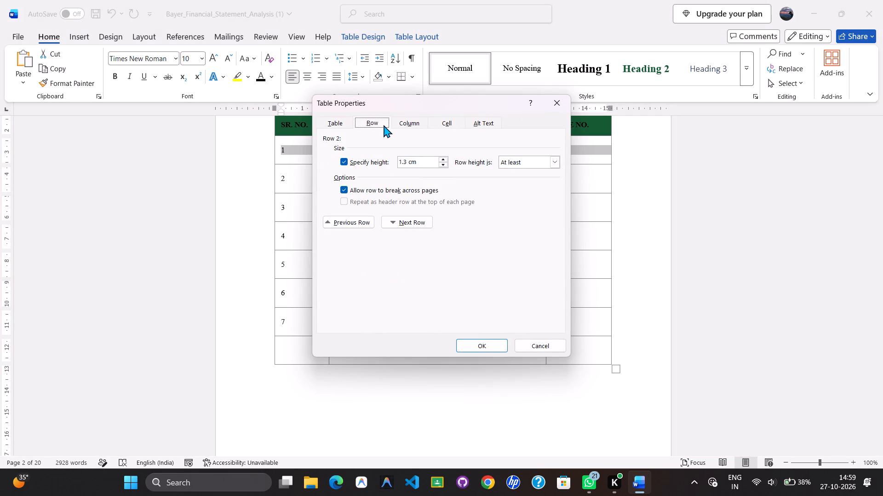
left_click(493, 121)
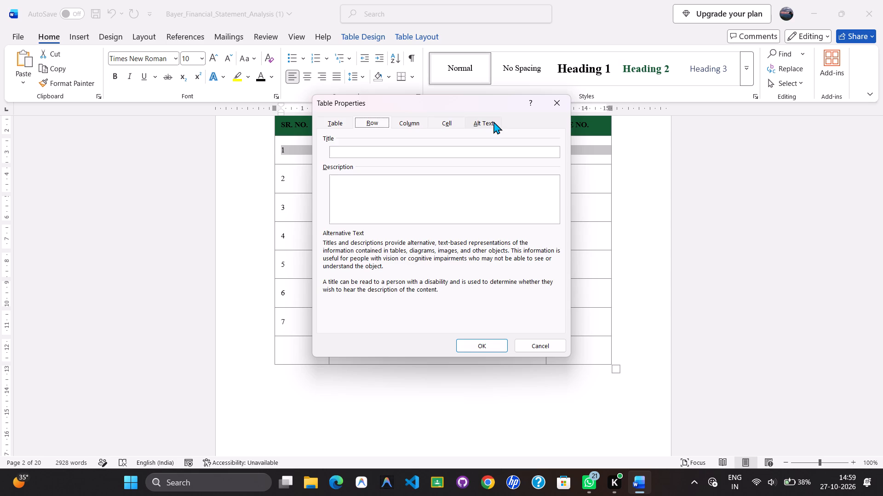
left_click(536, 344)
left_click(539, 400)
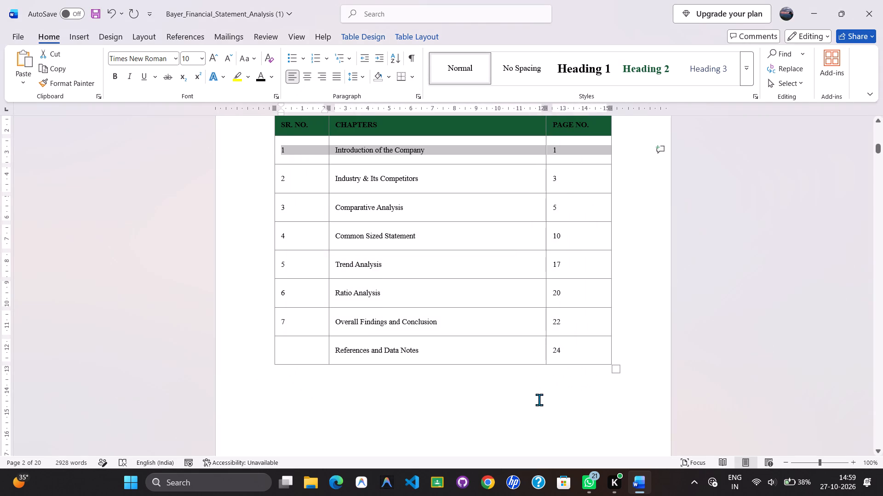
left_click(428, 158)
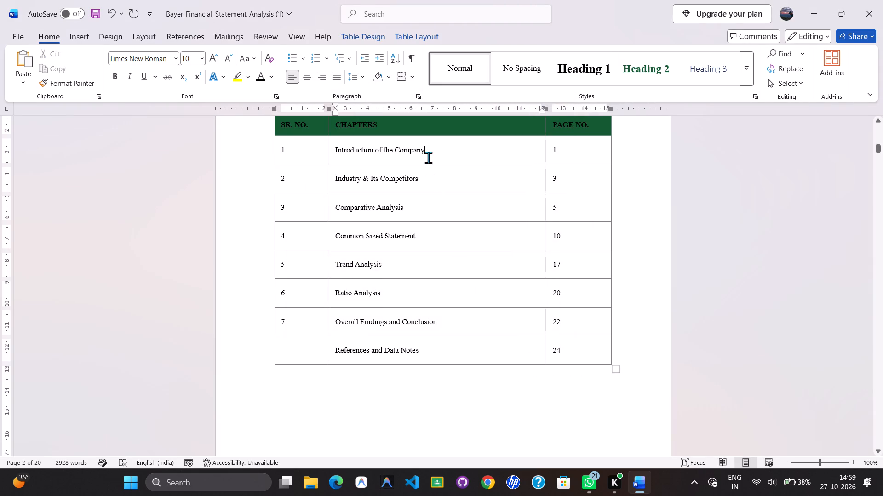
Delete the page break between the Major Competitors paragraph and the Competitive Strengths and Challenges heading.
scroll(428, 158, "down", 5)
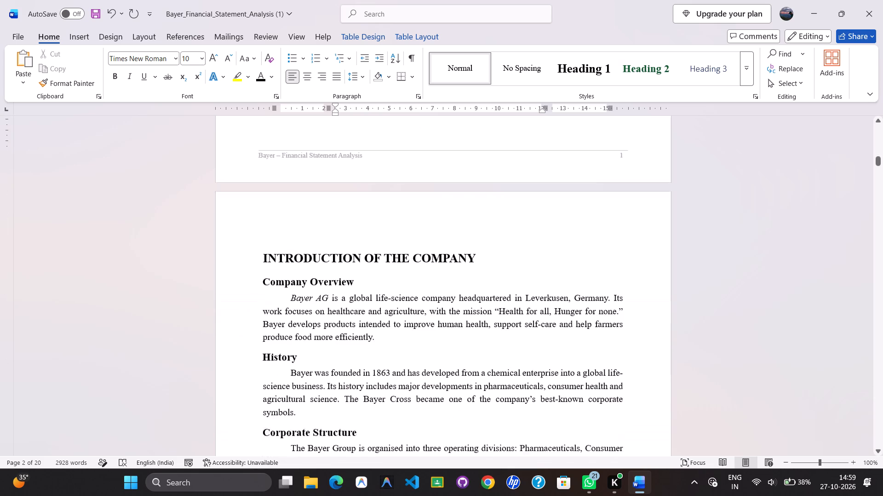
scroll(428, 158, "down", 4)
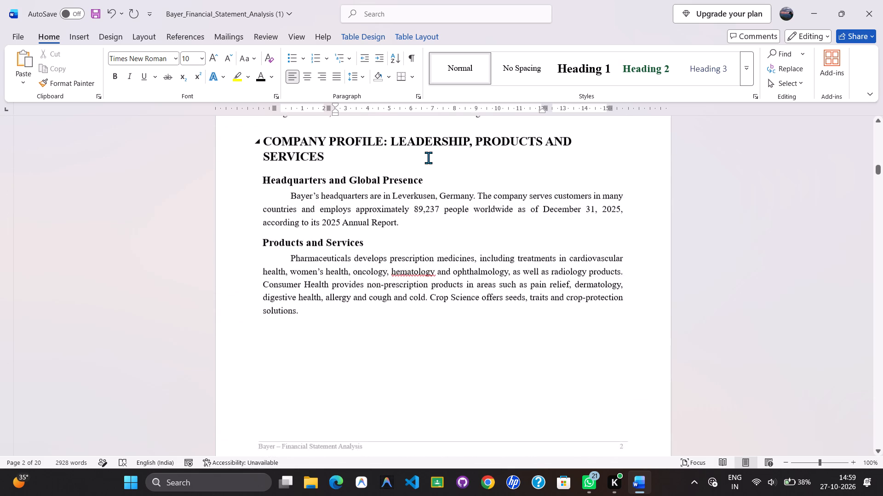
scroll(428, 158, "down", 4)
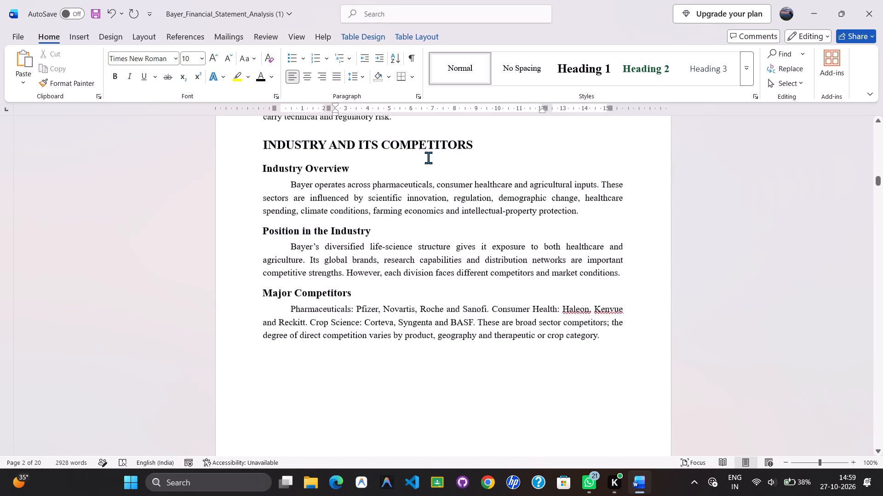
scroll(428, 158, "down", 2)
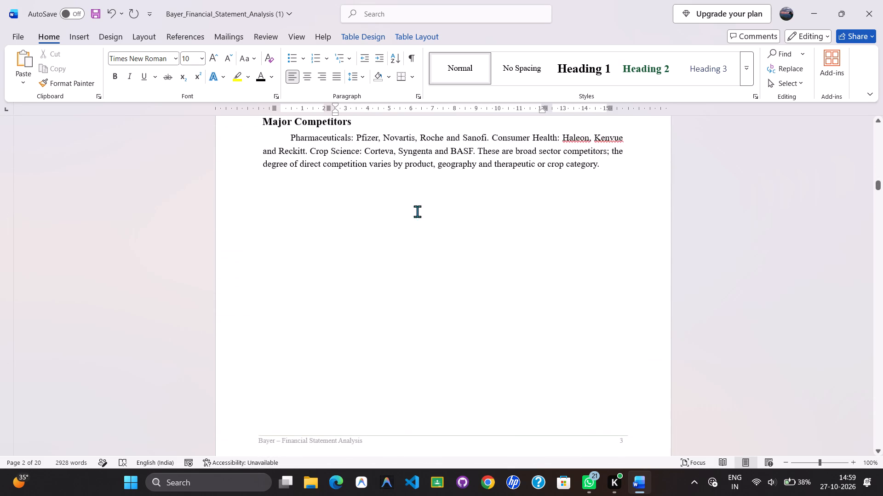
left_click(414, 231)
key("Down")
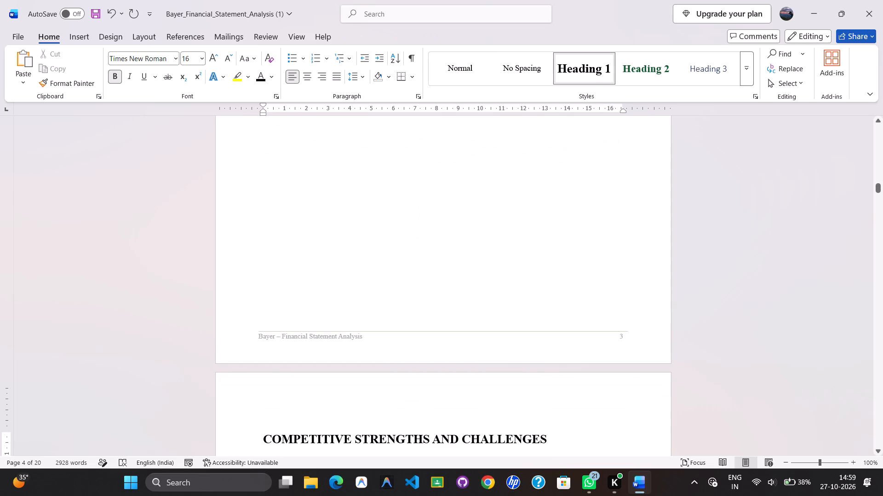
key("Left")
key("Left")
key("ctrl+Up")
key("BackSpace")
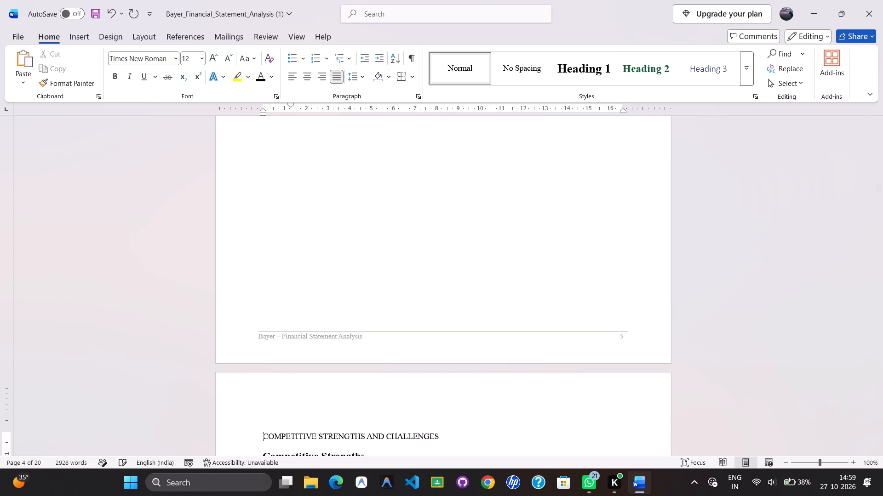
key("BackSpace")
Put Competitive Strengths and Challenges on its own line without an indent and apply the Heading 1 style.
key("Return")
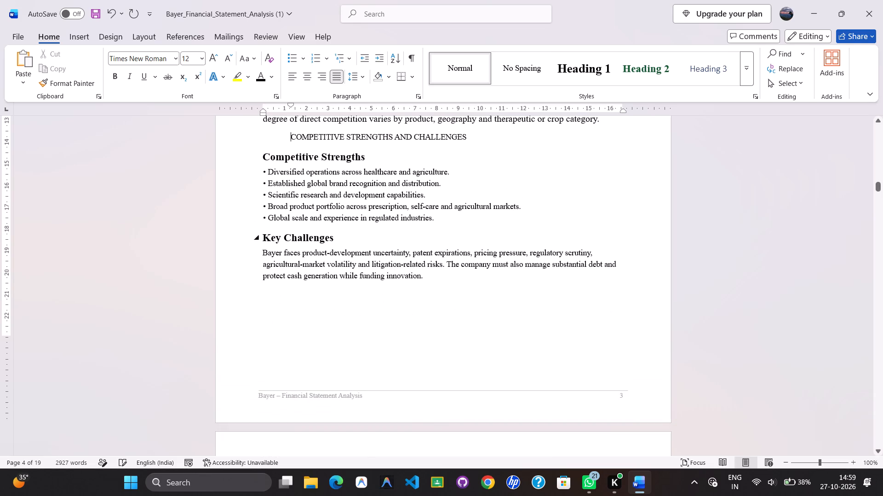
key("BackSpace")
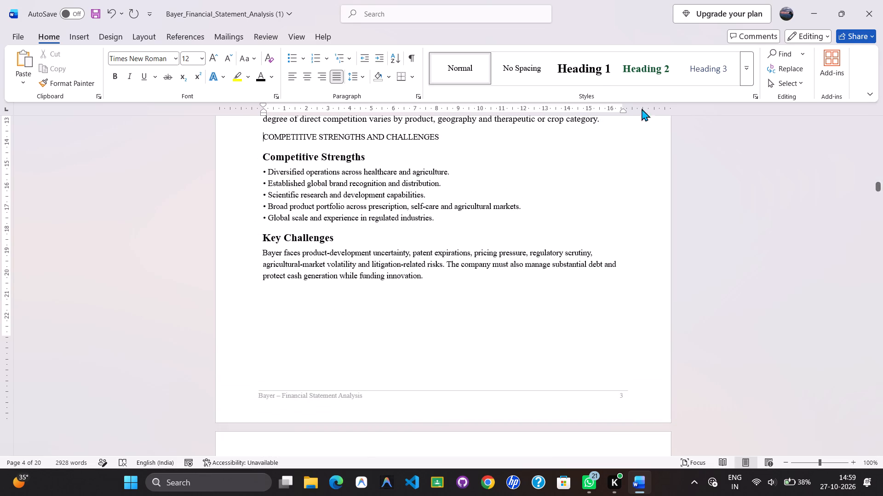
left_click(603, 72)
Insert an empty line above the Competitive Strengths and Challenges heading and shrink it to 1 pt.
key("Left")
key("Return")
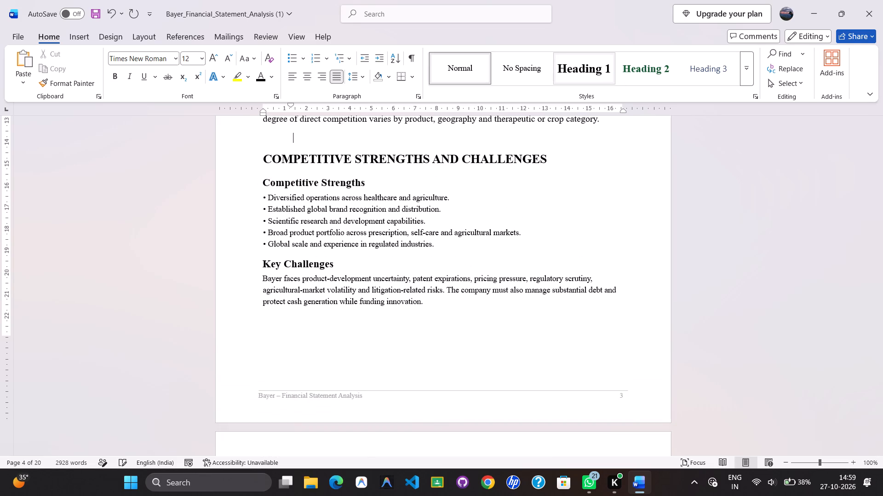
key("shift+Right")
key("ctrl+shift+comma")
key("ctrl+shift+comma")
key("ctrl+shift+comma")
key("ctrl+shift+comma")
key("ctrl+shift+comma")
key("ctrl+shift+comma")
key("ctrl+shift+comma")
key("ctrl+shift+comma")
key("ctrl+shift+comma")
key("ctrl+shift+comma")
key("ctrl+shift+comma")
key("ctrl+shift+comma")
key("ctrl+shift+comma")
key("ctrl+shift+comma")
key("ctrl+shift+comma")
key("ctrl+shift+comma")
key("ctrl+shift+comma")
key("ctrl+shift+comma")
key("ctrl+shift+comma")
key("ctrl+shift+comma")
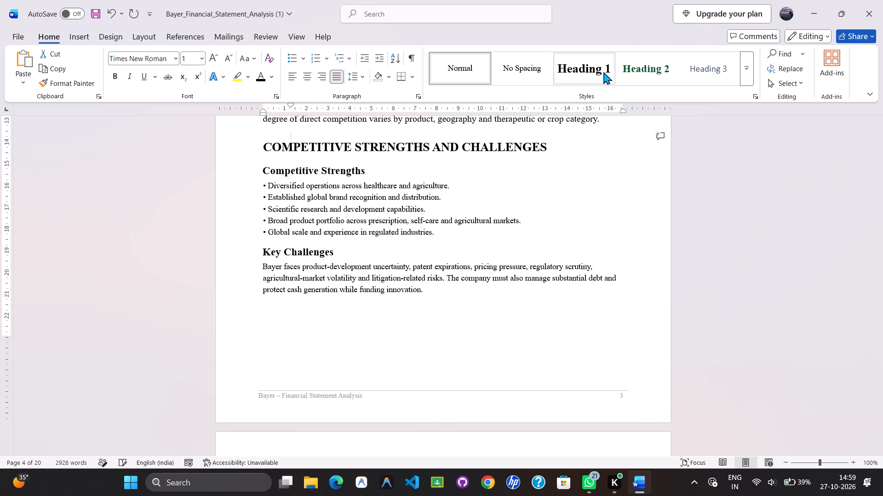
Indent the five Competitive Strengths bullet points further and set their text to 12 pt.
key("Right")
key("Down")
key("Down")
key("Down")
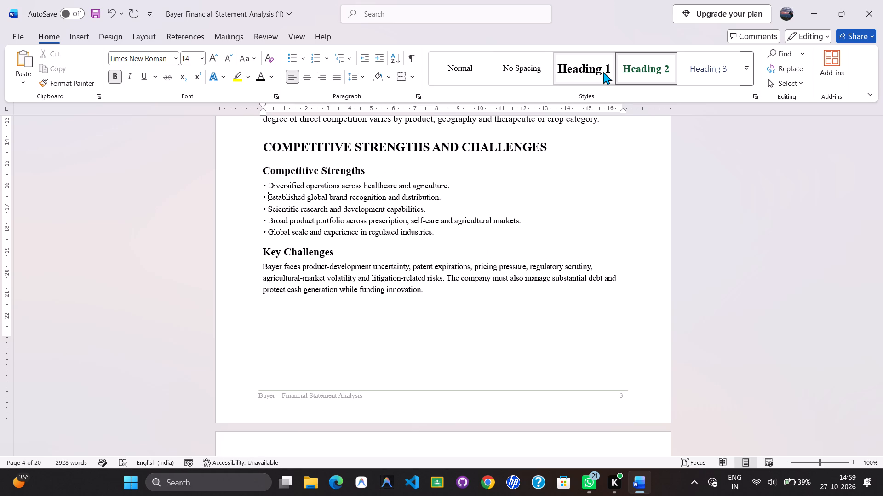
key("Left")
key("Up")
key("ctrl+shift+Down")
key("ctrl+shift+Down")
key("ctrl+shift+Down")
key("ctrl+shift+Down")
key("ctrl+shift+Down")
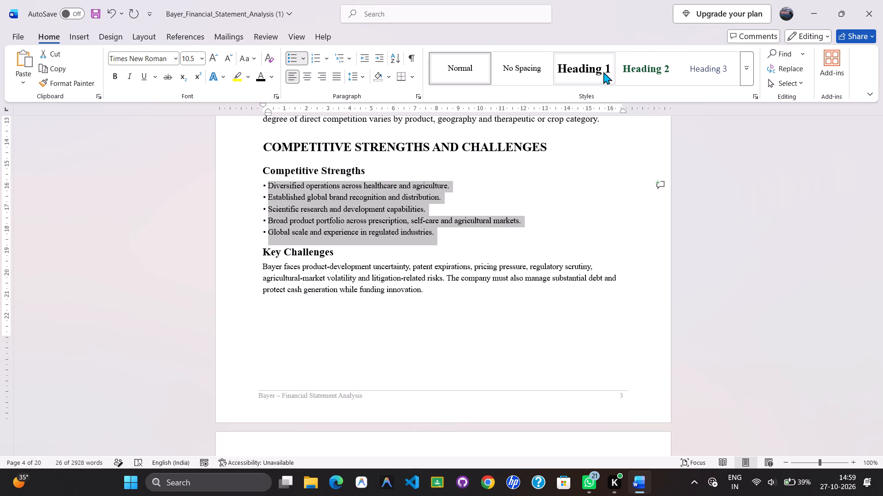
left_click_drag(269, 114, 279, 117)
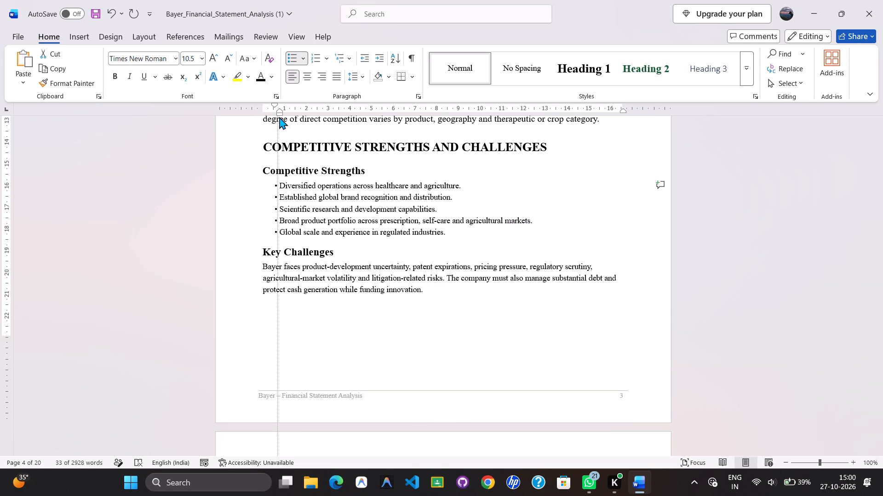
left_click_drag(279, 117, 278, 117)
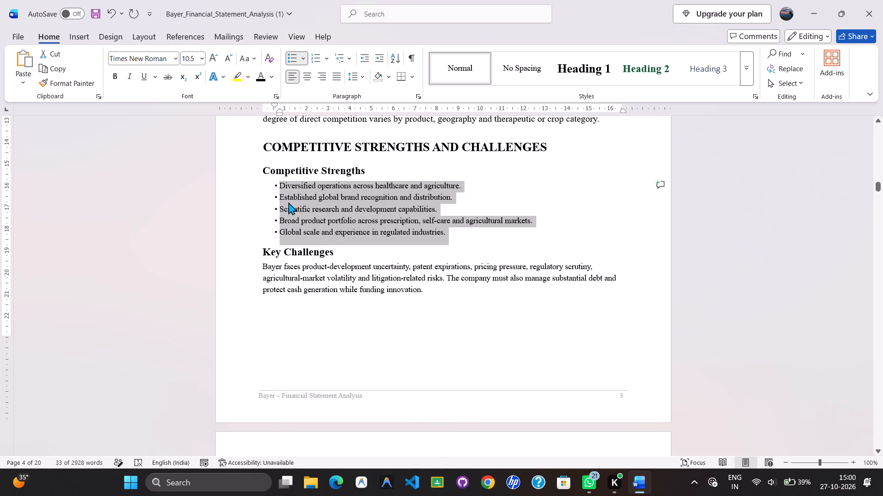
key("ctrl+shift+period")
key("ctrl+shift+period")
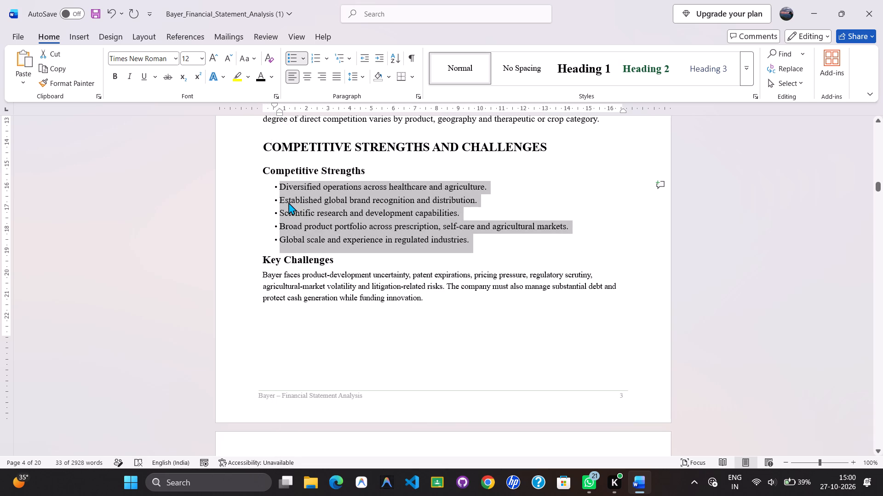
Make the bullet symbols of the Competitive Strengths list bold.
key("Left")
key("Left")
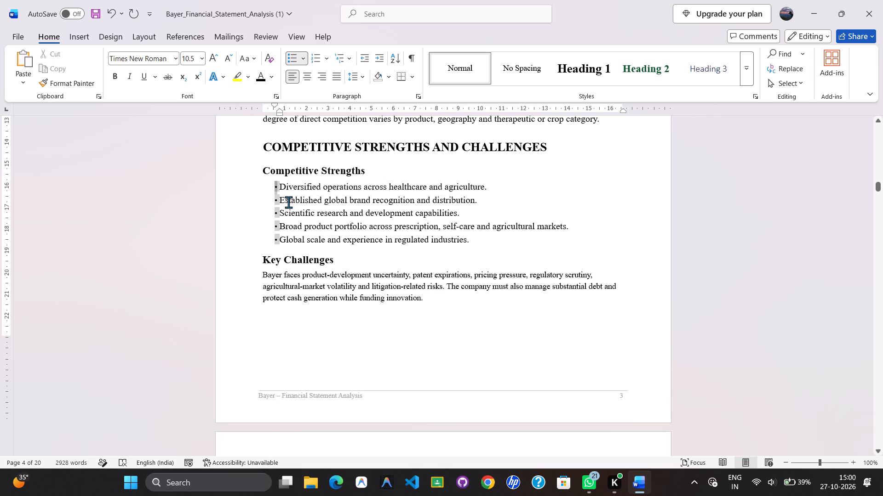
key("ctrl+b")
key("Left")
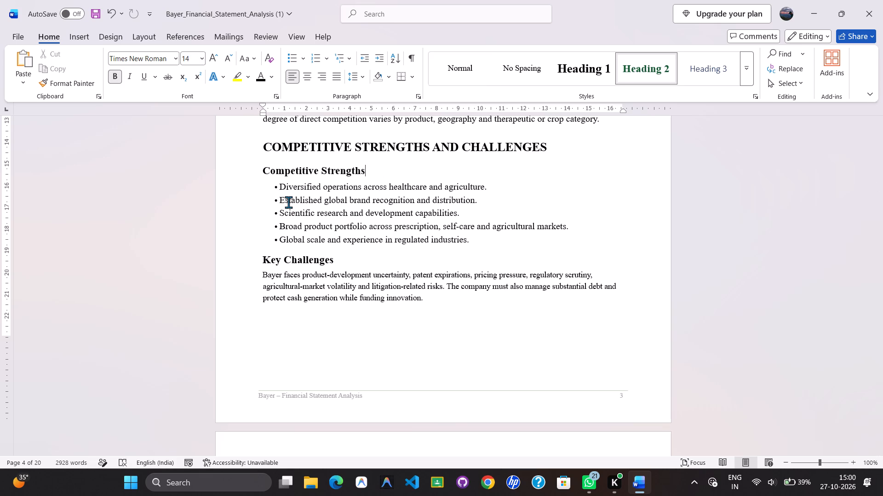
Set the paragraph under Key Challenges to 12 pt, indent its first line and justify it.
key("Right")
key("Down")
key("Down")
key("Down")
key("Down")
key("Down")
key("Down")
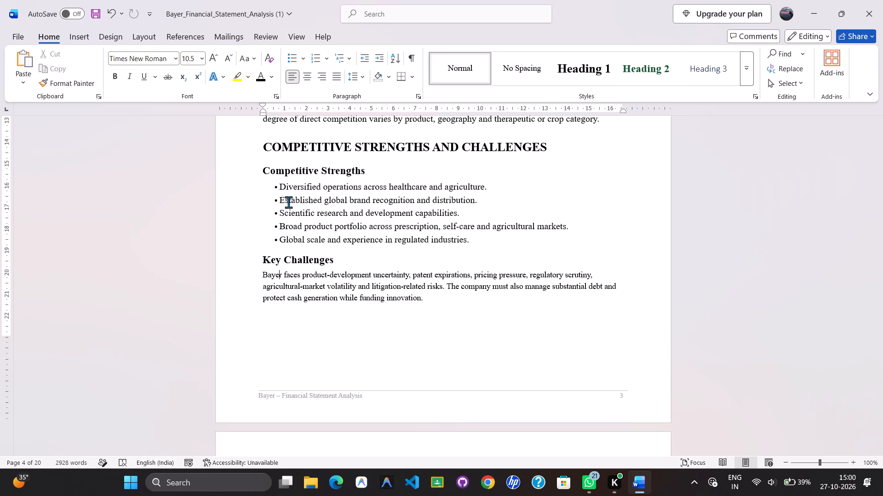
key("ctrl+Left")
key("ctrl+shift+Down")
key("ctrl+shift+period")
key("ctrl+shift+period")
key("ctrl+Left")
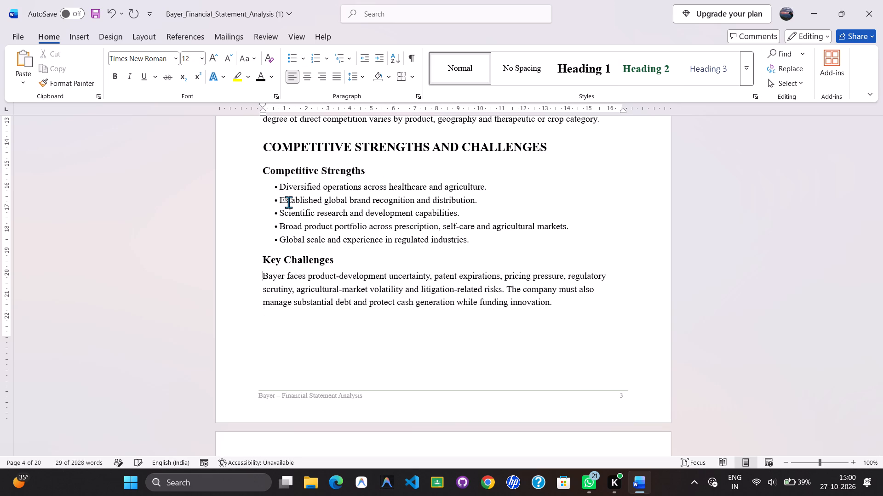
key("Tab")
key("Tab")
key("ctrl+shift+Down")
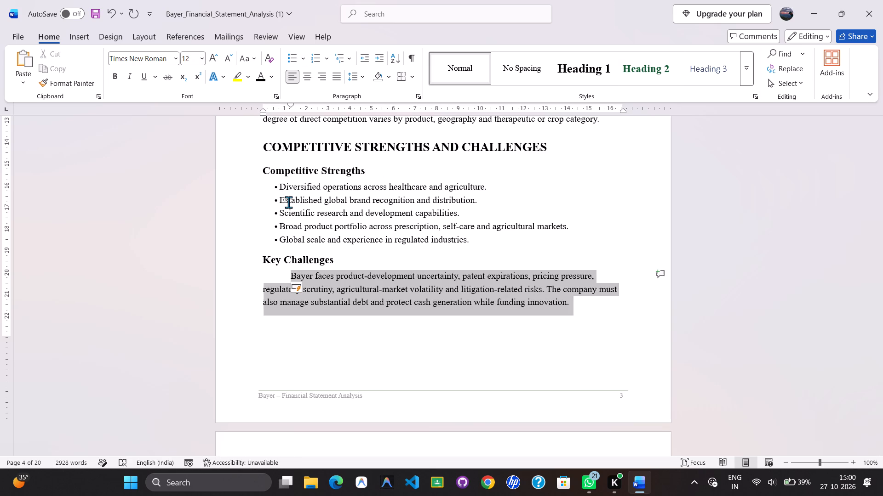
left_click(338, 76)
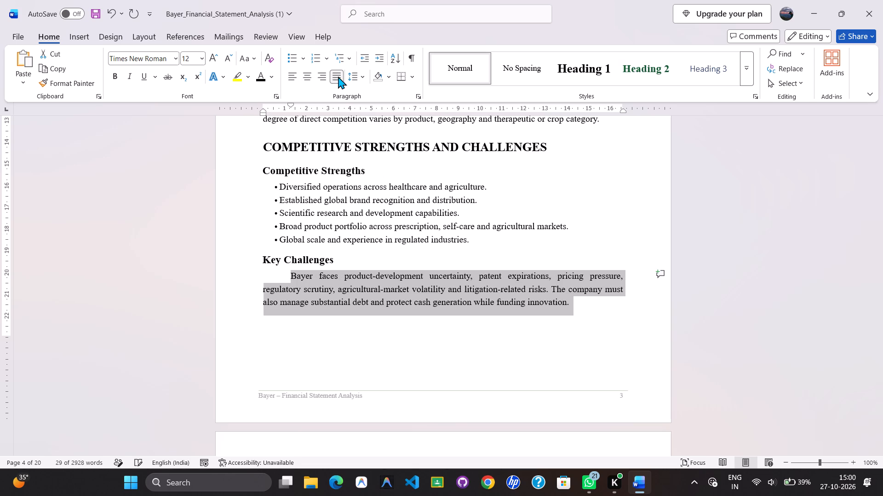
Set the paragraph under Purpose of Financial Analysis to 12 pt, justify it and indent its first line.
scroll(439, 243, "up", 1)
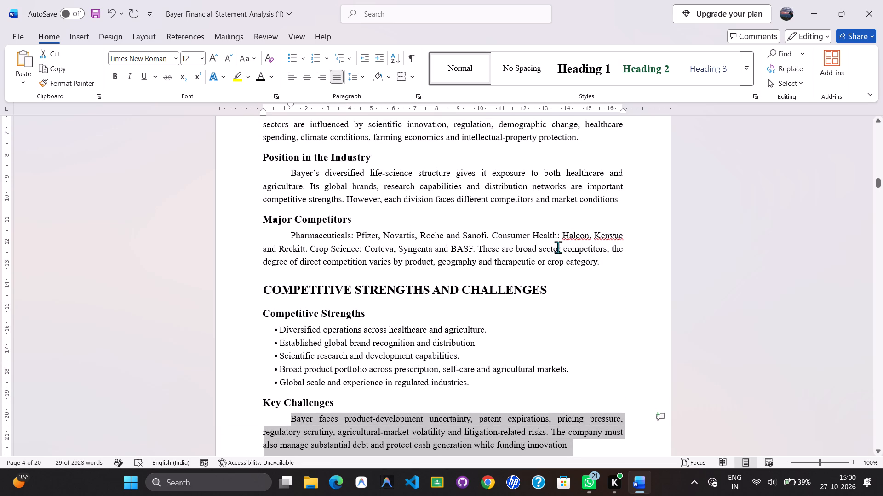
scroll(499, 301, "down", 2)
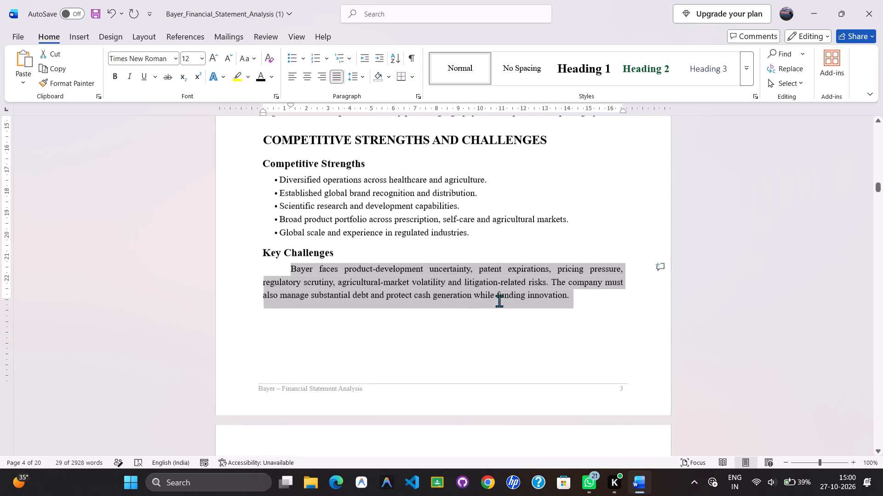
scroll(499, 301, "down", 2)
scroll(499, 301, "up", 1)
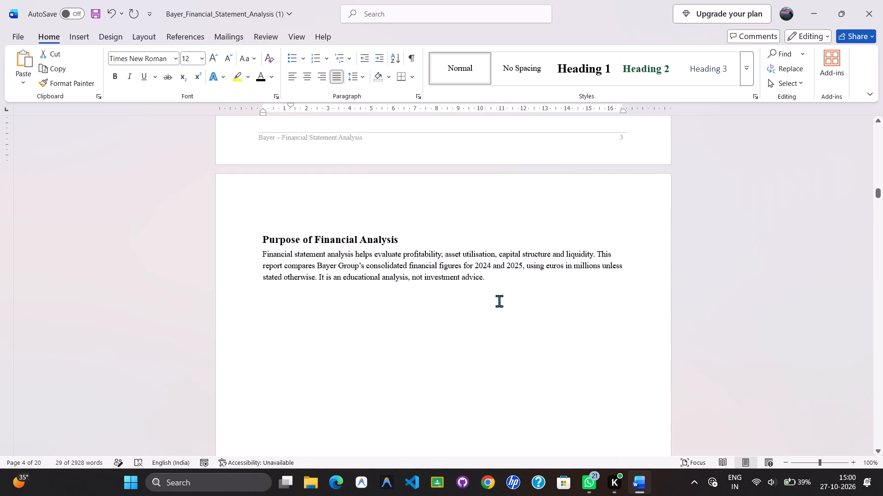
left_click(256, 254)
key("shift+Down")
key("shift+Down")
key("ctrl+shift+period")
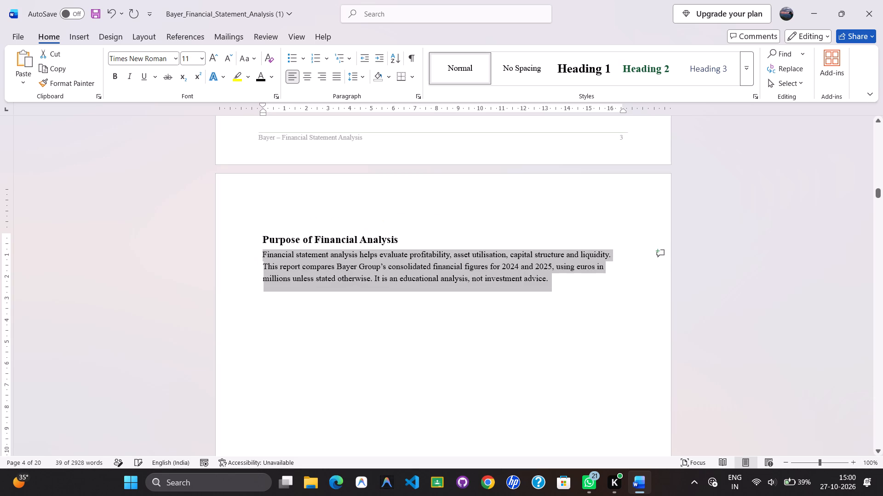
key("ctrl+shift+period")
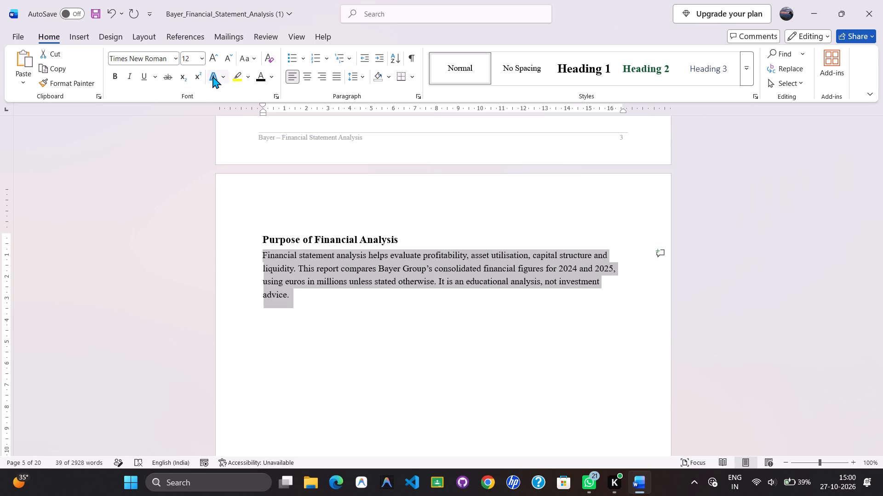
left_click(335, 69)
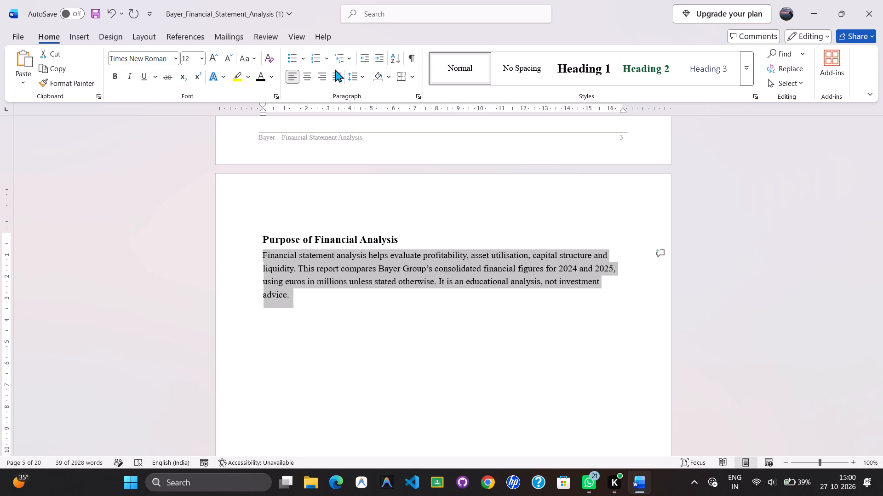
left_click(335, 77)
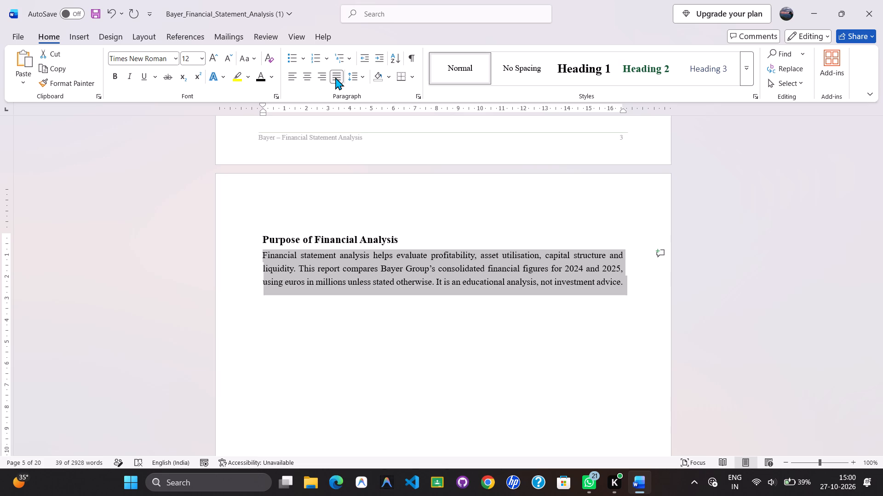
key("Left")
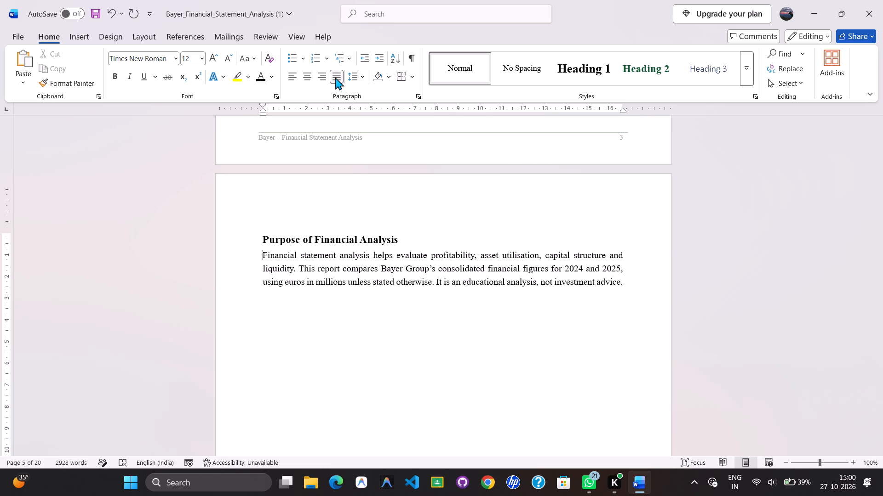
key("Tab")
key("Tab")
key("Tab")
Remove the page gap before Comparative Analysis, keep it on its own line and apply the Heading 1 style.
key("Down")
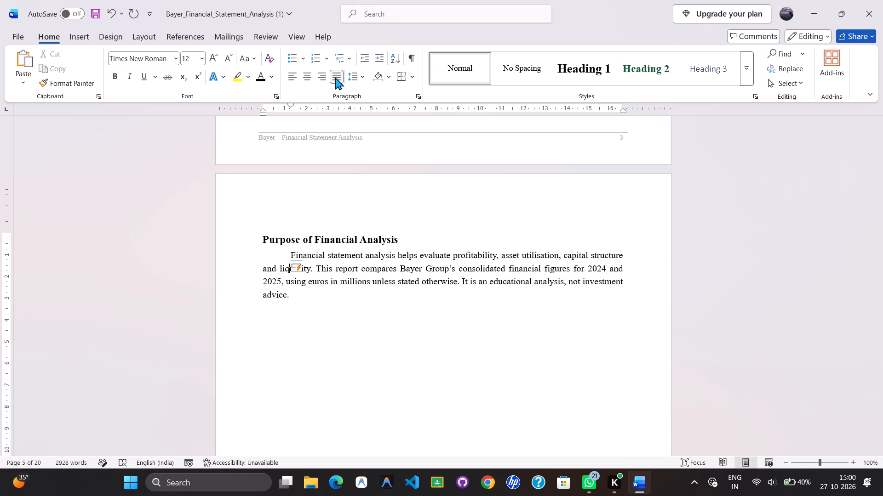
key("Down")
key("Down")
key("Down")
key("Left")
key("Left")
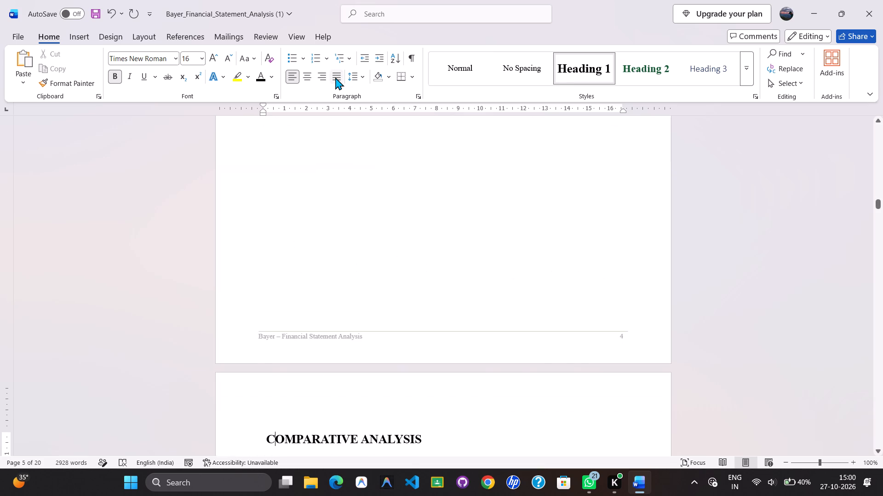
key("ctrl+Left")
key("BackSpace")
key("BackSpace")
key("BackSpace")
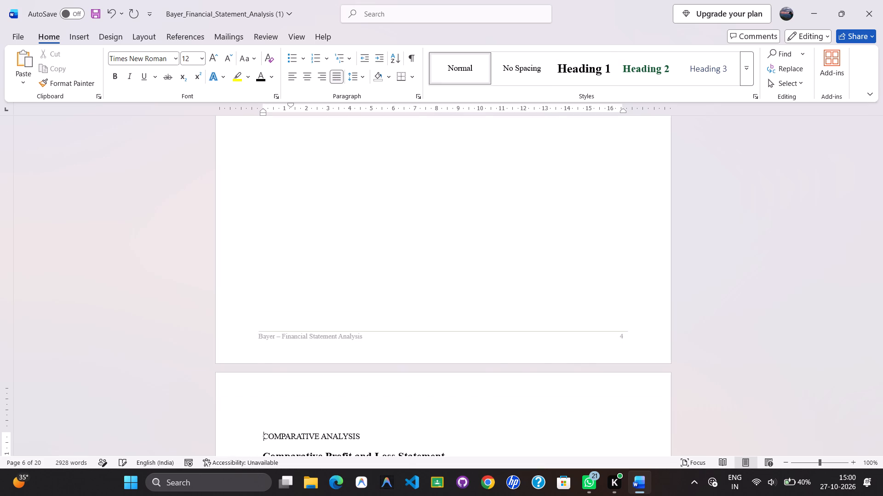
key("Return")
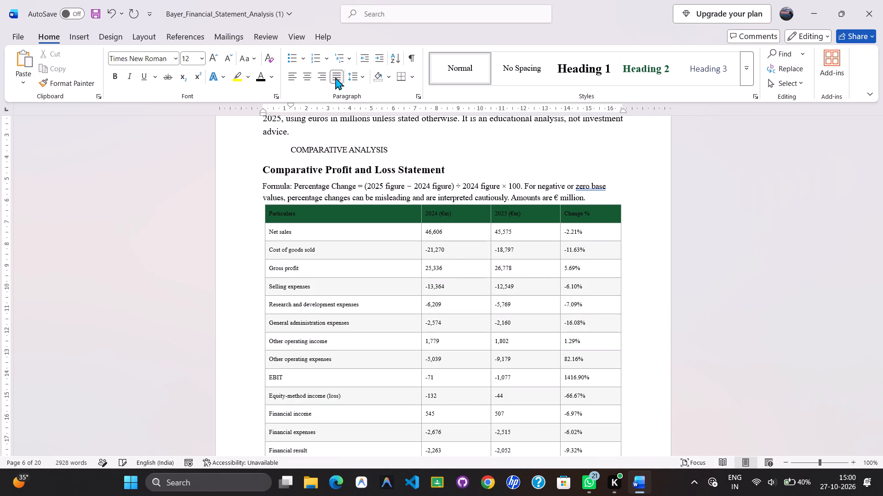
left_click(579, 66)
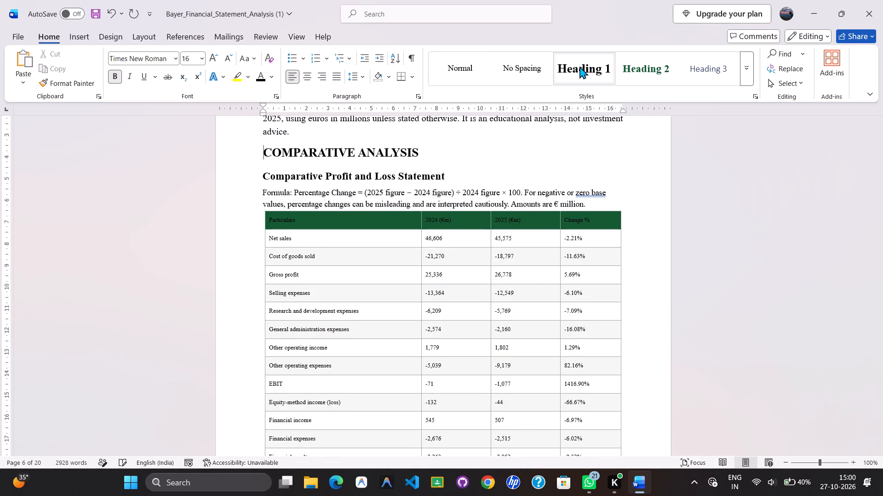
Insert an empty line above the Comparative Analysis heading and shrink it to 1 pt.
key("Left")
key("Return")
key("ctrl+shift+Right")
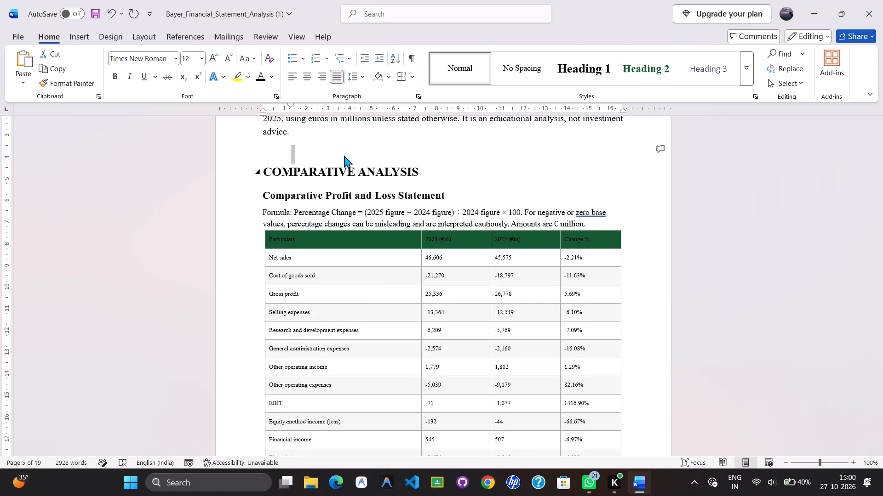
key("ctrl+shift+comma")
key("ctrl+shift+comma")
key("ctrl+shift+comma")
key("ctrl+shift+comma")
key("ctrl+shift+comma")
key("ctrl+shift+comma")
key("ctrl+shift+comma")
key("ctrl+shift+comma")
key("ctrl+shift+comma")
key("ctrl+shift+comma")
key("ctrl+shift+comma")
key("ctrl+shift+comma")
key("ctrl+shift+comma")
key("ctrl+shift+comma")
key("ctrl+shift+comma")
key("ctrl+shift+comma")
key("ctrl+shift+comma")
key("ctrl+shift+comma")
key("ctrl+shift+comma")
key("ctrl+shift+comma")
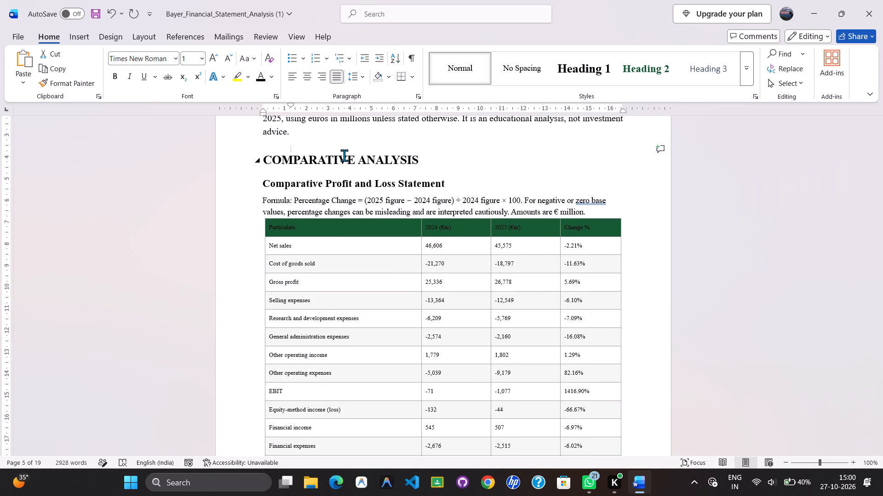
Enlarge the formula paragraph to 12 pt and the Comparative Profit and Loss table text to 10 pt.
scroll(339, 193, "down", 2)
scroll(339, 193, "up", 2)
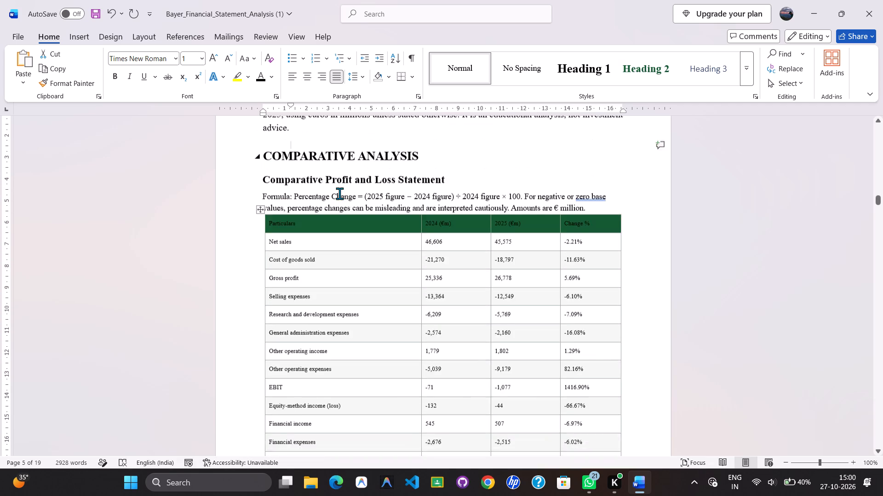
left_click_drag(242, 223, 234, 406)
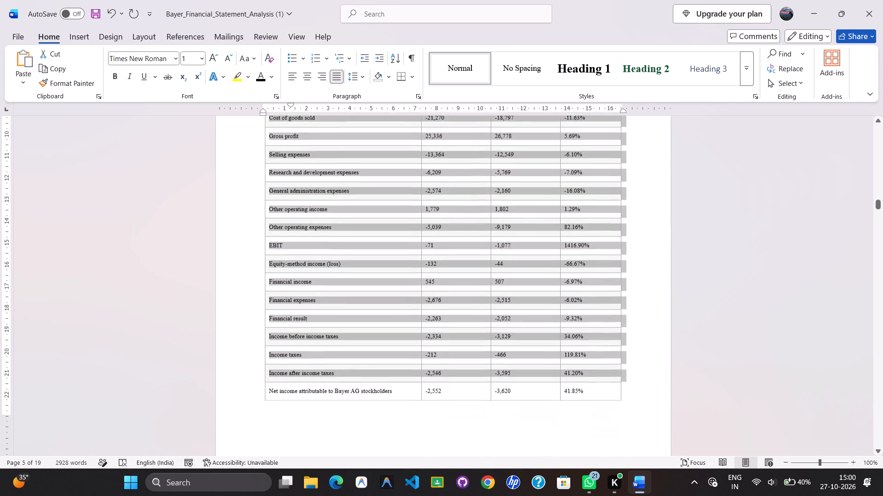
left_click_drag(234, 406, 390, 401)
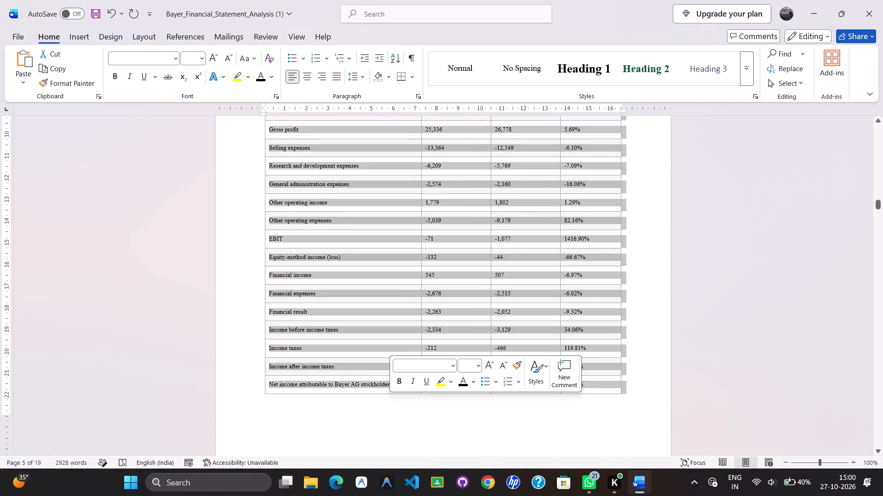
key("ctrl+shift+period")
key("ctrl+shift+period")
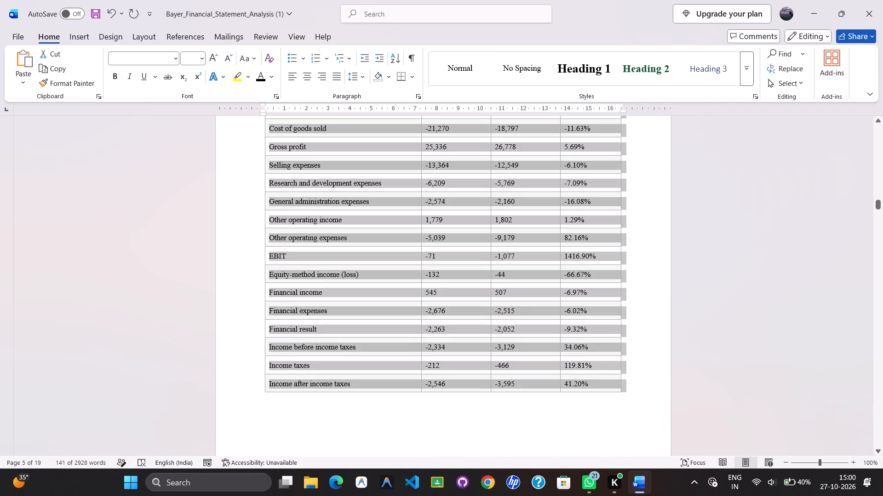
Make the "Formula:" label above the Comparative Profit and Loss table bold.
scroll(390, 401, "up", 1)
left_click(326, 236)
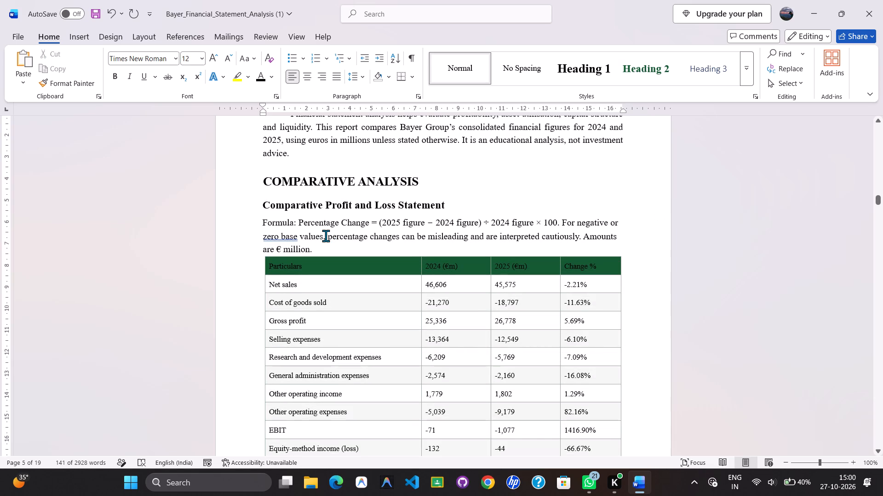
key("ctrl+Left")
key("ctrl+Left")
key("Left")
key("ctrl+Left")
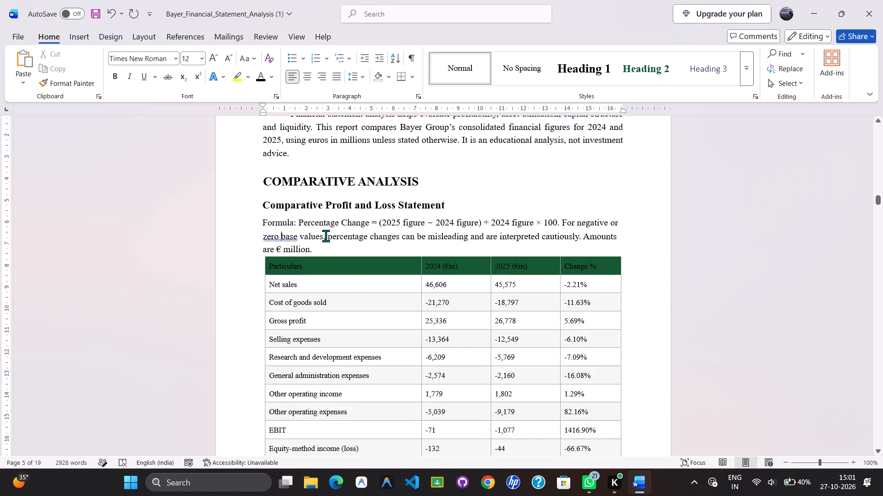
left_click(288, 235)
left_click(277, 237)
left_click(263, 228)
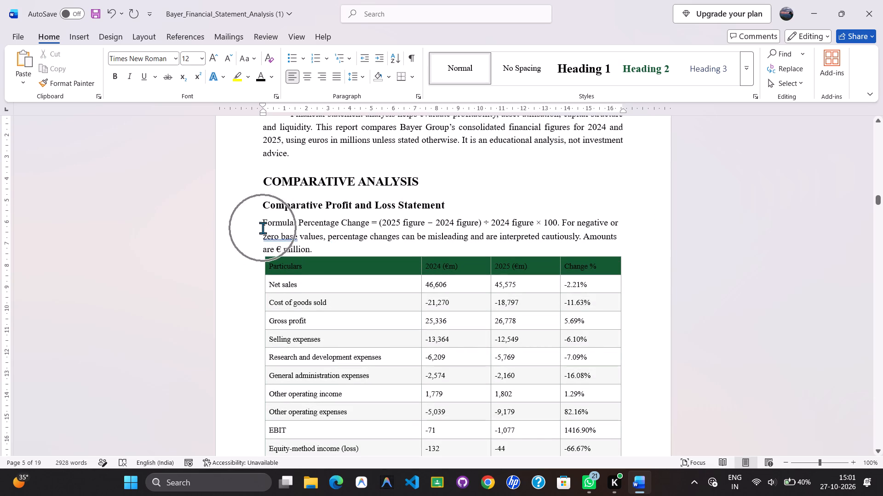
key("ctrl+shift+Right")
key("ctrl+shift+Right")
key("shift+Left")
key("ctrl+b")
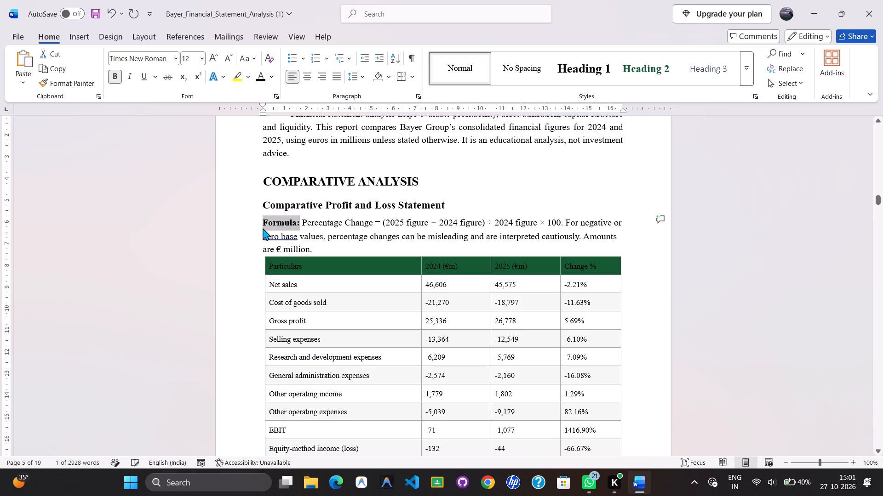
Give the formula paragraph a hanging indent so its following lines align with the text after the "Formula:" label.
key("Left")
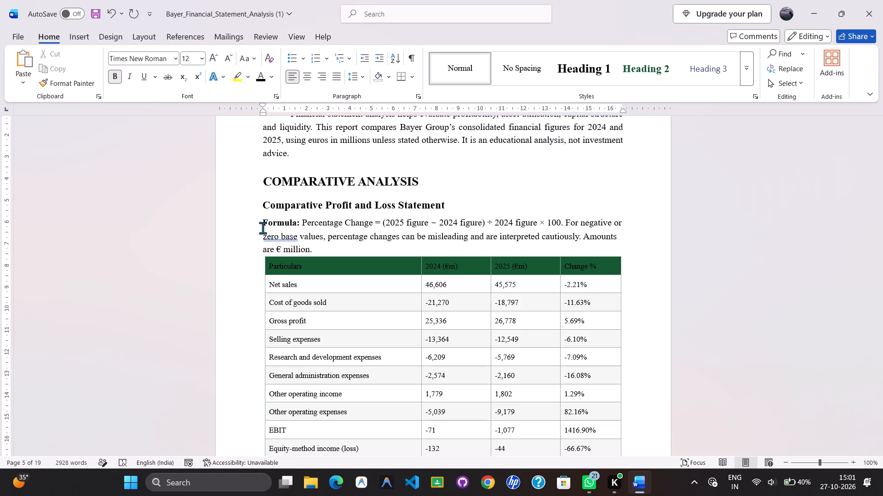
key("shift+Down")
key("shift+Down")
key("shift+Down")
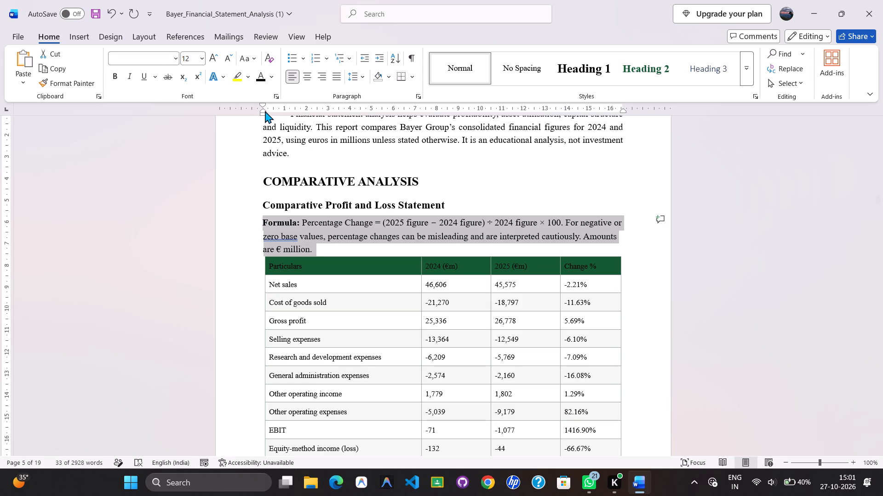
left_click_drag(263, 111, 296, 113)
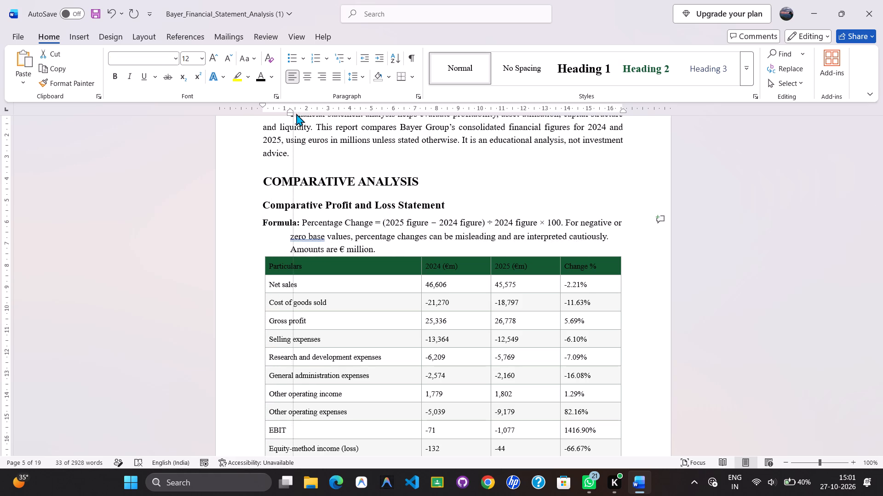
left_click_drag(296, 113, 301, 115)
left_click(304, 223)
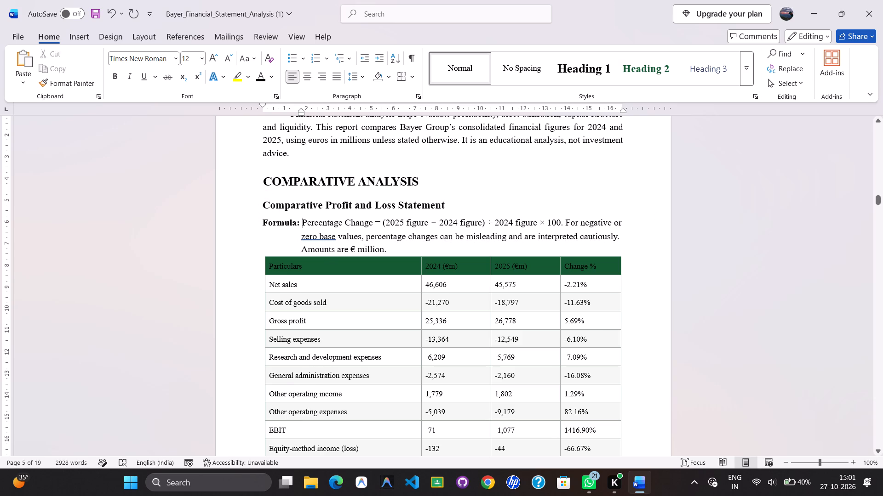
Change the header row text of the Comparative Profit and Loss table to white.
key("Down")
key("Down")
key("Down")
key("Down")
key("Up")
key("ctrl+Left")
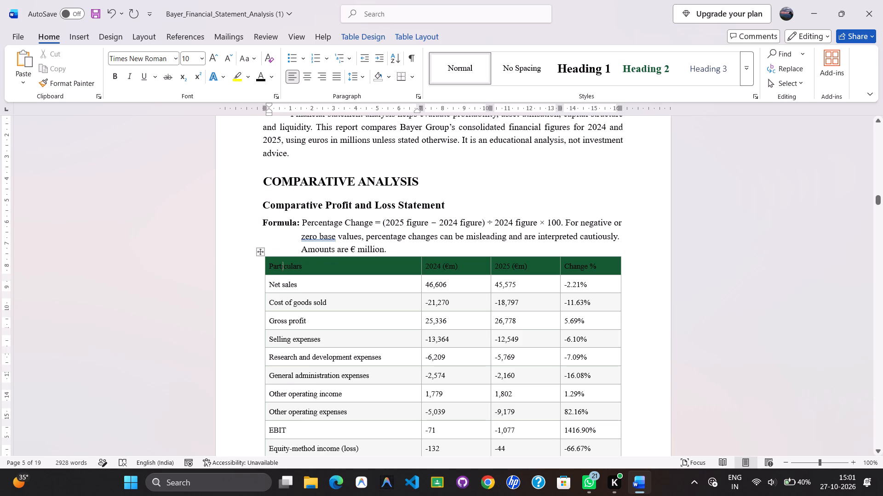
key("ctrl+Left")
key("ctrl+Right")
key("ctrl+shift+Right")
key("ctrl+shift+Right")
key("ctrl+shift+Right")
key("ctrl+shift+Right")
key("ctrl+shift+Right")
left_click(271, 74)
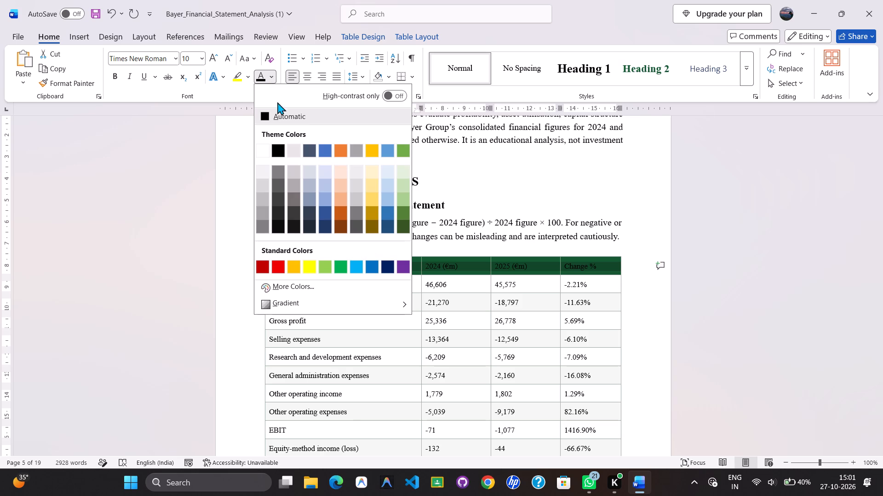
left_click(265, 149)
left_click(294, 340)
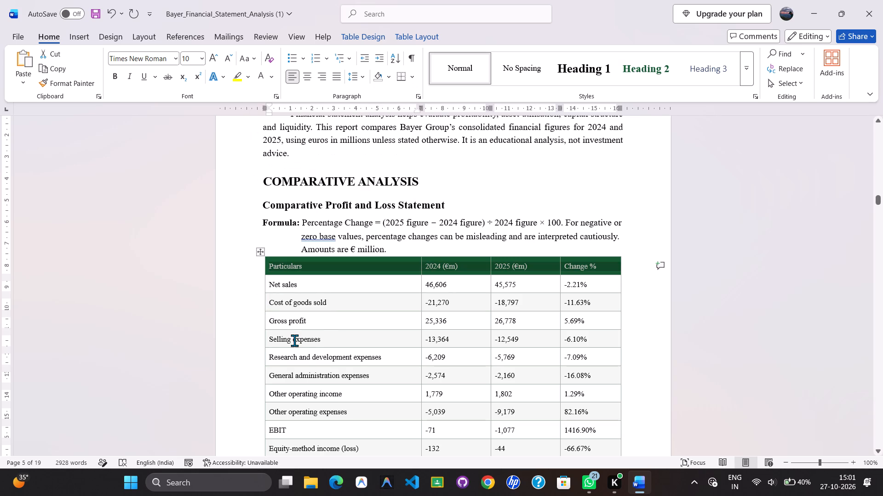
Center the 2024, 2025 and Change % columns of the Comparative Profit and Loss table, down to the Income after income taxes row.
scroll(370, 358, "down", 1)
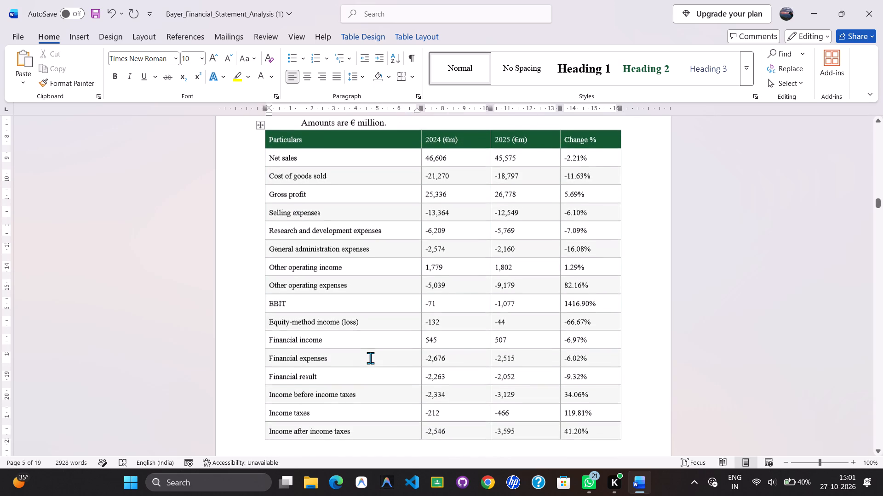
scroll(370, 358, "down", 2)
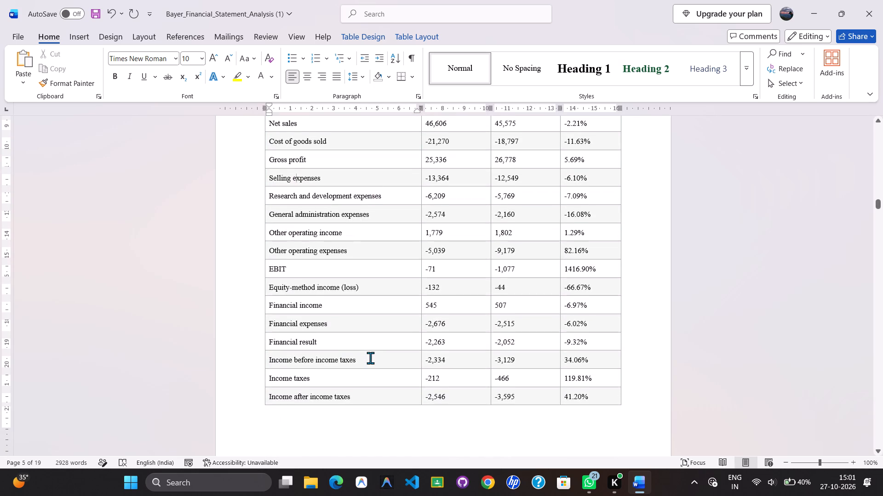
left_click_drag(423, 169, 581, 348)
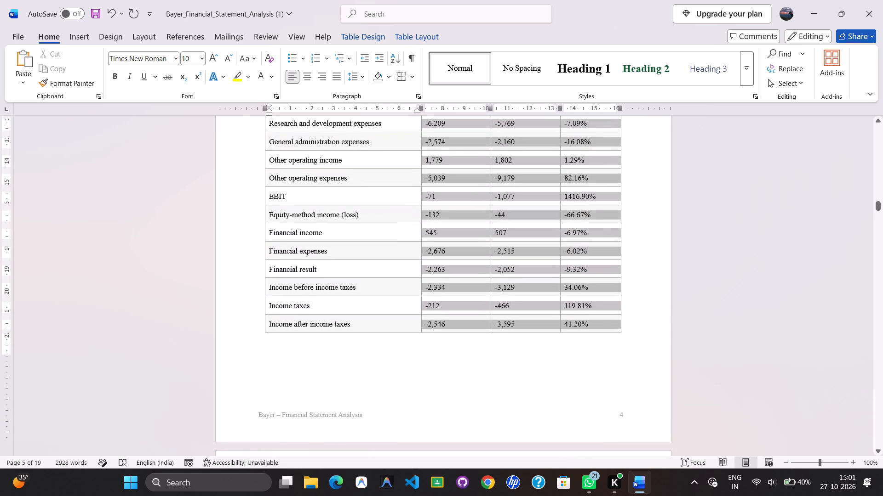
left_click_drag(581, 348, 585, 329)
left_click(309, 76)
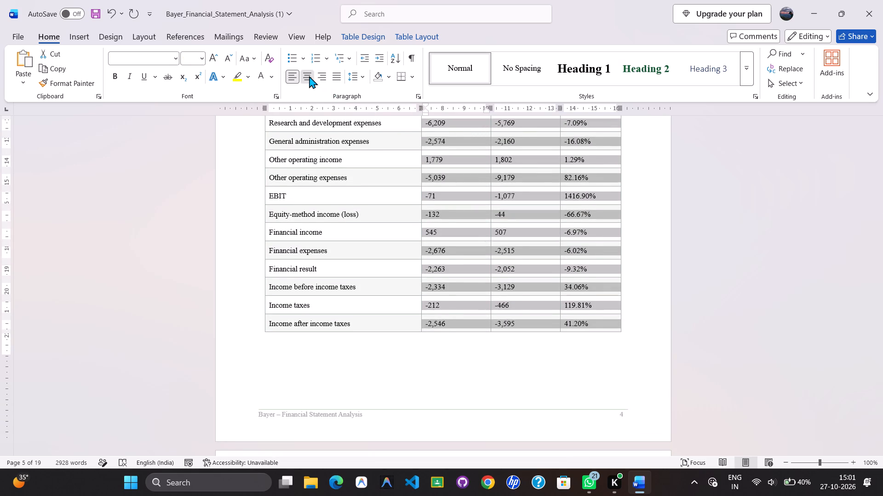
Correct "zero base" to "zero-base" in the formula paragraph using the suggested correction.
scroll(322, 229, "up", 1)
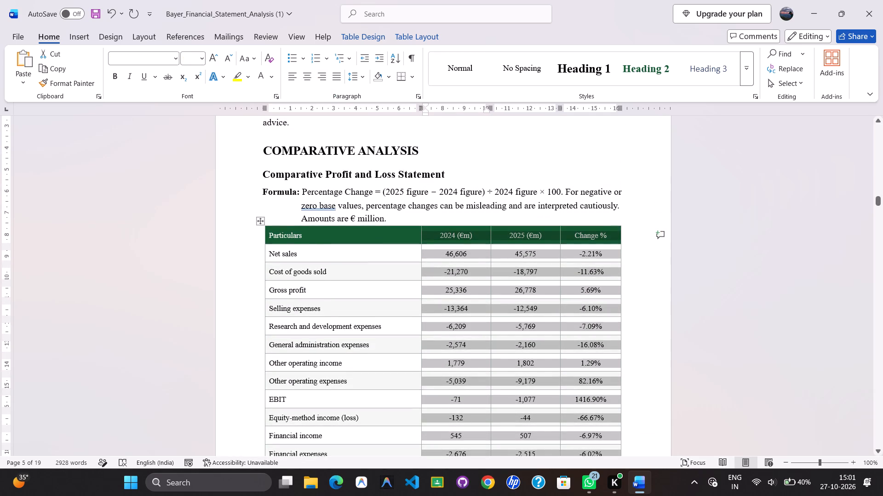
left_click(321, 210)
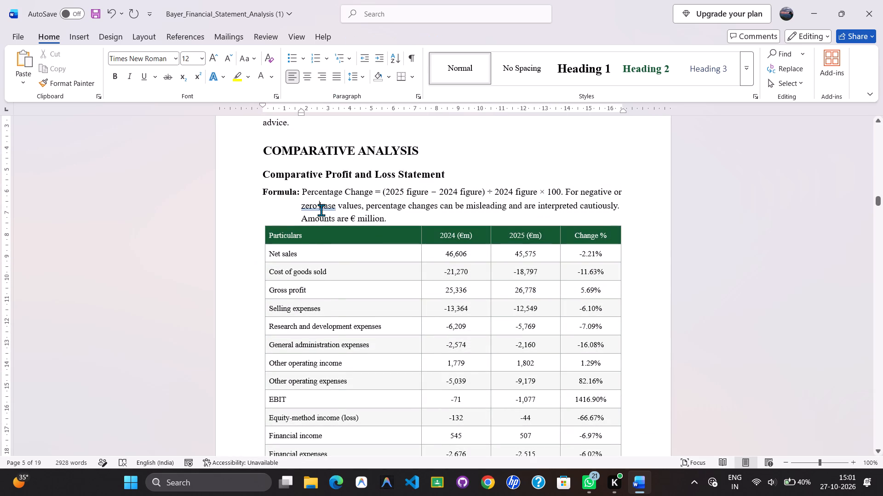
right_click(321, 210)
left_click(314, 217)
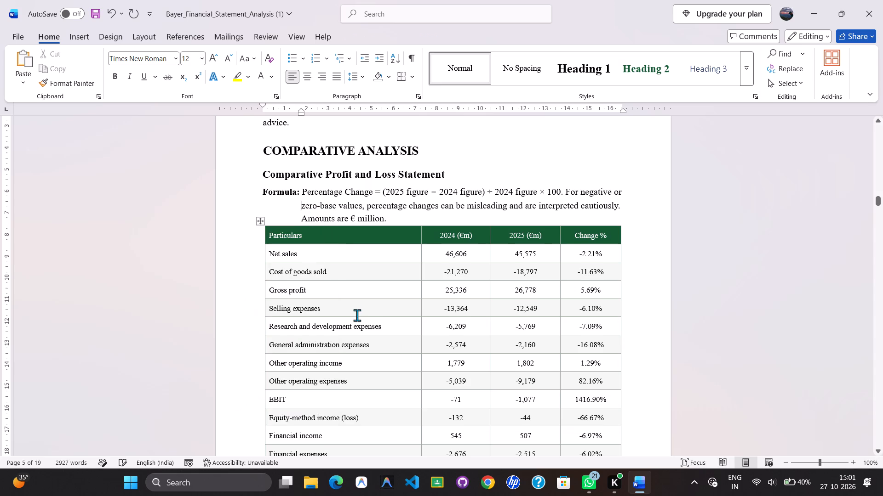
Reduce the bottom page margin slightly so the net income row fits on the same page as the rest of the table.
scroll(357, 315, "down", 3)
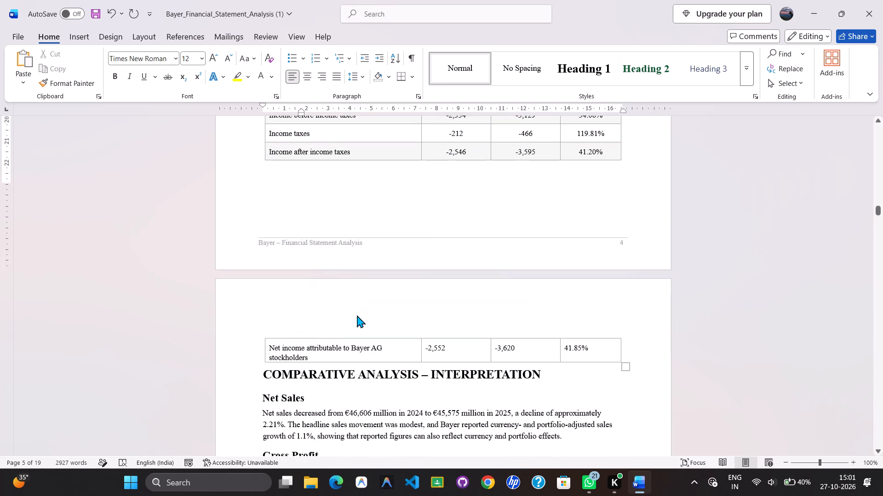
scroll(357, 315, "up", 1)
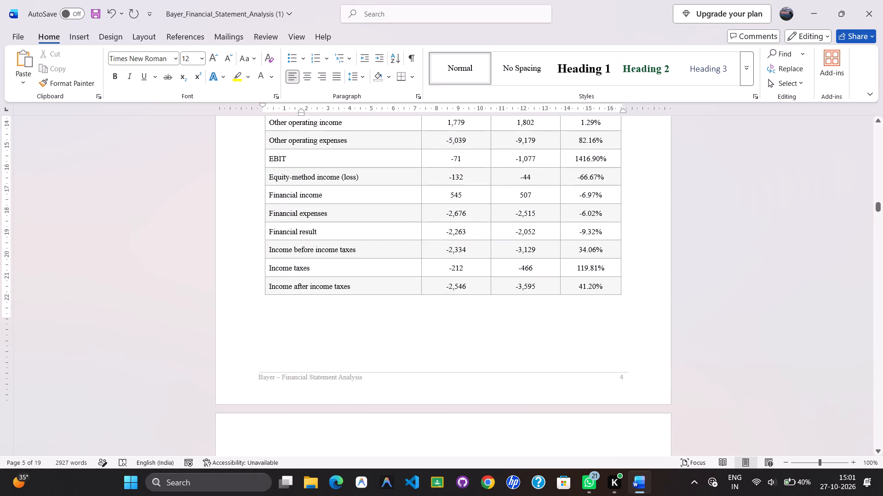
left_click_drag(7, 317, 7, 328)
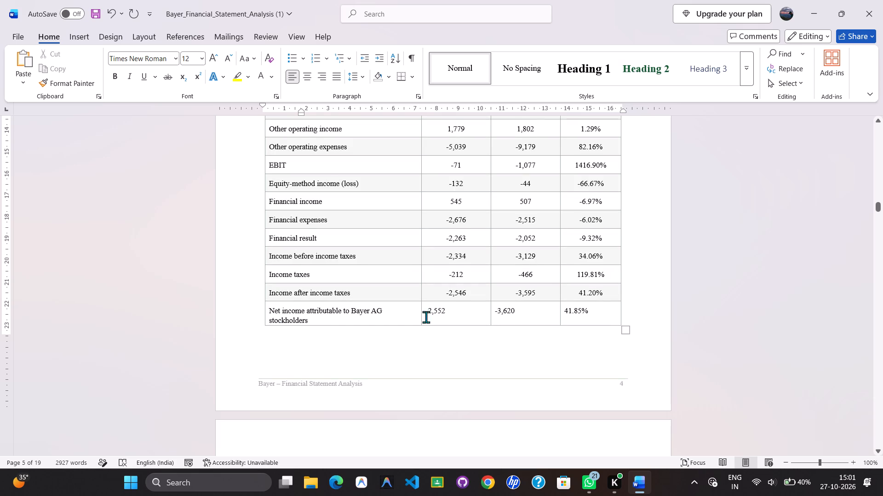
Center the 2024, 2025 and Change % values in the Net income attributable to Bayer AG stockholders row.
left_click_drag(423, 319, 441, 320)
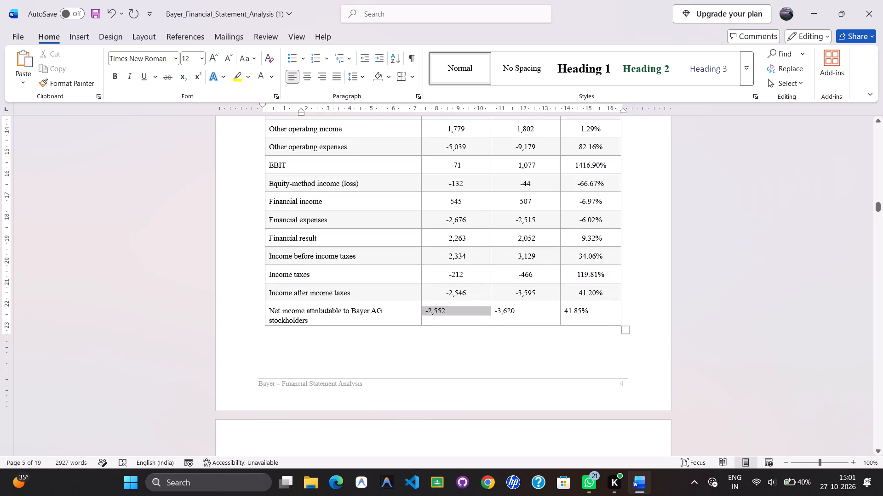
left_click_drag(441, 320, 574, 320)
left_click(309, 76)
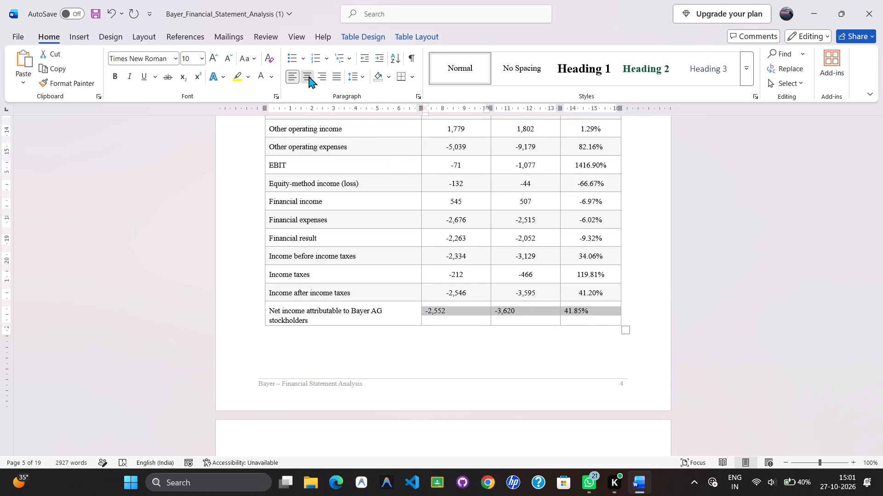
Insert an empty line between the AHMEDABAD – 380009 line on the cover page and the INDEX heading.
scroll(314, 276, "up", 5)
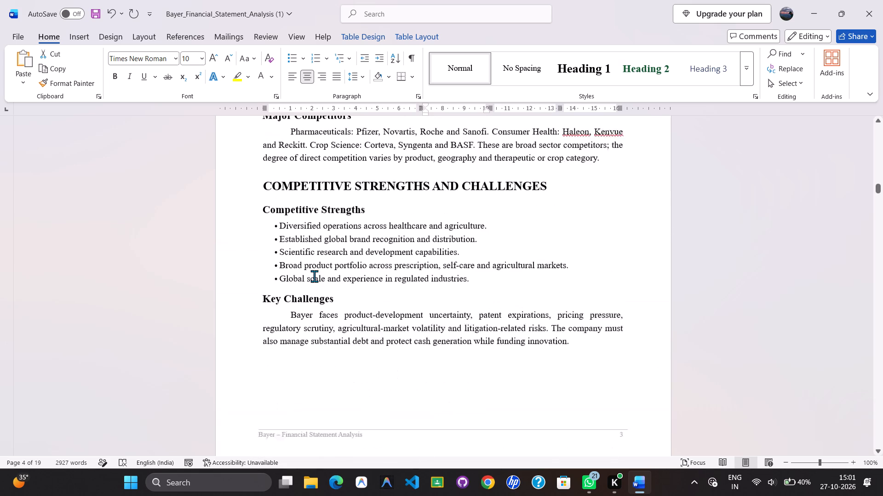
scroll(314, 276, "up", 4)
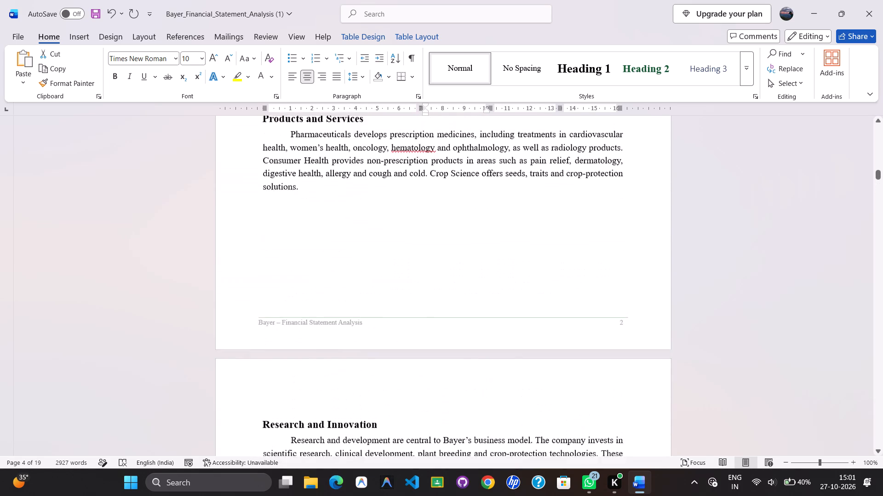
scroll(314, 276, "up", 5)
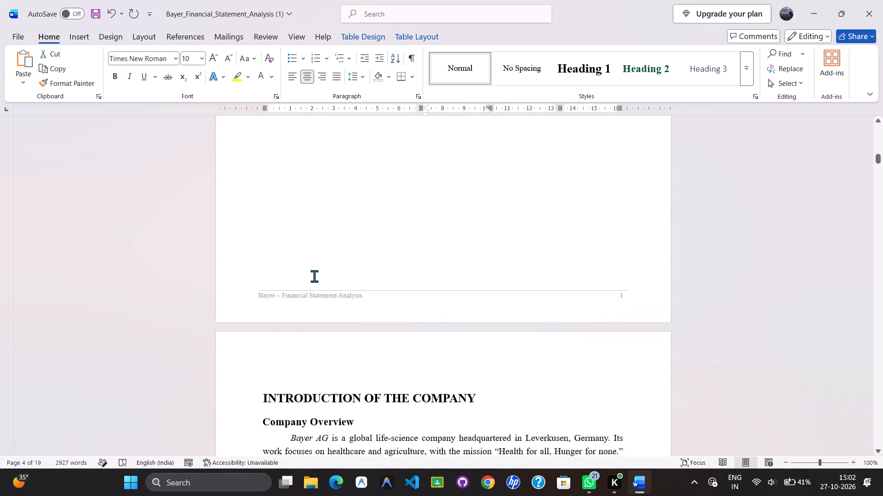
scroll(314, 276, "up", 5)
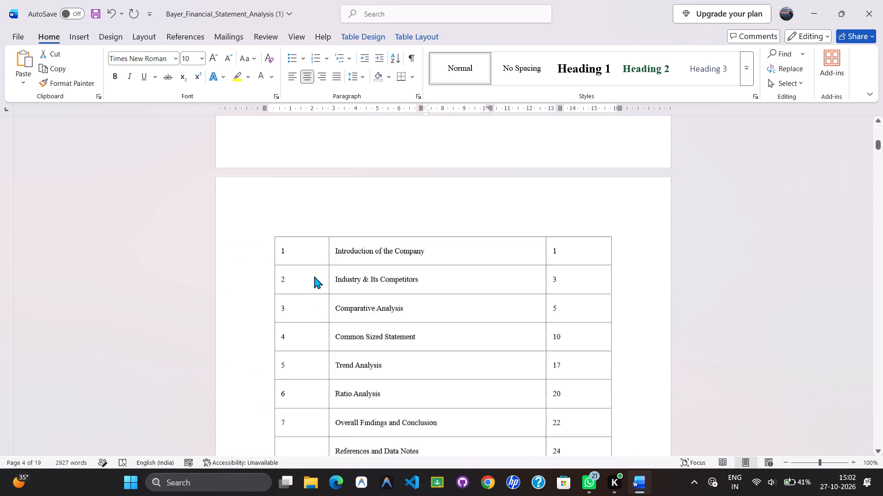
scroll(314, 276, "up", 2)
left_click(396, 237)
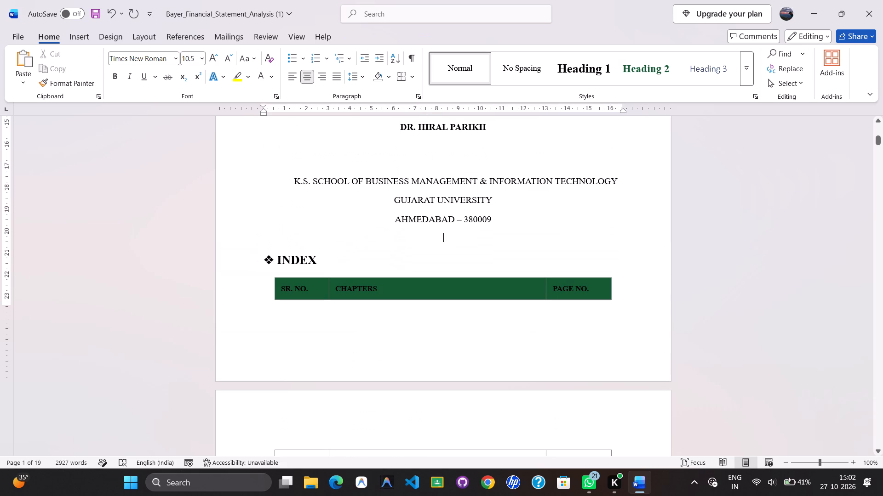
key("Return")
Insert an empty line above the REPORT title on the cover page and shrink the line directly above the title to 1 pt.
scroll(396, 237, "up", 3)
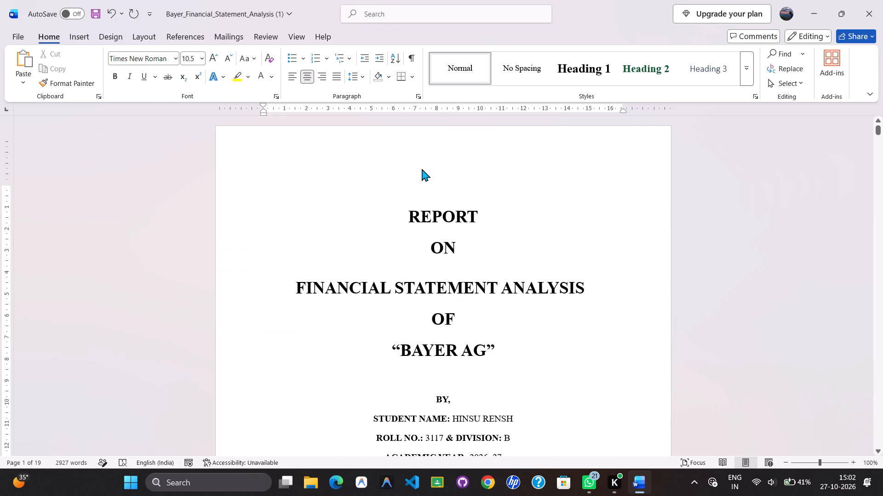
left_click(422, 189)
key("Return")
key("shift+Right")
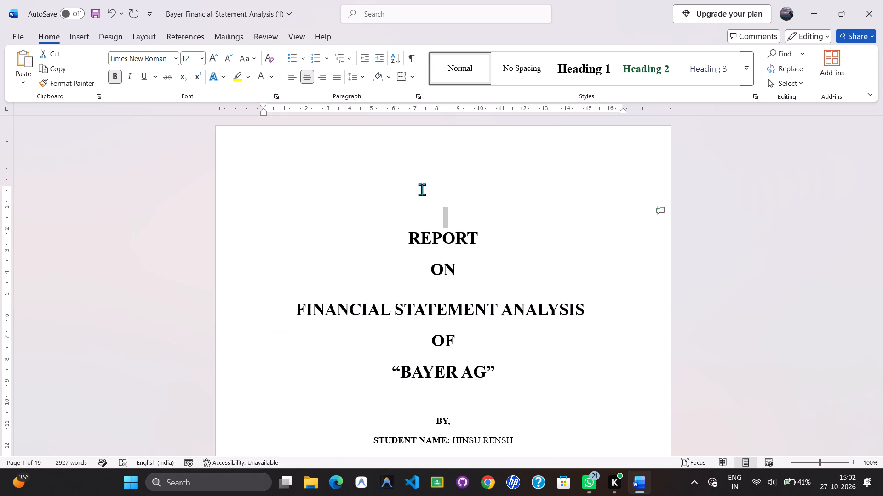
key("ctrl+shift+comma")
key("ctrl+shift+comma")
key("ctrl+shift+comma")
key("ctrl+shift+comma")
key("ctrl+shift+comma")
key("ctrl+shift+comma")
key("ctrl+shift+comma")
key("ctrl+shift+comma")
key("ctrl+shift+comma")
key("ctrl+shift+comma")
key("ctrl+shift+comma")
key("ctrl+shift+comma")
key("ctrl+shift+comma")
key("ctrl+shift+comma")
key("ctrl+shift+comma")
key("ctrl+shift+comma")
key("ctrl+shift+comma")
key("ctrl+shift+comma")
key("ctrl+shift+comma")
key("ctrl+shift+comma")
Shrink the first empty line at the top of the cover page to 1 pt.
key("Up")
key("ctrl+shift+Right")
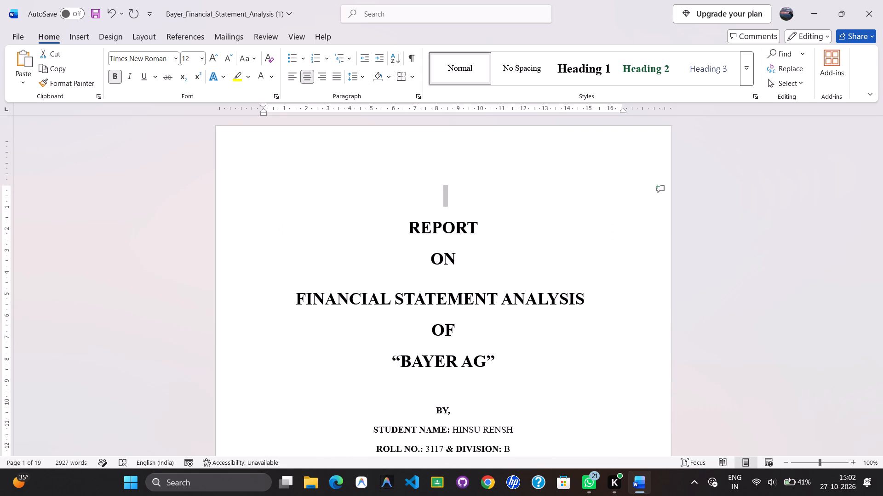
key("ctrl+shift+comma")
key("ctrl+shift+comma")
key("ctrl+shift+comma")
key("ctrl+shift+comma")
key("ctrl+shift+comma")
key("ctrl+shift+comma")
key("ctrl+shift+comma")
key("ctrl+shift+comma")
key("ctrl+shift+comma")
key("ctrl+shift+comma")
key("ctrl+shift+comma")
key("ctrl+shift+comma")
key("ctrl+shift+comma")
key("ctrl+shift+comma")
key("ctrl+shift+comma")
key("ctrl+shift+comma")
key("ctrl+shift+comma")
key("ctrl+shift+comma")
key("ctrl+shift+comma")
key("ctrl+shift+comma")
Insert a page break before the INDEX heading and delete the extra empty line above it.
scroll(422, 189, "down", 2)
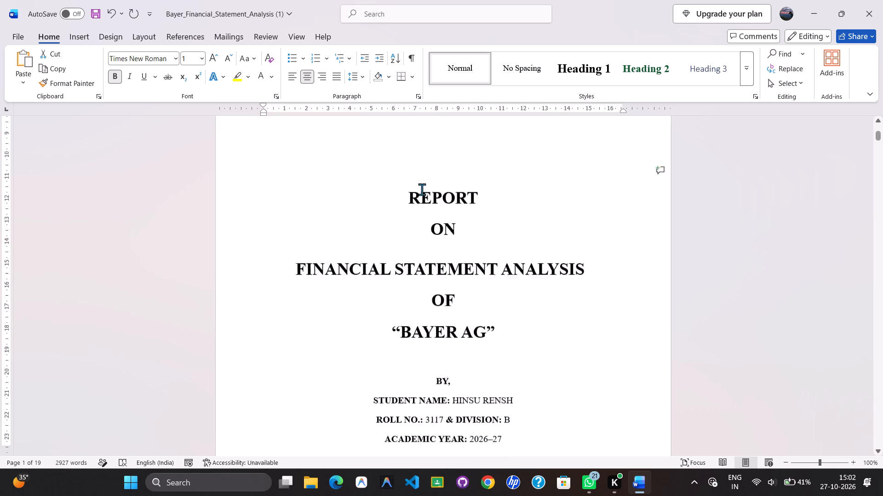
scroll(422, 189, "down", 4)
scroll(422, 189, "up", 1)
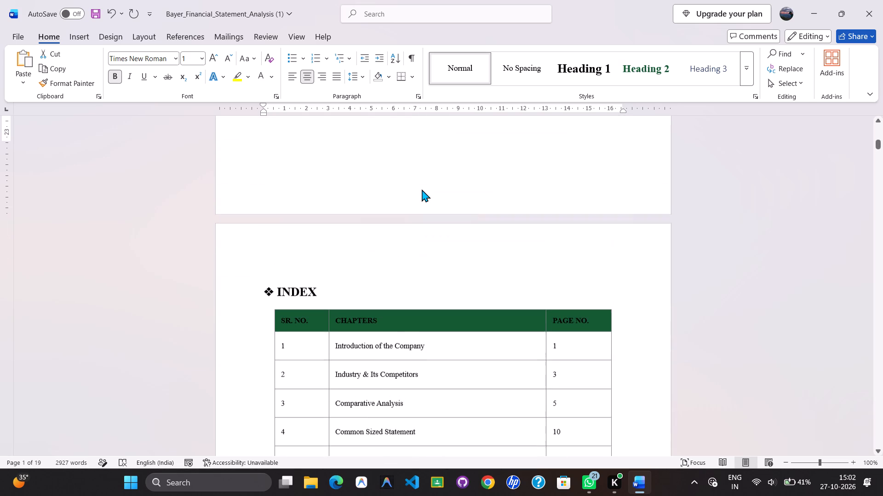
scroll(444, 113, "up", 1)
scroll(444, 167, "up", 1)
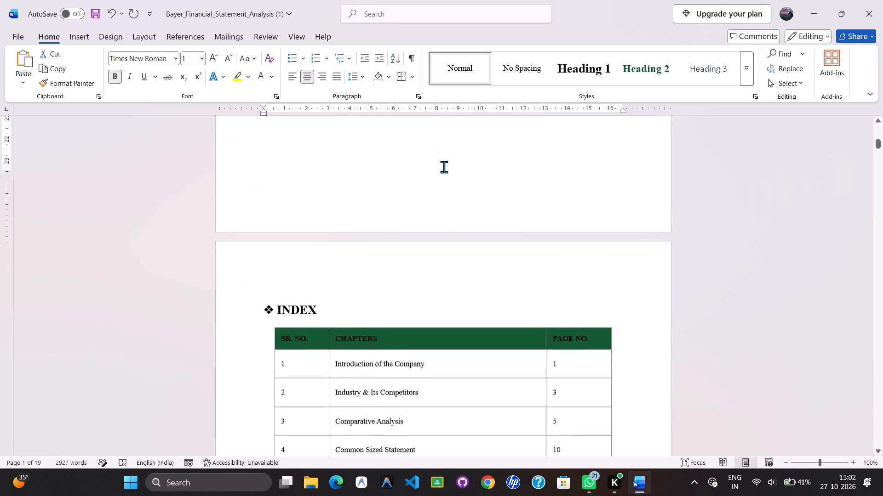
scroll(444, 167, "up", 1)
left_click(444, 167)
key("ctrl+Return")
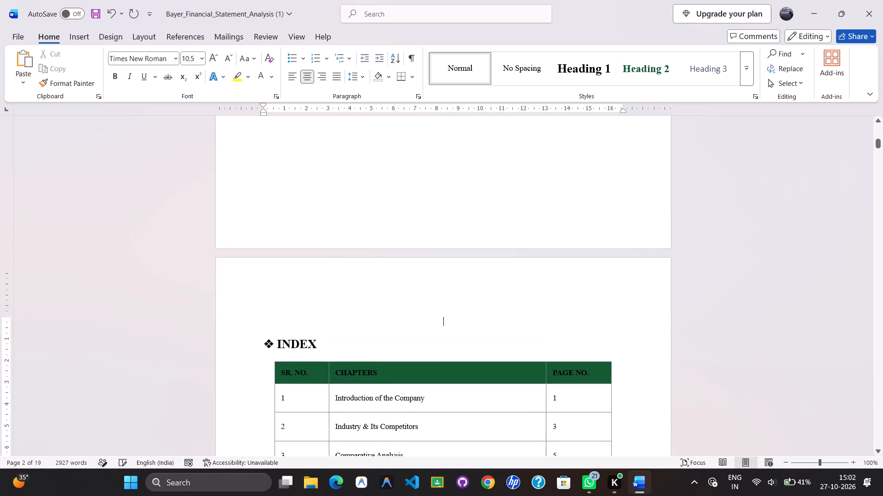
key("Delete")
key("Left")
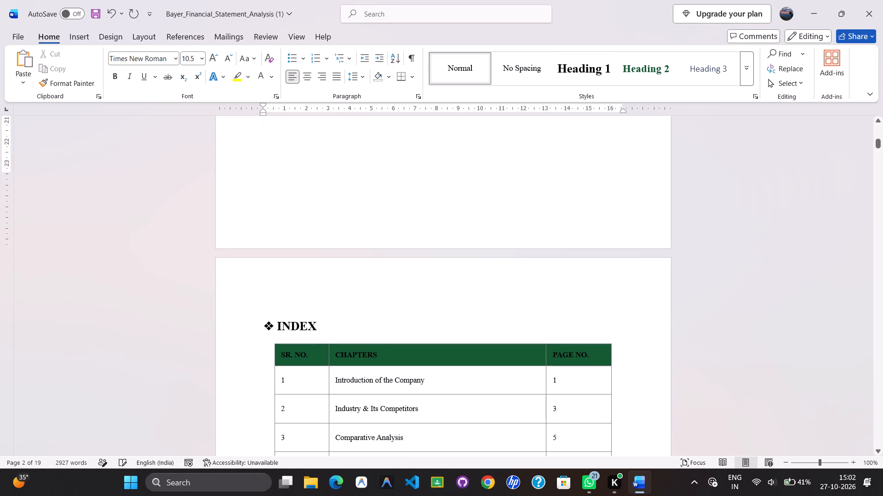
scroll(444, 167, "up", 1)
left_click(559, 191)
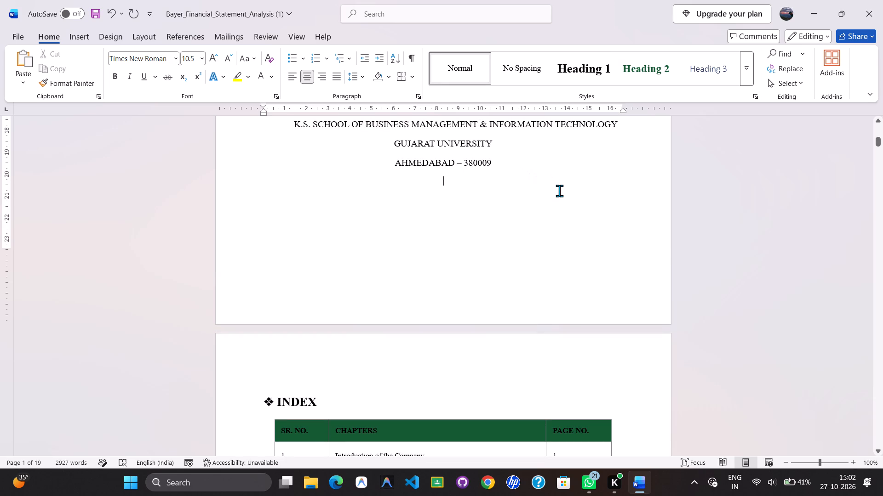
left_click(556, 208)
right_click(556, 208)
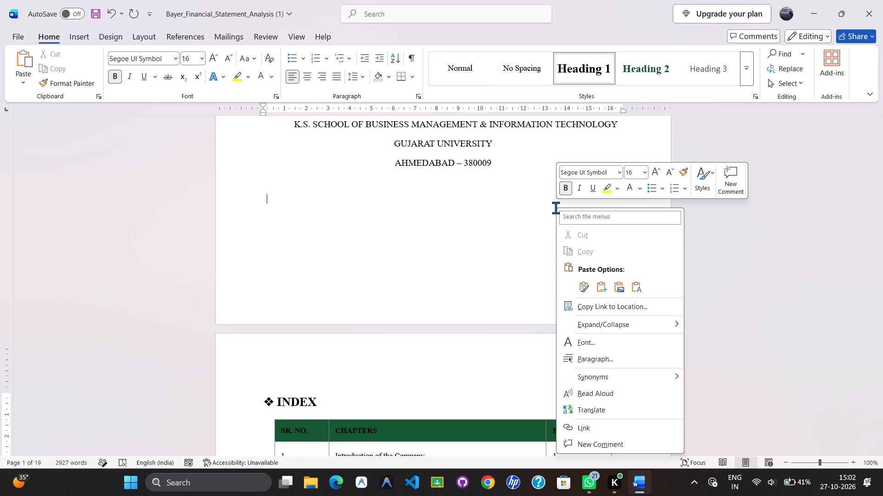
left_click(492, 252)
Enlarge the empty line above the INDUSTRY AND ITS COMPETITORS heading to 7 pt.
scroll(492, 252, "down", 4)
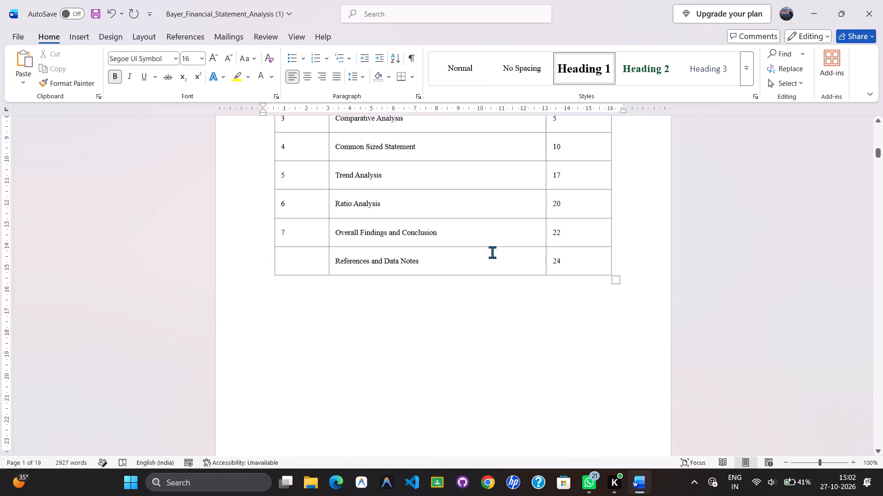
scroll(492, 252, "down", 5)
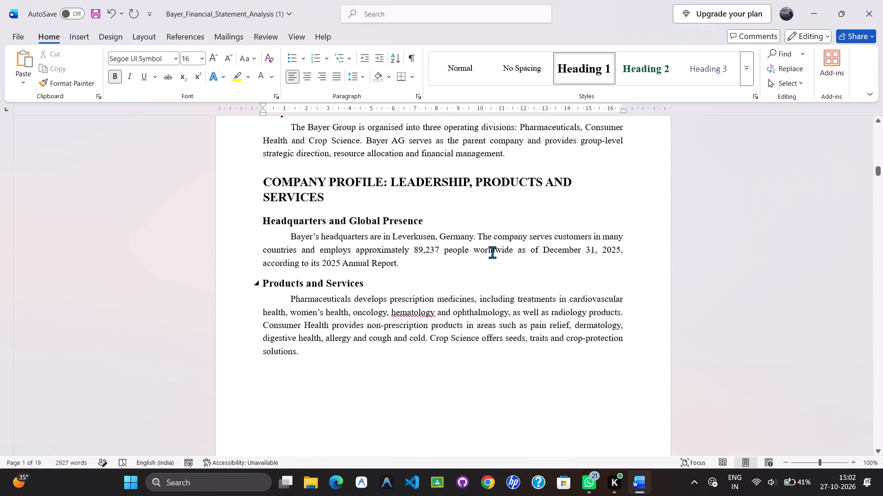
scroll(492, 252, "down", 3)
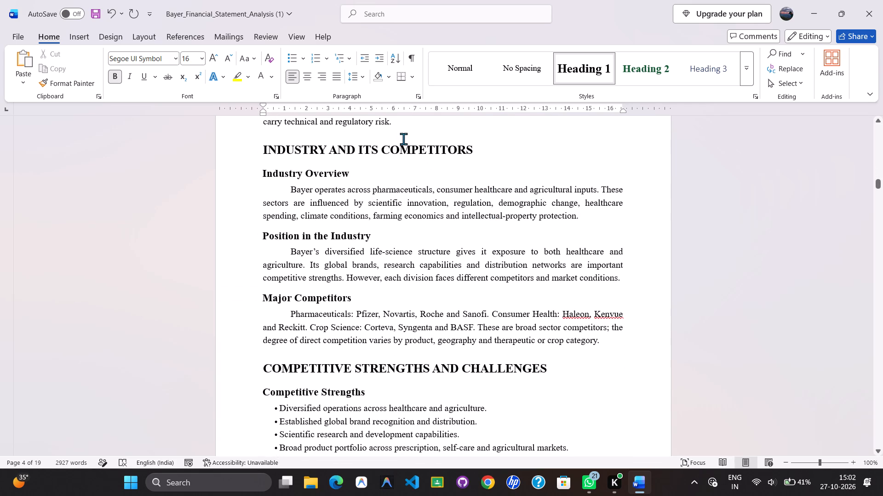
left_click(401, 136)
key("shift+Right")
key("ctrl+shift+period")
key("ctrl+shift+period")
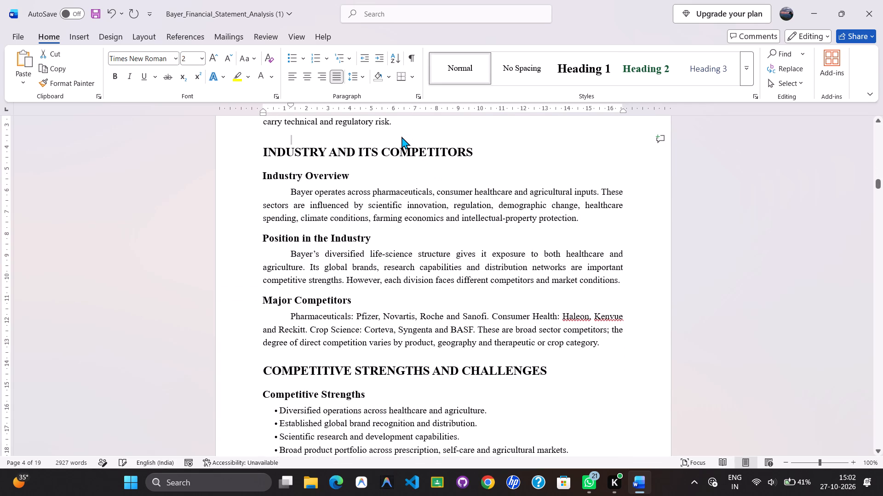
key("ctrl+shift+period")
key("ctrl+shift+period")
key("ctrl+shift+period")
key("ctrl+shift+period")
Enlarge the empty line above the COMPANY PROFILE: LEADERSHIP, PRODUCTS AND SERVICES heading to 7 pt.
scroll(401, 136, "up", 2)
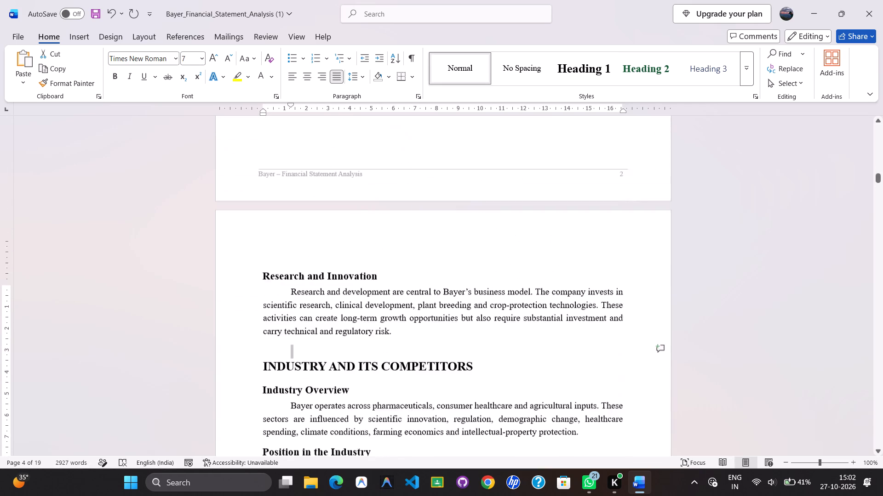
scroll(401, 136, "up", 2)
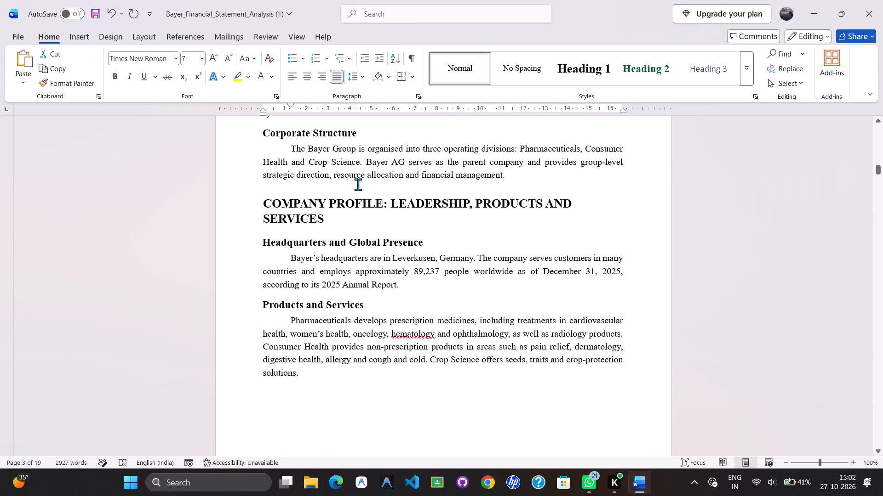
left_click(357, 186)
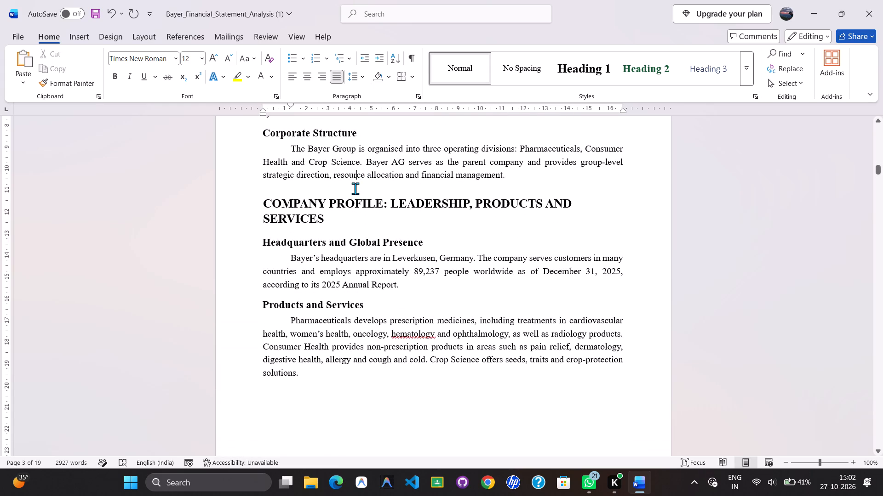
left_click(354, 189)
key("shift+Right")
key("ctrl+shift+period")
key("ctrl+shift+period")
key("ctrl+shift+period")
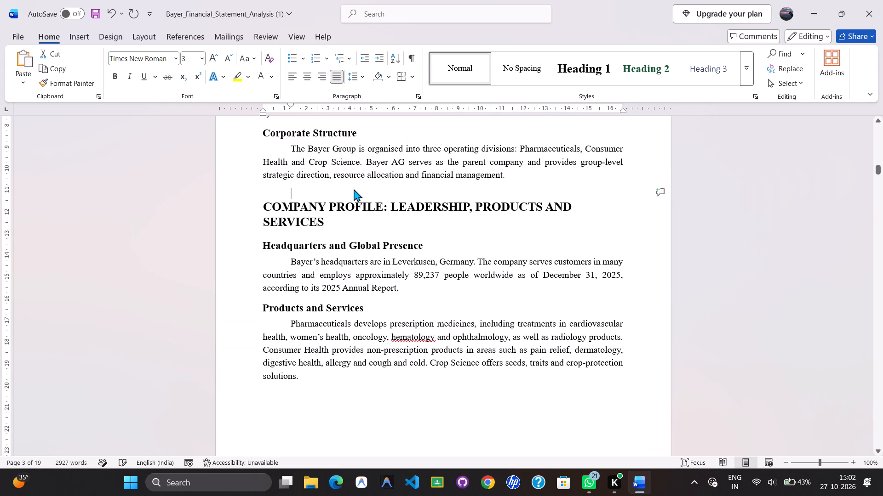
key("ctrl+shift+period")
key("ctrl+shift+period")
key("ctrl+shift+period")
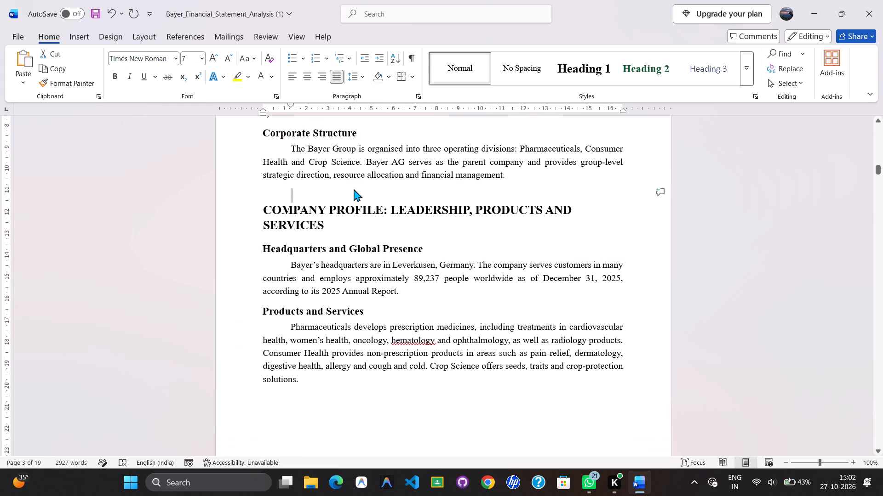
Enlarge the empty line above the COMPETITIVE STRENGTHS AND CHALLENGES heading to 7 pt.
scroll(354, 189, "down", 1)
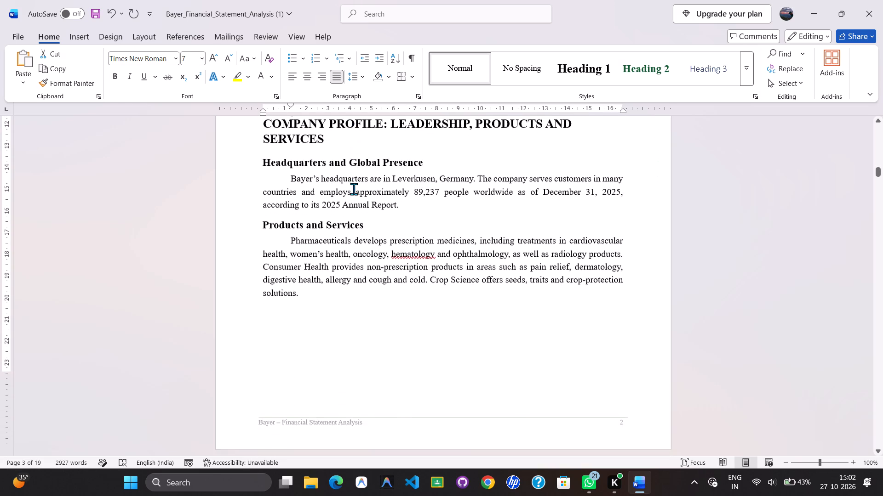
scroll(354, 189, "down", 3)
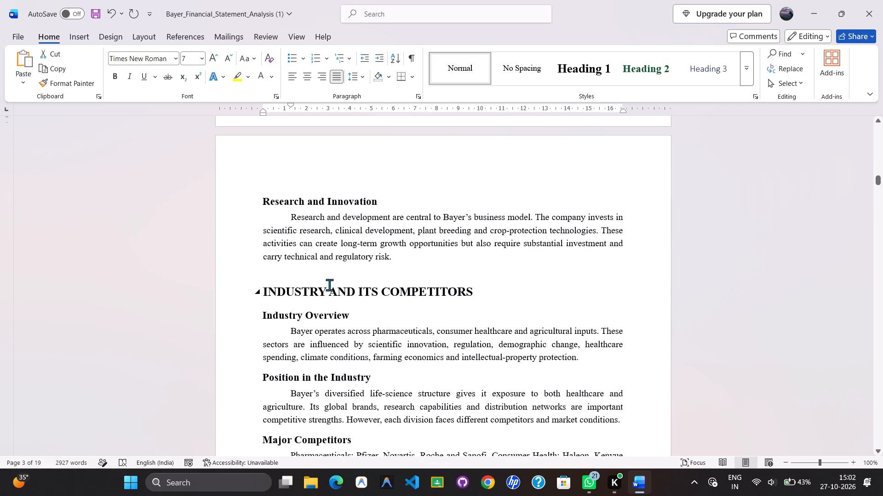
left_click(327, 276)
scroll(327, 276, "down", 1)
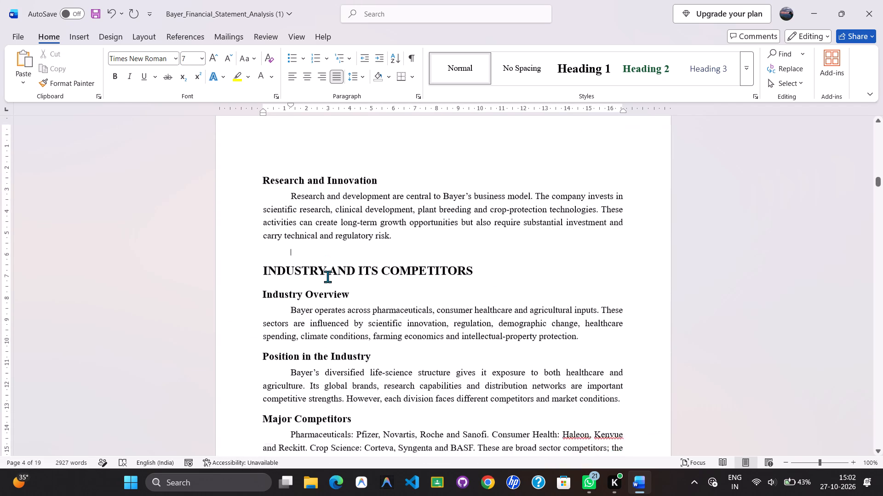
scroll(327, 276, "down", 2)
left_click(322, 279)
key("shift+Right")
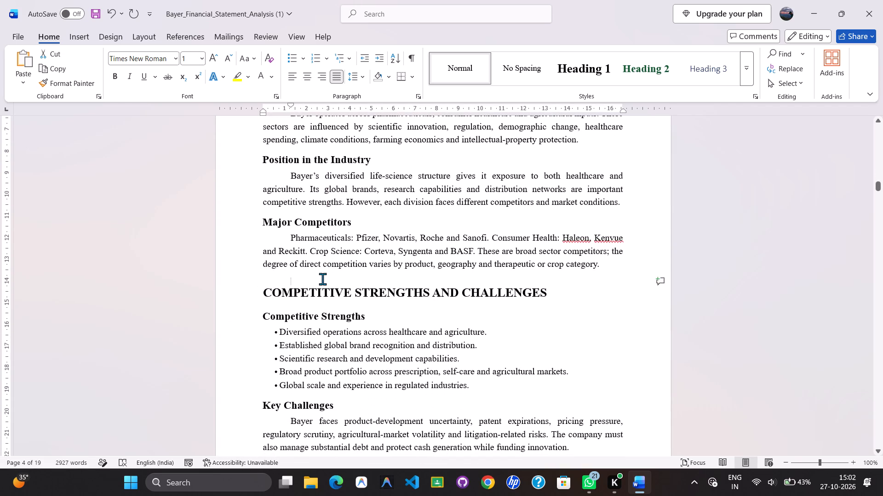
key("ctrl+shift+period")
key("ctrl+shift+period")
key("ctrl+shift+period")
key("ctrl+shift+period")
key("ctrl+shift+period")
key("ctrl+shift+period")
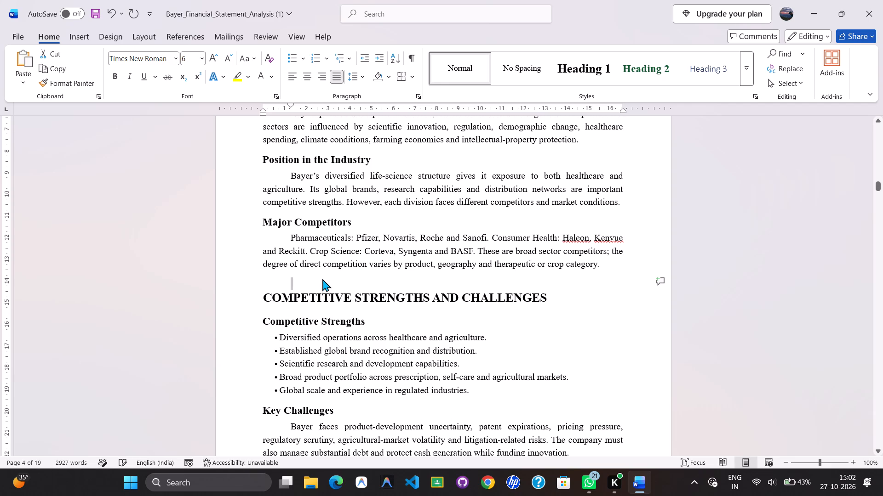
Enlarge the empty line between the Purpose of Financial Analysis paragraph and the COMPARATIVE ANALYSIS heading to 7 pt.
scroll(322, 279, "down", 2)
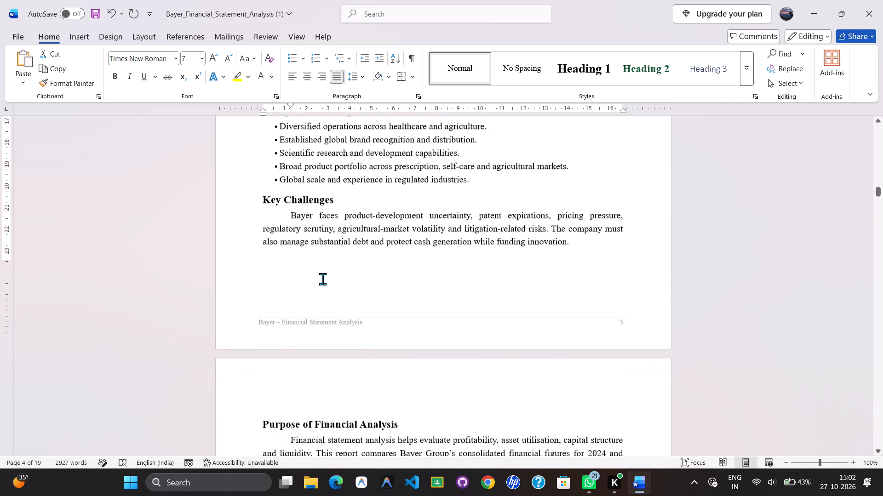
scroll(322, 279, "down", 4)
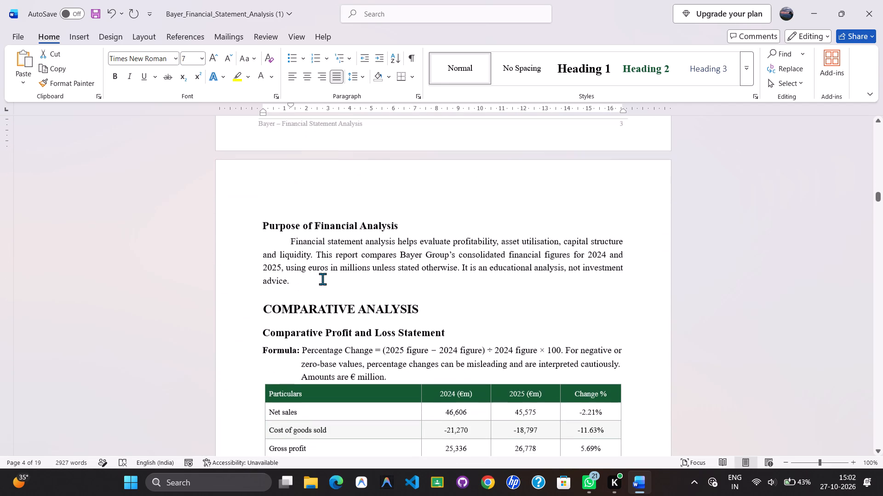
left_click(303, 293)
key("shift+Right")
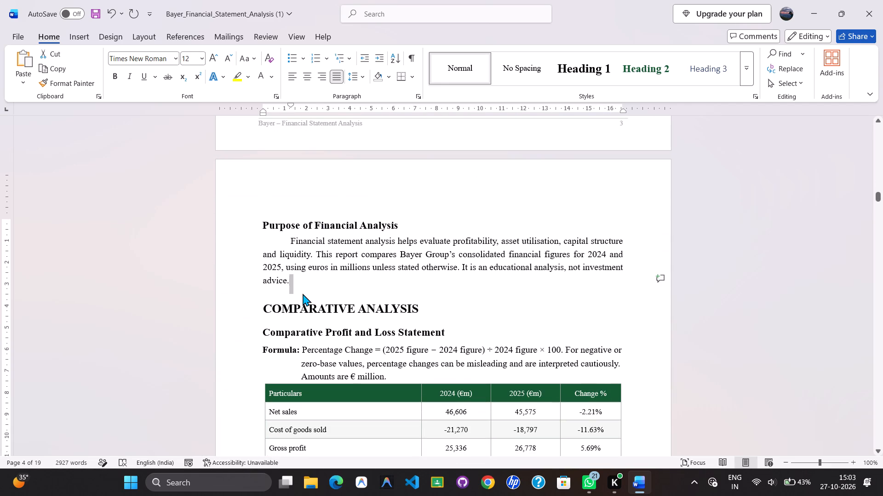
key("Down")
key("ctrl+shift+Right")
key("ctrl+shift+period")
key("ctrl+shift+period")
key("ctrl+shift+period")
key("ctrl+shift+period")
key("ctrl+shift+period")
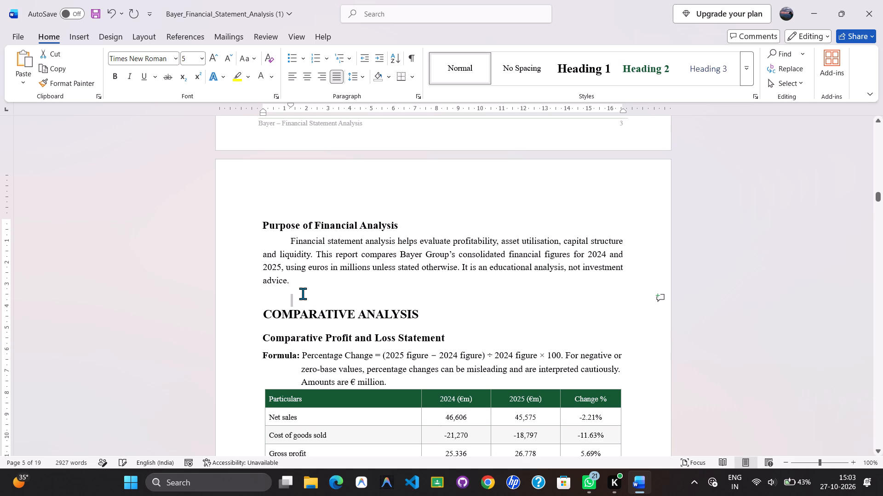
key("ctrl+shift+period")
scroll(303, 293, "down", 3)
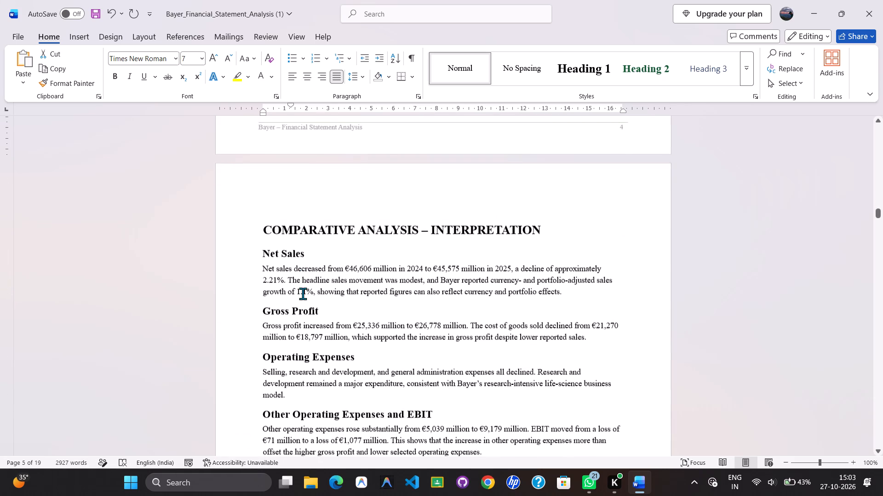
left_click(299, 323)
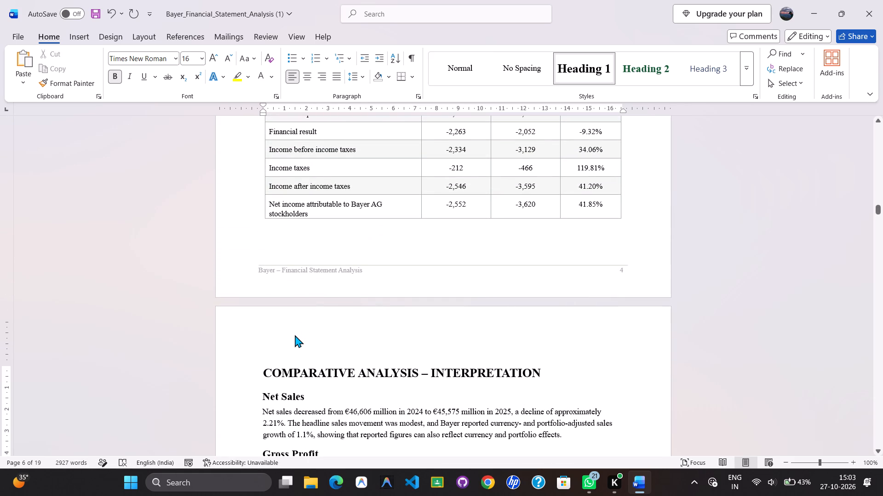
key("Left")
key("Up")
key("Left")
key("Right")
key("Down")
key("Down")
Set the text of the Net income attributable to Bayer AG stockholders row in the Comparative Profit and Loss table to 12 pt.
left_click(291, 211)
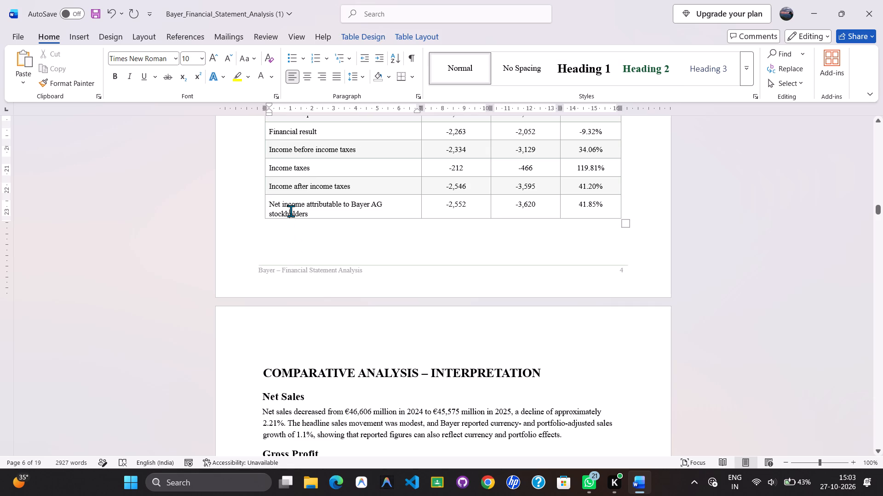
left_click(259, 205)
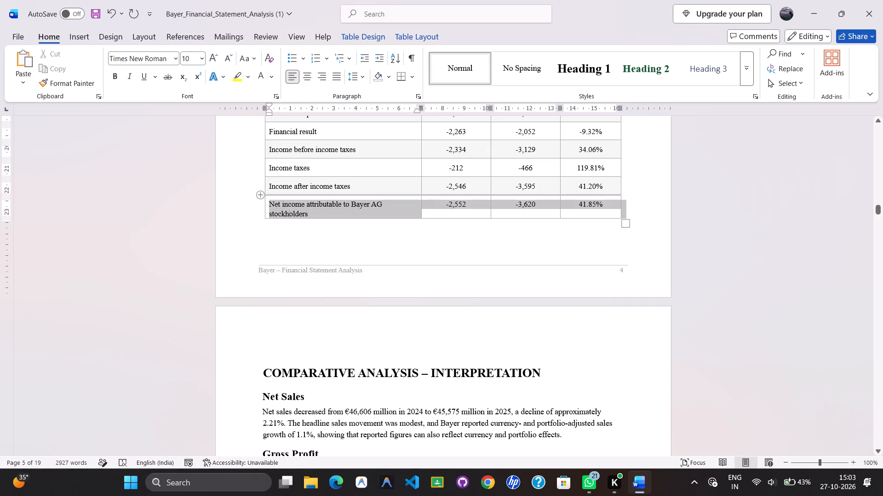
left_click(200, 62)
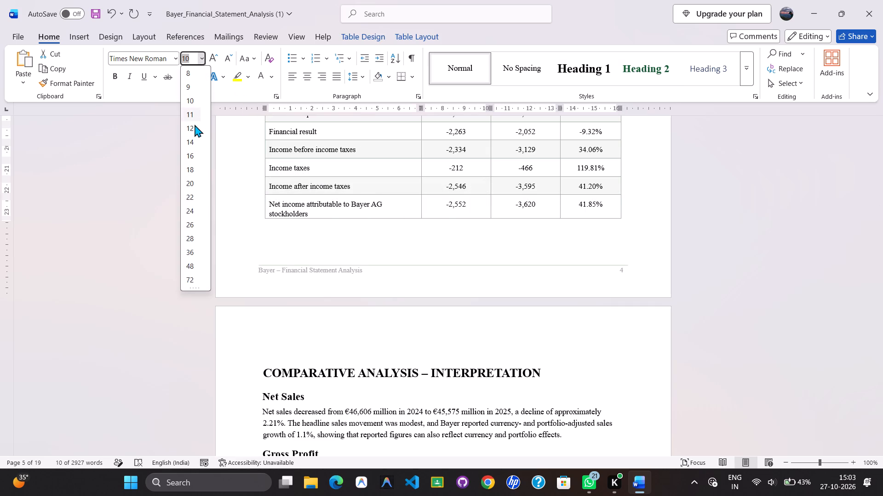
left_click(193, 127)
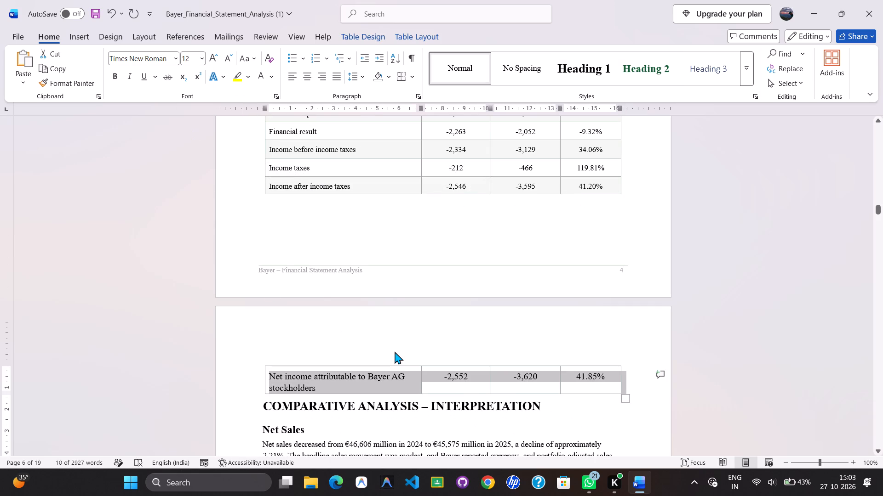
Set all text in the Comparative Profit and Loss Statement table, including the header row, to 11 pt.
scroll(395, 351, "up", 2)
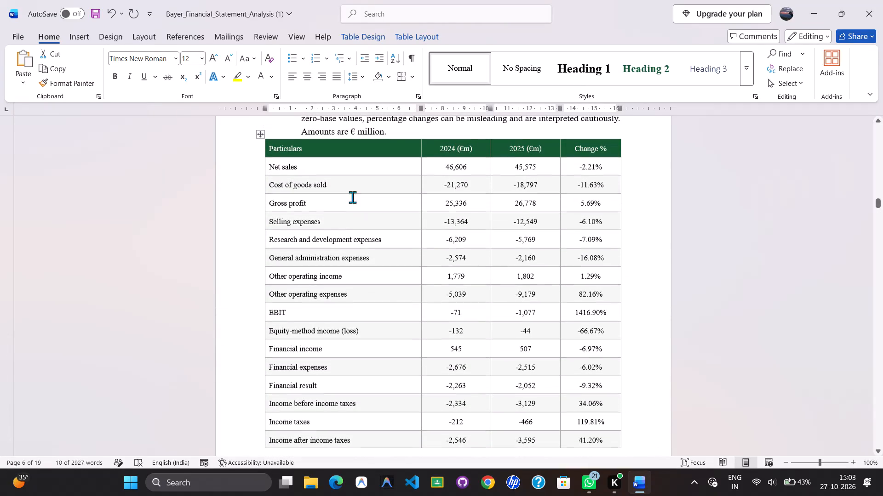
left_click(290, 175)
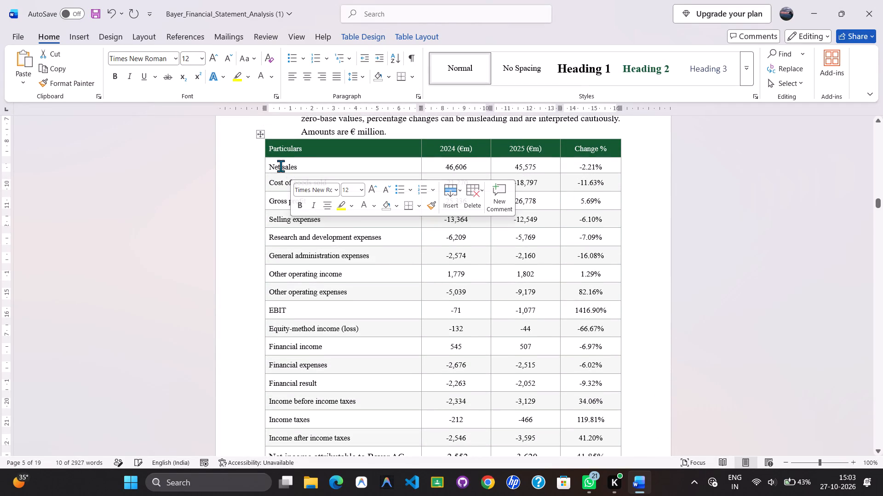
left_click(266, 163)
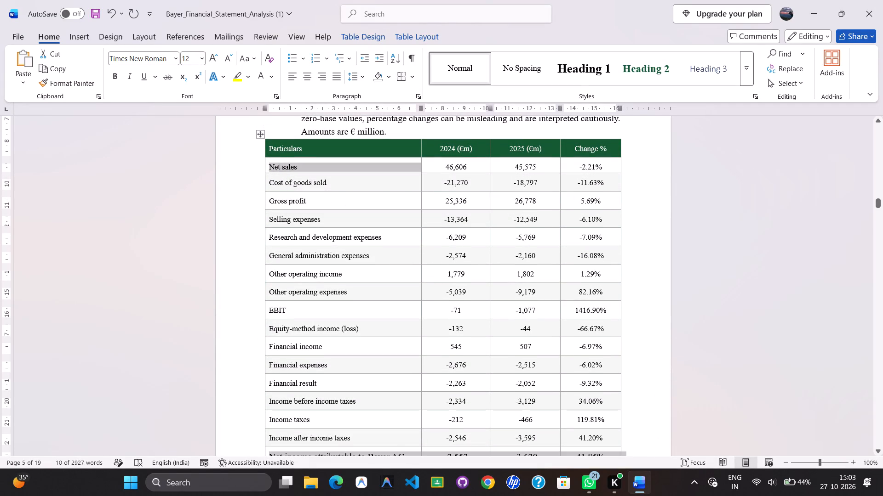
left_click(293, 161)
left_click(310, 246)
scroll(310, 246, "down", 1)
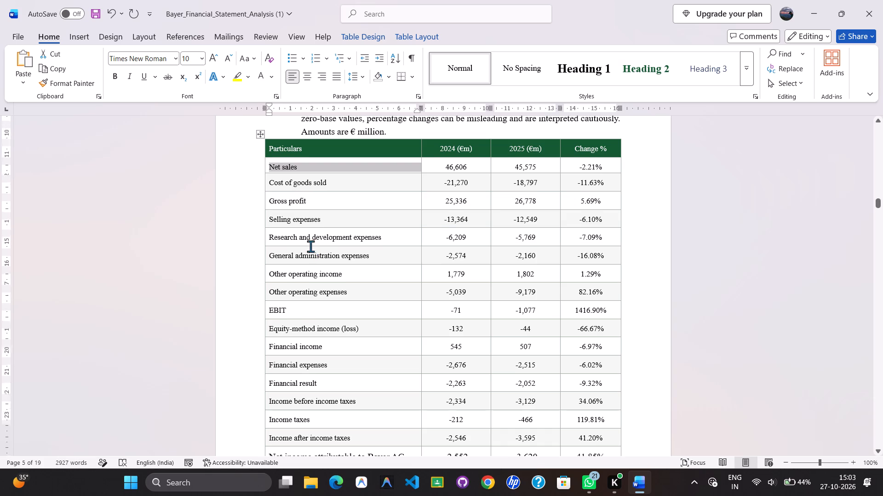
scroll(310, 246, "down", 3)
left_click(310, 246)
left_click(304, 214)
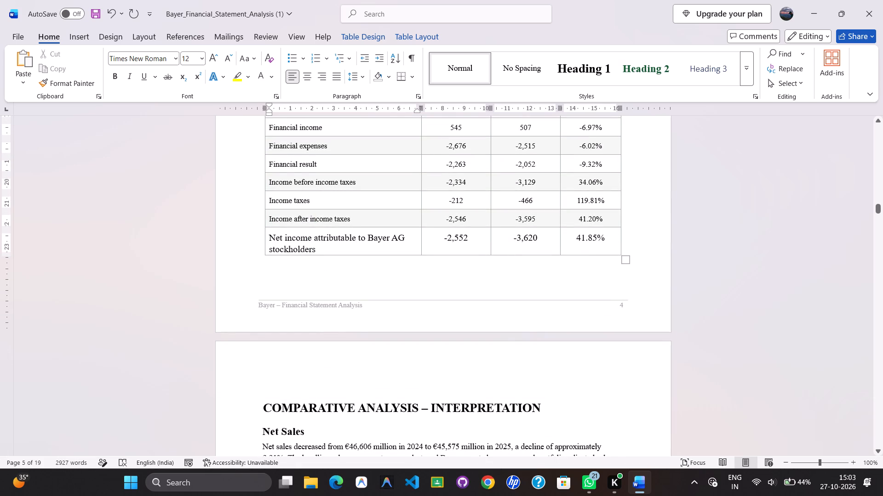
left_click(316, 224)
left_click_drag(319, 252, 276, 167)
left_click_drag(276, 167, 348, 178)
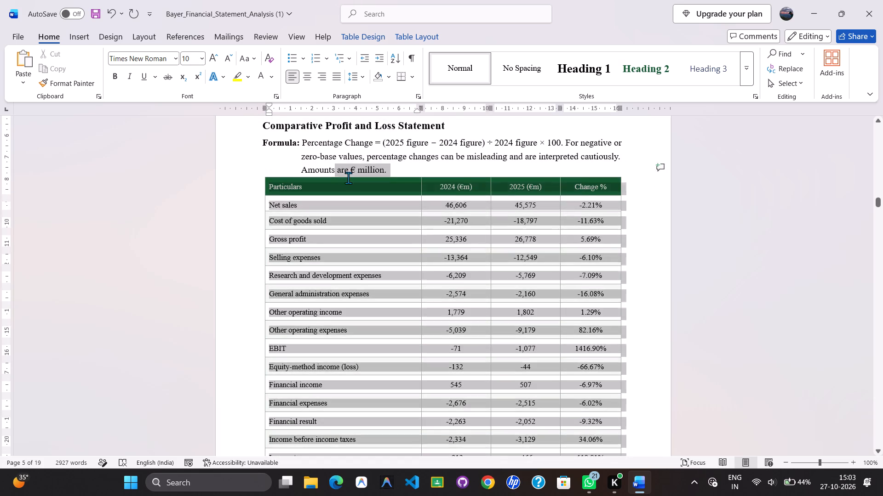
left_click_drag(348, 178, 579, 184)
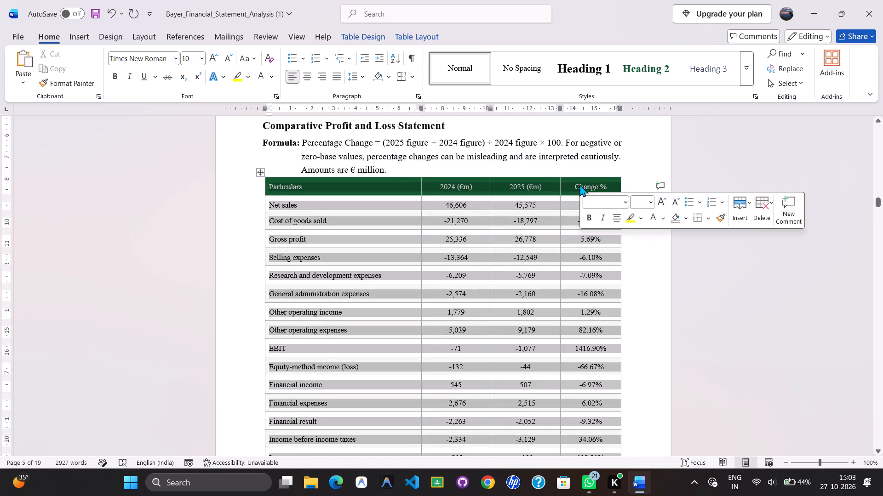
left_click(203, 58)
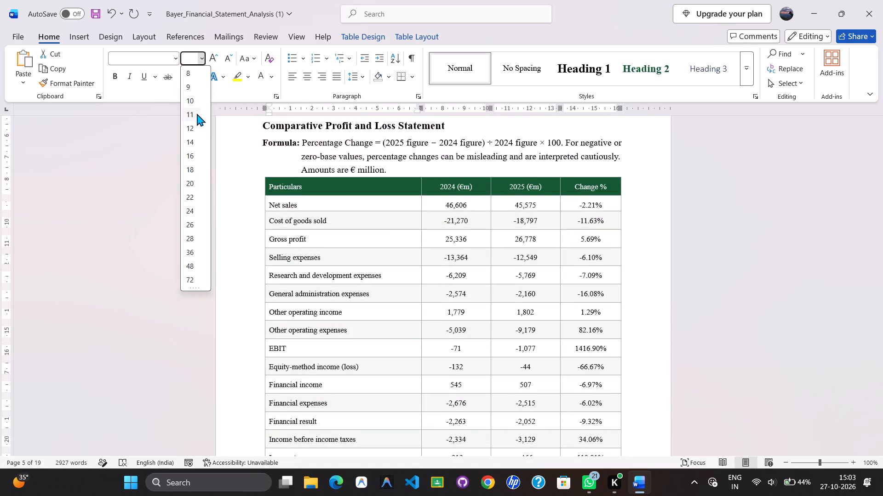
left_click(197, 113)
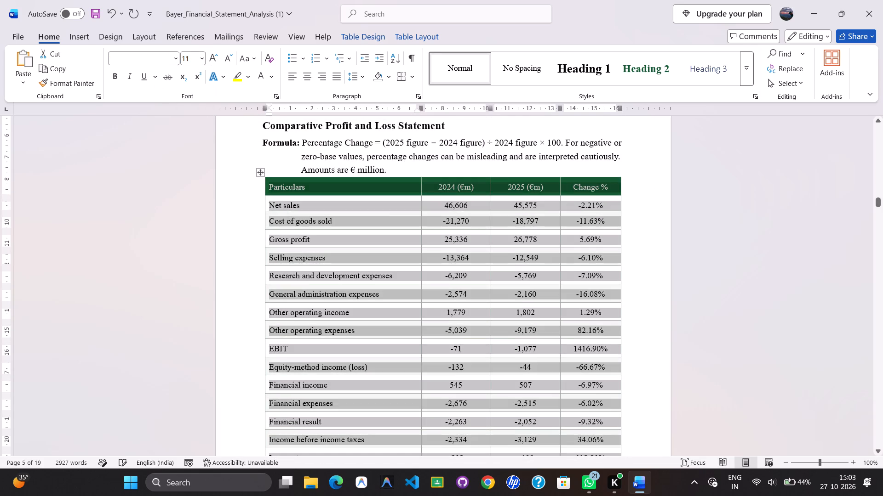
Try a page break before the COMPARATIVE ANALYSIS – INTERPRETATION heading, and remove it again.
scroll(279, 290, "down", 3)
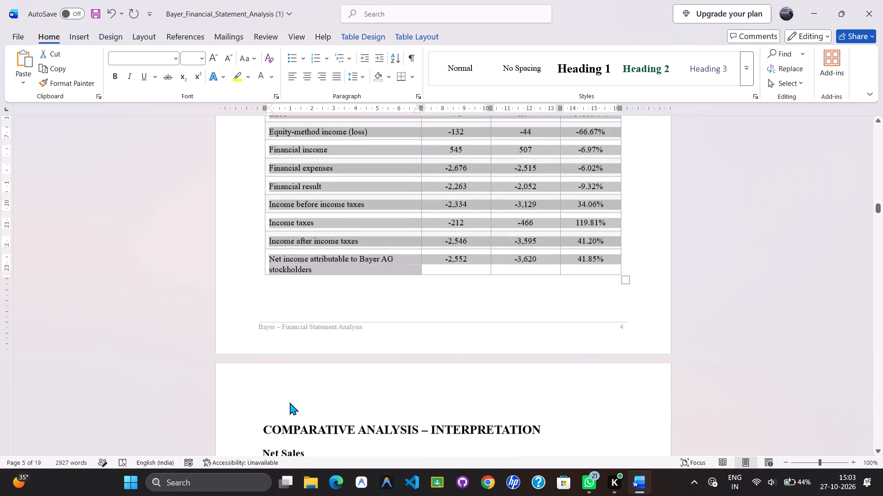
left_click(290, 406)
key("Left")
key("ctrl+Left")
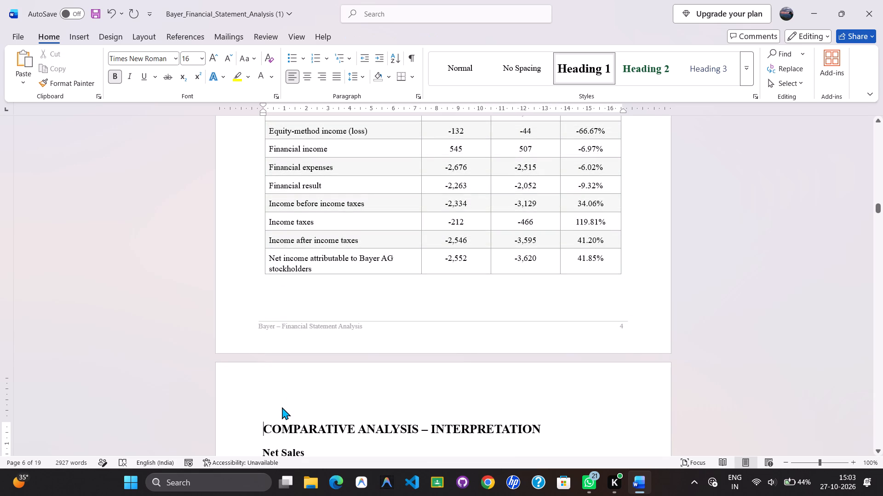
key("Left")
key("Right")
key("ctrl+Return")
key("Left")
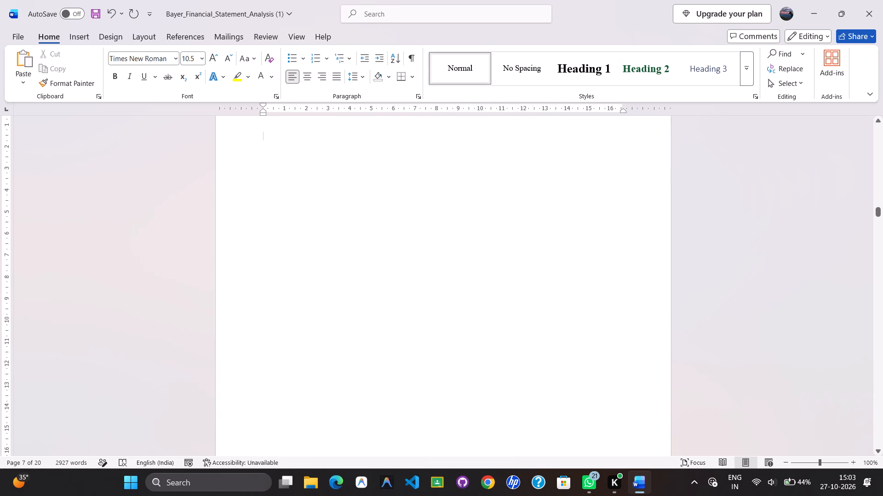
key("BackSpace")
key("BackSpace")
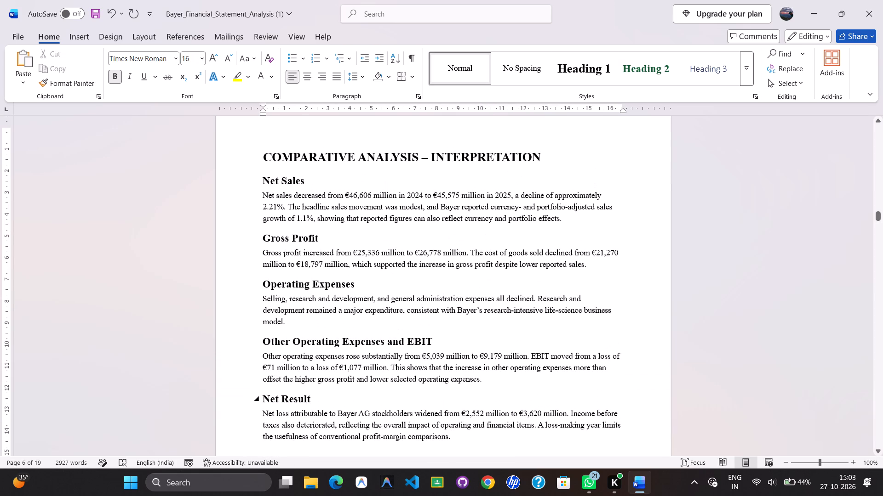
Delete the leftover empty line above the COMPARATIVE ANALYSIS – INTERPRETATION heading.
key("Up")
key("Down")
key("Up")
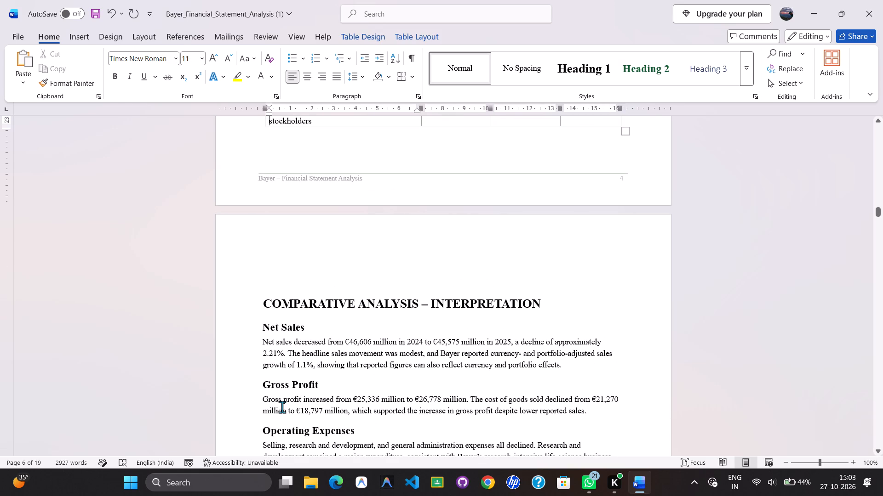
key("Left")
left_click(275, 299)
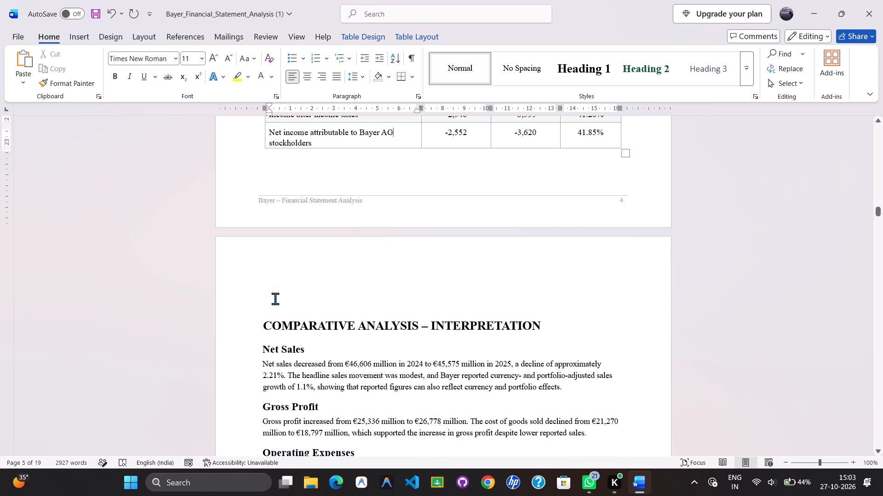
key("BackSpace")
key("BackSpace")
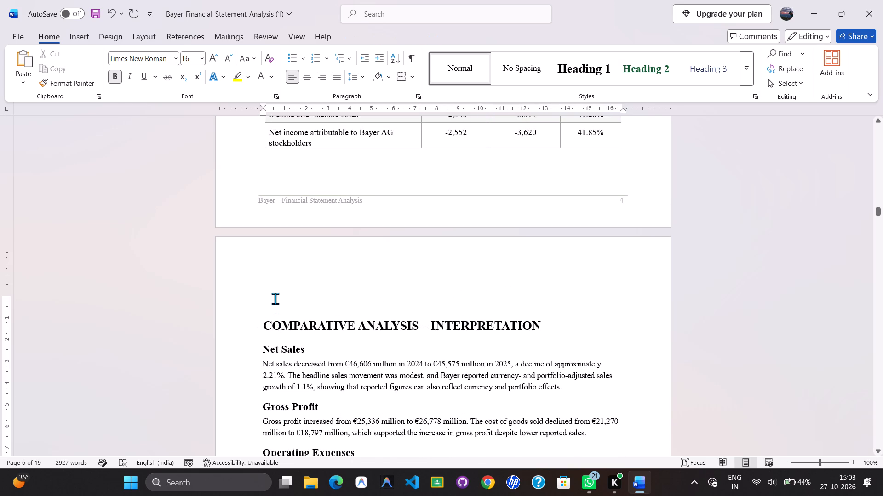
key("Delete")
key("Left")
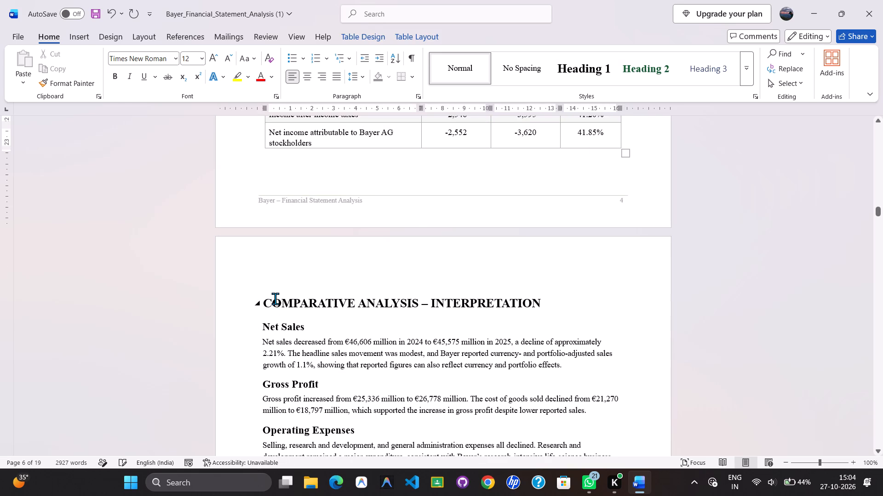
key("Right")
Set the paragraph under the Net Sales heading to 12 pt and give it a first-line indent.
key("Down")
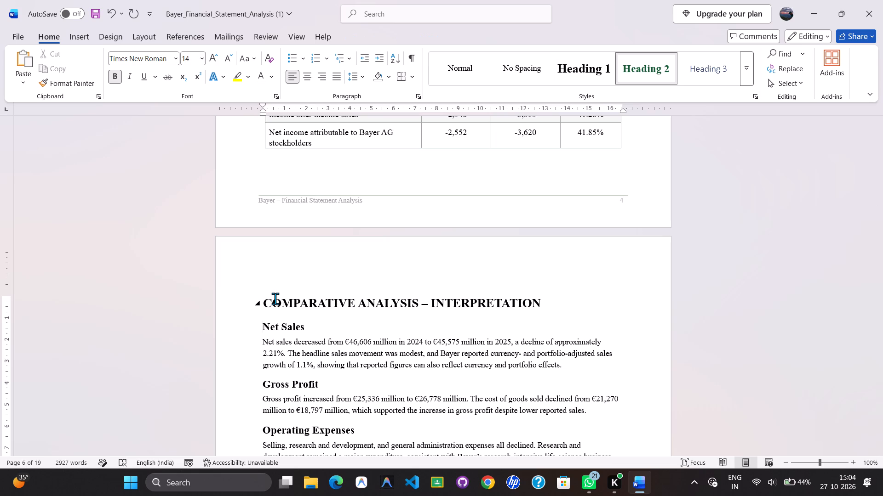
key("Down")
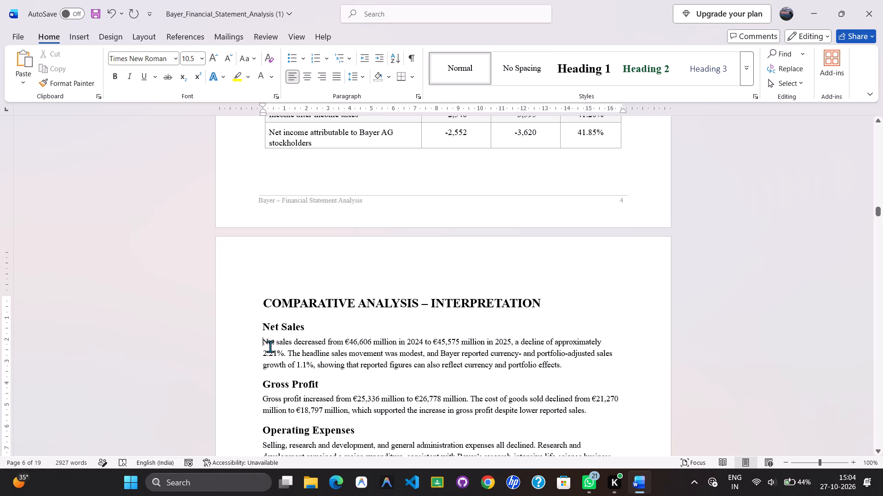
left_click(270, 346)
key("Left")
key("Left")
key("ctrl+shift+Down")
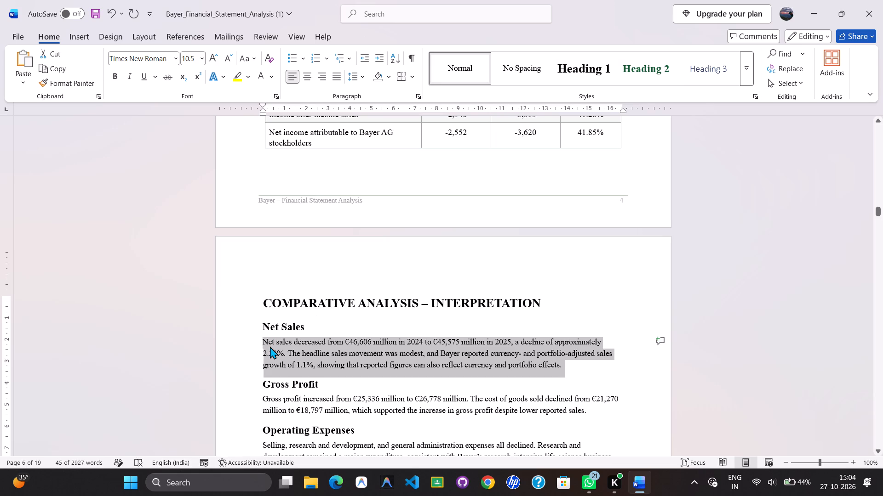
key("ctrl+shift+period")
key("ctrl+shift+period")
key("Left")
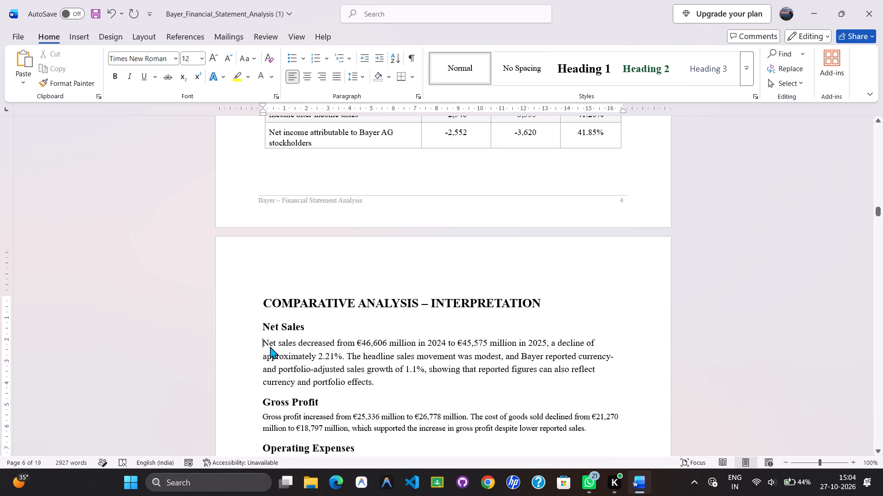
key("Tab")
key("Tab")
Set the paragraph under the Gross Profit heading to 12 pt and give it a first-line indent.
key("Down")
key("Down")
key("Down")
key("Down")
key("Down")
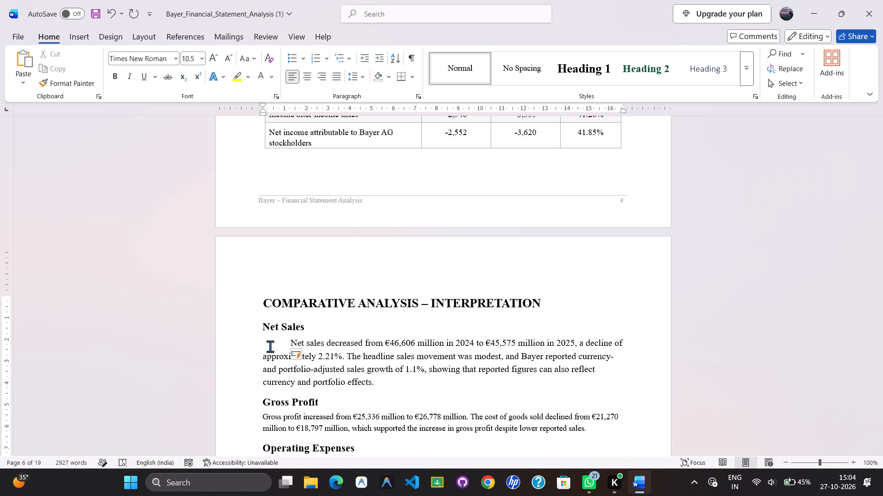
key("ctrl+Left")
key("ctrl+Left")
key("ctrl+shift+Down")
key("ctrl+shift+period")
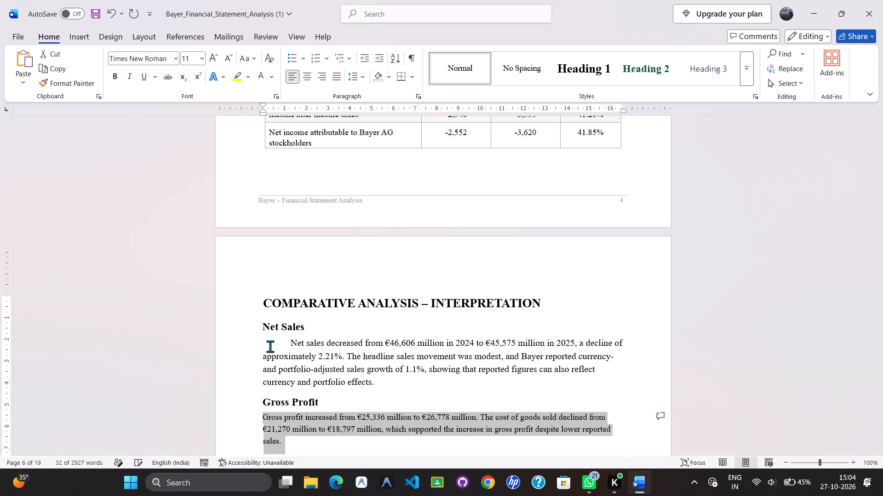
key("ctrl+shift+period")
key("Left")
key("Tab")
key("Tab")
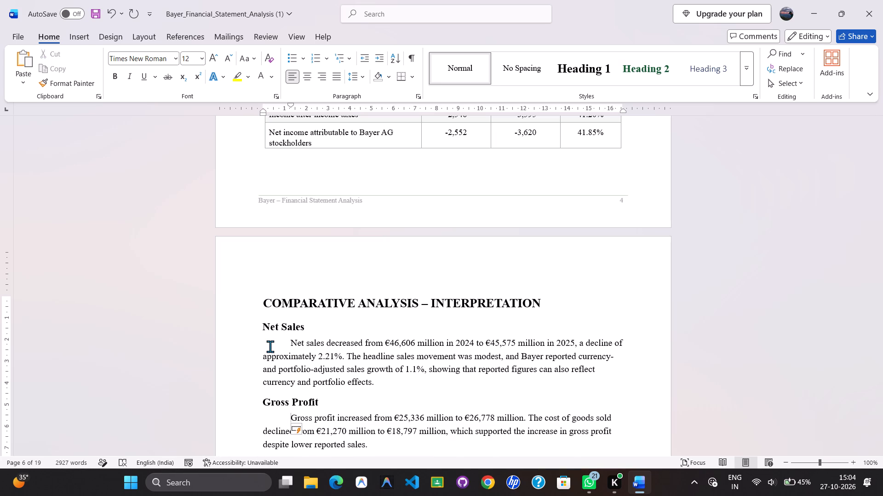
Switch to Microsoft Edge, search the web for "fastest t20i century" and look through the ranking table of record holders.
left_click(341, 481)
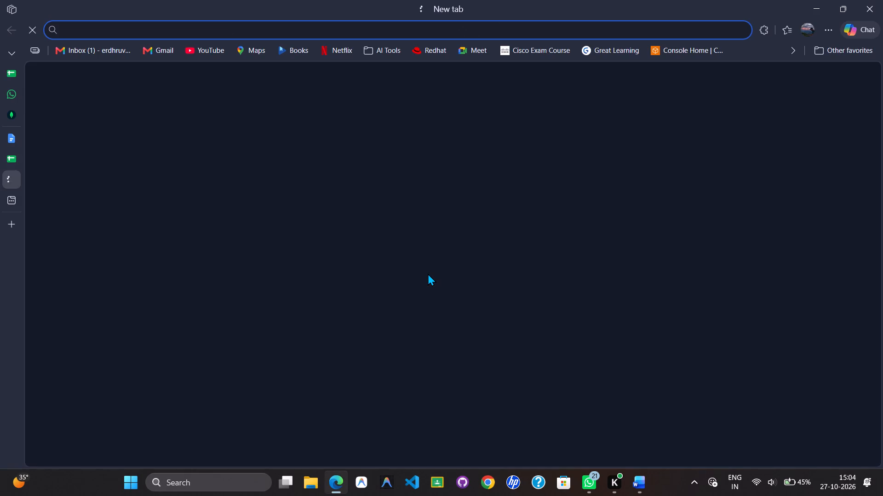
type("Fasted")
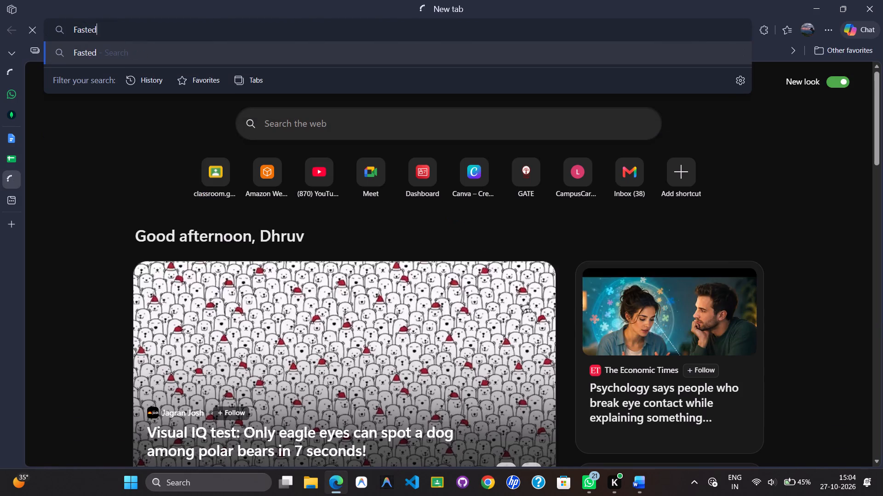
key("BackSpace")
type("st T")
type("20i")
key("Down")
key("Up")
key("Return")
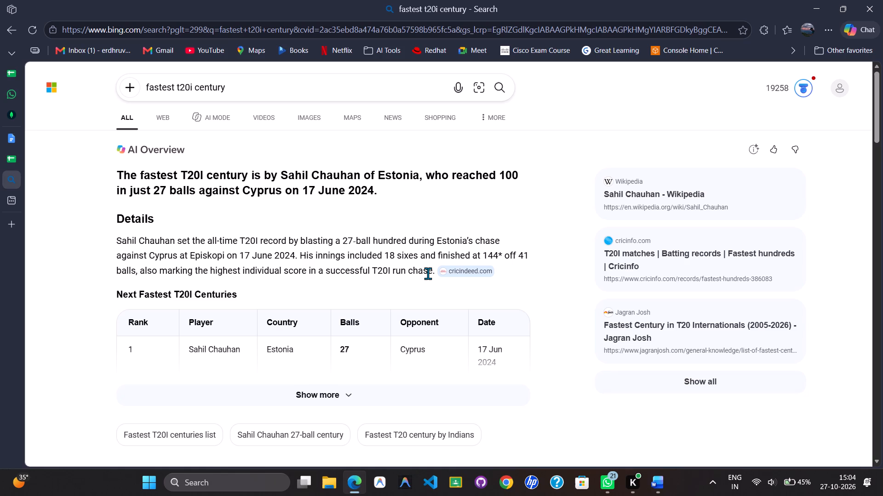
scroll(428, 273, "down", 1)
left_click(320, 310)
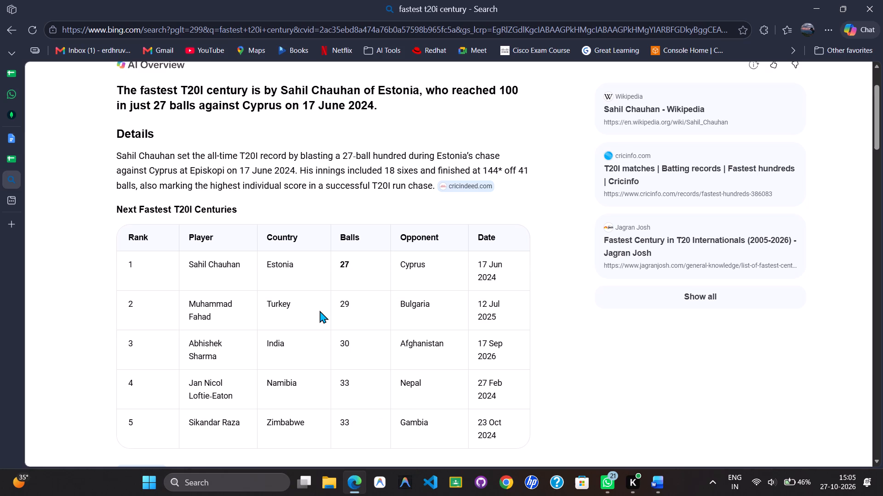
Switch back to Word, set the paragraph under the Operating Expenses heading to 12 pt and give it a first-line indent.
key("alt+Tab")
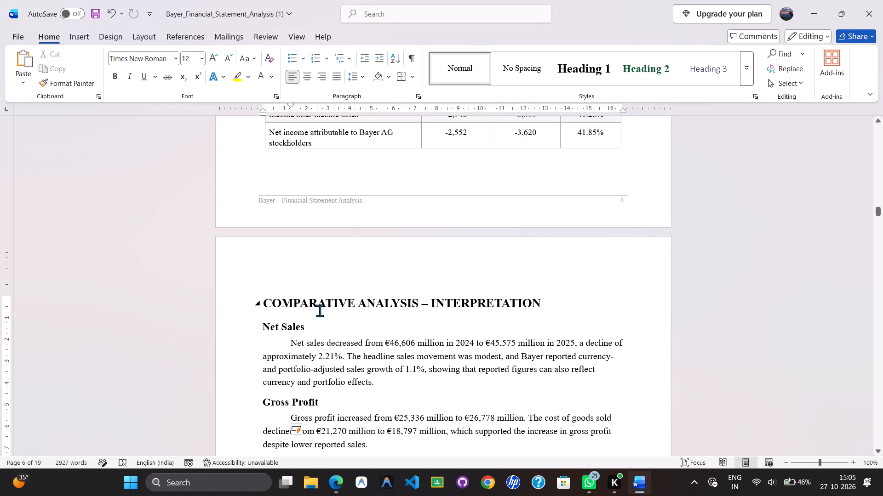
left_click(322, 368)
scroll(322, 368, "down", 2)
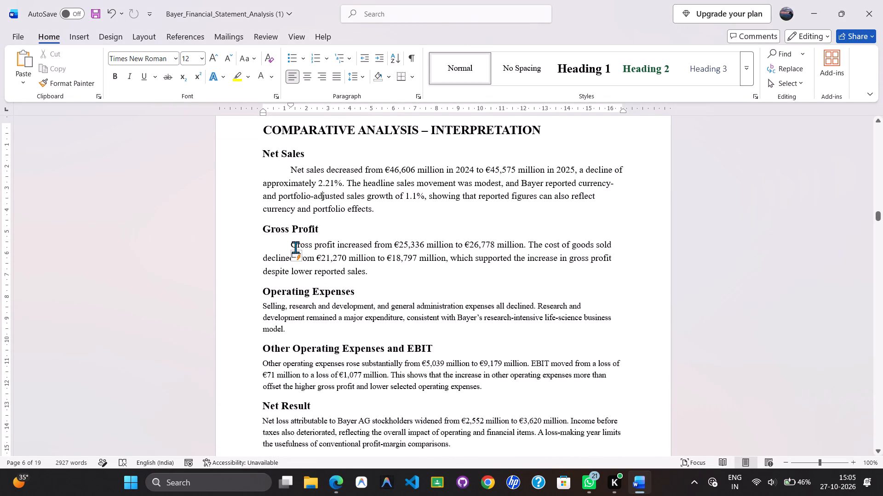
left_click(295, 248)
left_click(342, 278)
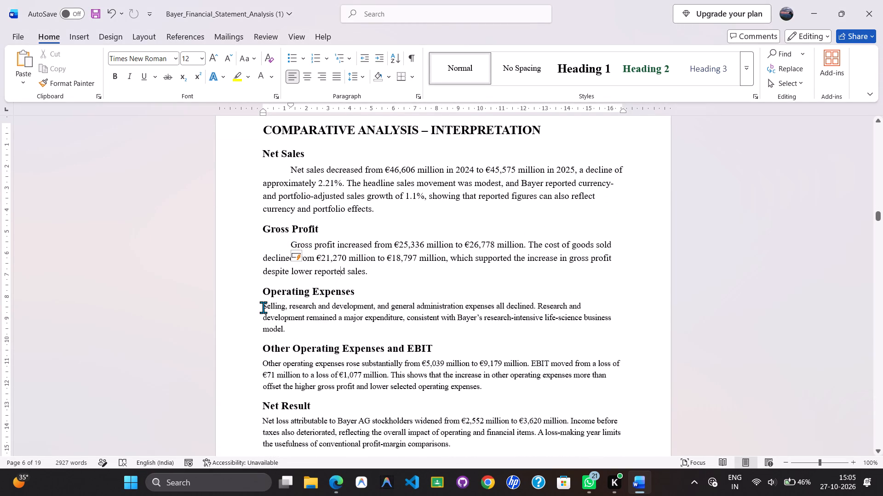
left_click(263, 307)
key("ctrl+shift+Down")
key("ctrl+shift+Down")
key("ctrl+shift+Down")
key("ctrl+shift+Down")
key("ctrl+shift+Down")
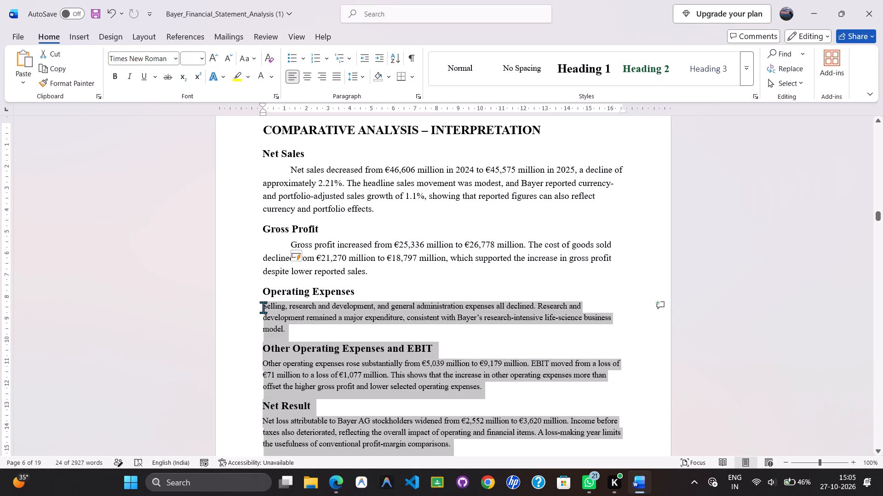
key("ctrl+shift+Up")
key("ctrl+shift+Up")
key("ctrl+shift+Up")
key("ctrl+shift+Up")
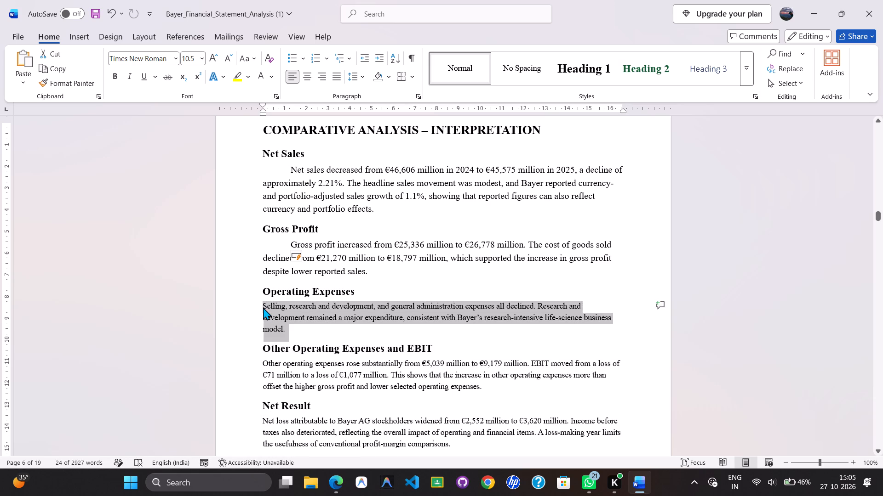
key("ctrl+shift+period")
key("ctrl+shift+period")
key("Left")
key("Tab")
key("Tab")
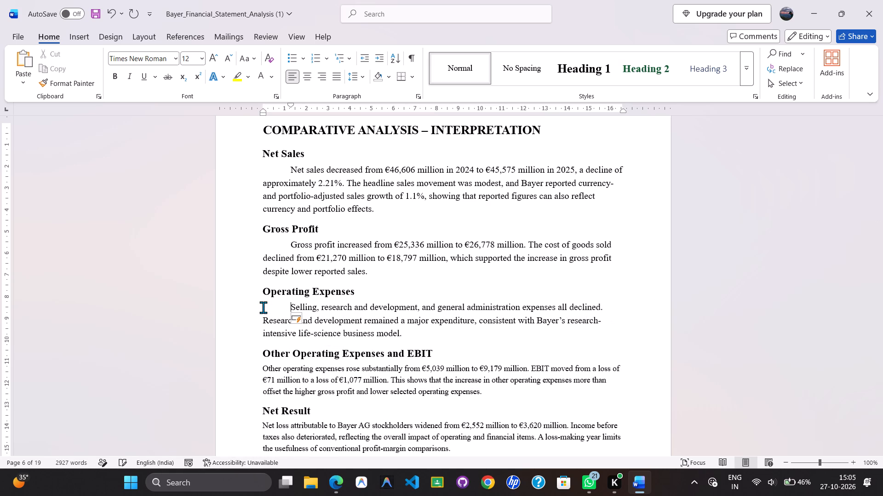
Set the paragraph under the Other Operating Expenses and EBIT heading to 12 pt and give it a first-line indent.
key("Down")
key("Down")
key("Down")
key("Down")
key("ctrl+Left")
key("ctrl+Left")
key("ctrl+shift+Down")
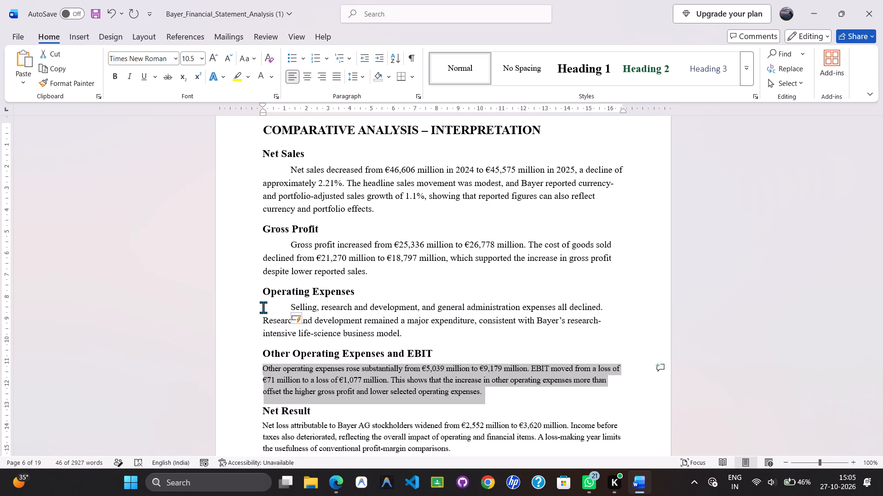
key("shift+Left")
key("ctrl+shift+period")
key("ctrl+shift+period")
key("Left")
key("Tab")
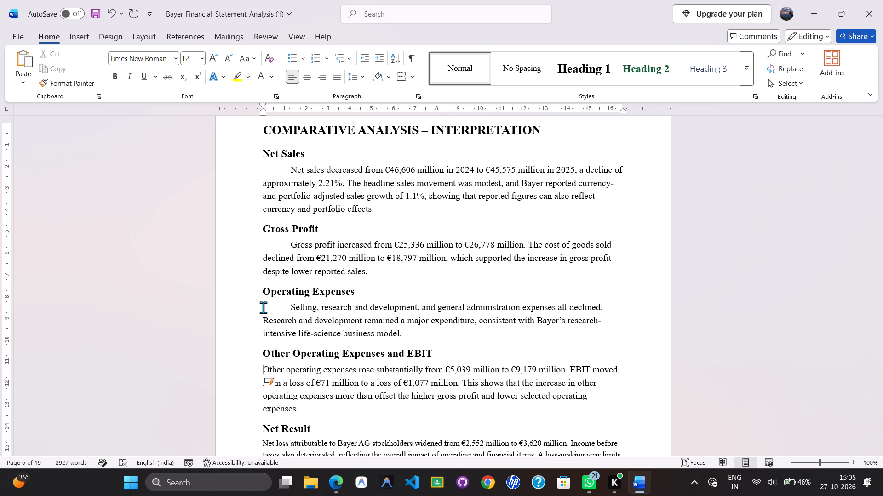
key("Tab")
Set the paragraph under the Net Result heading to 12 pt and give it a first-line indent.
key("Down")
key("Down")
key("Down")
key("Down")
key("Down")
key("ctrl+Left")
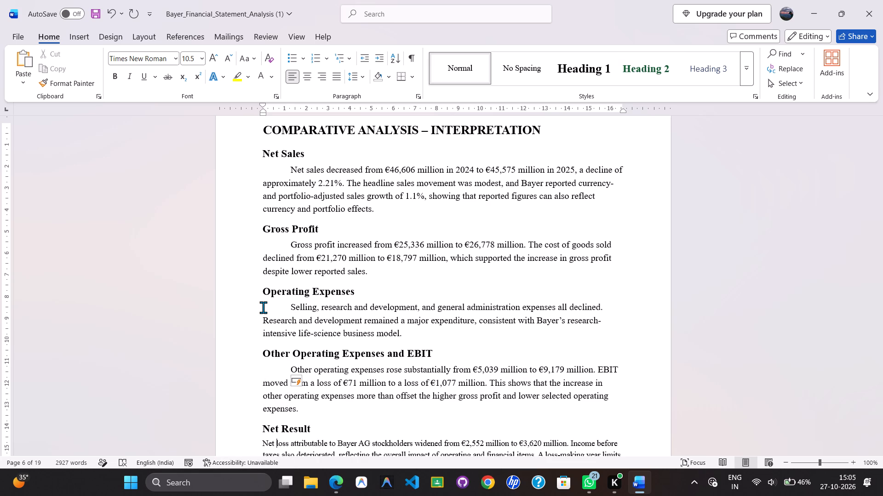
key("ctrl+Left")
key("ctrl+shift+Down")
key("ctrl+shift+period")
key("ctrl+shift+period")
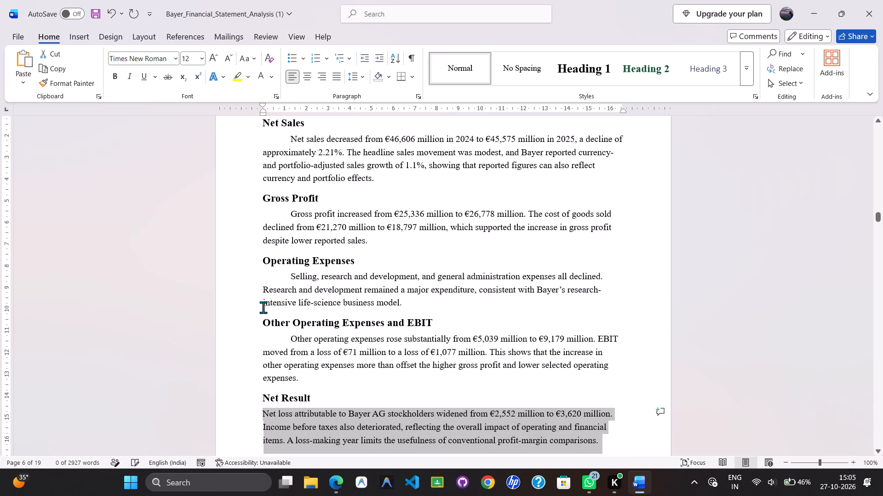
key("Left")
key("Tab")
key("Tab")
key("Tab")
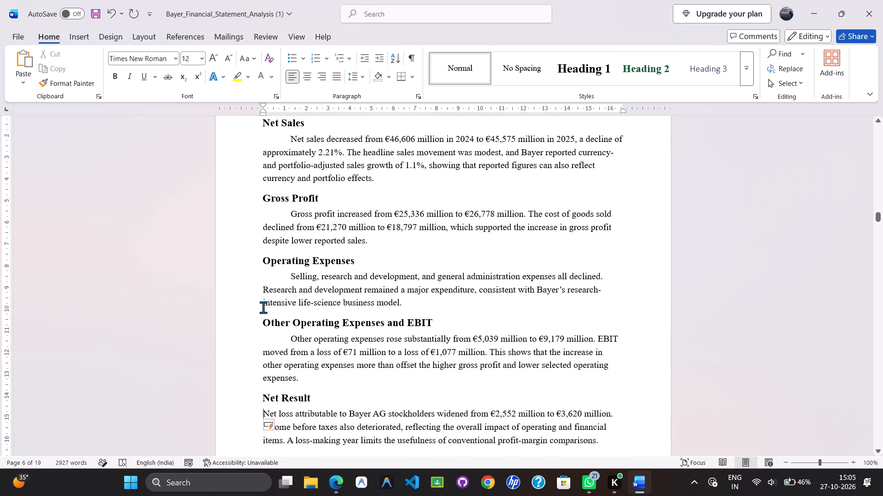
Justify the interpretation text from the Net Sales paragraph through the end of the Net Result paragraph.
scroll(263, 307, "down", 1)
scroll(263, 307, "up", 1)
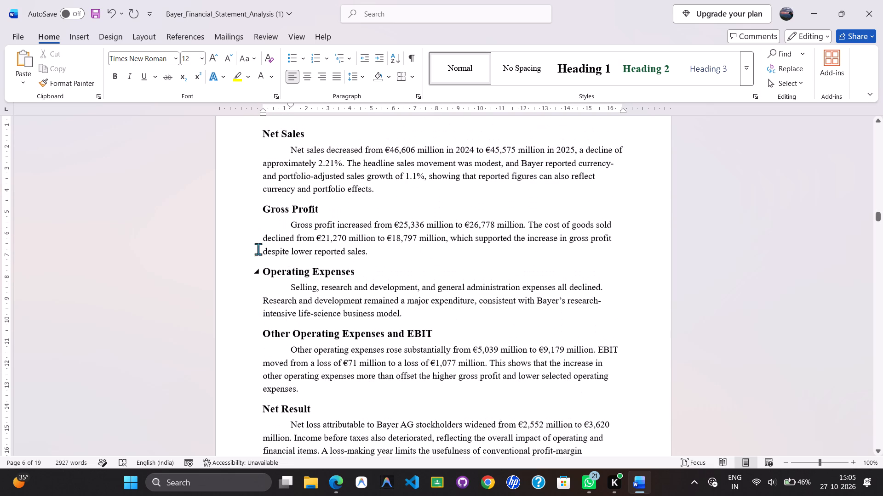
left_click_drag(245, 151, 214, 455)
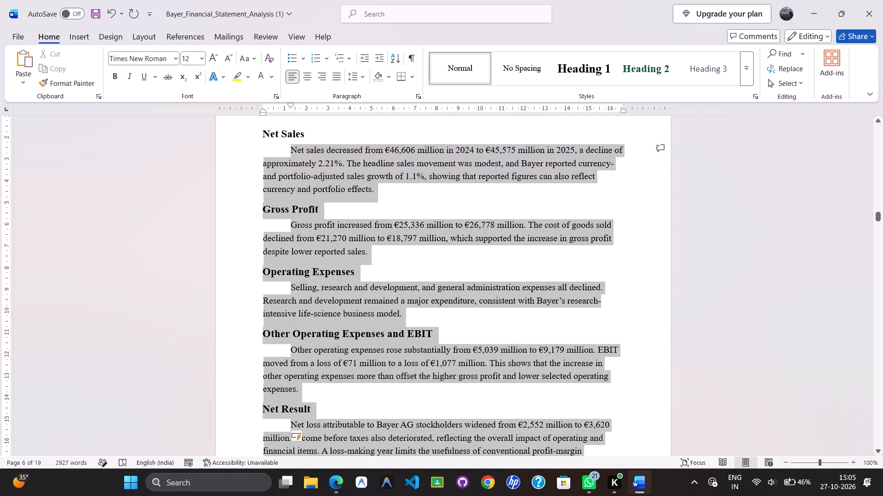
left_click_drag(214, 455, 279, 363)
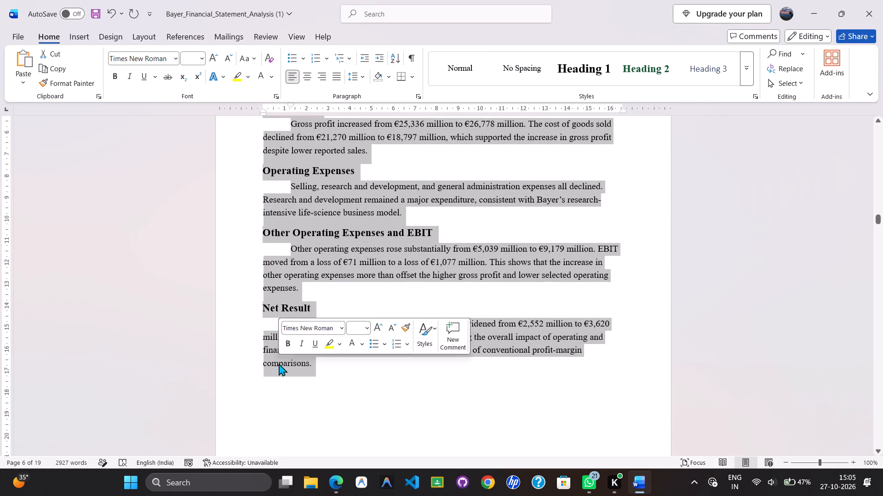
left_click(335, 76)
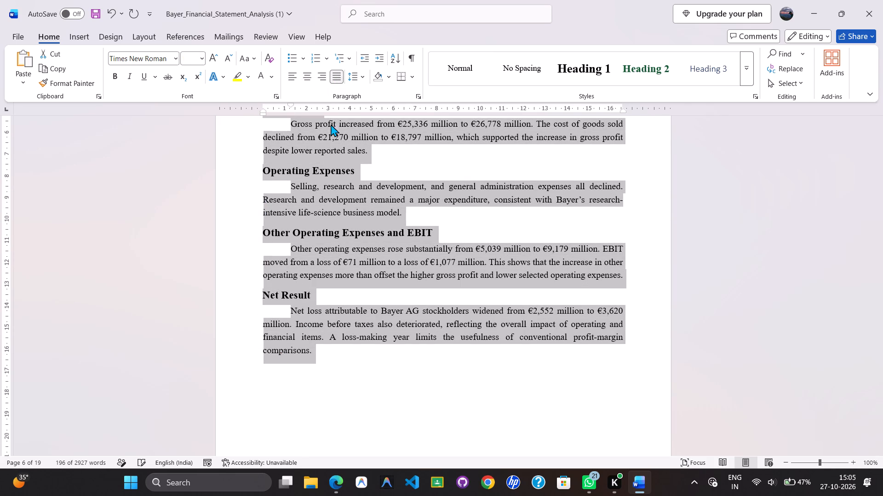
scroll(342, 280, "up", 2)
left_click(338, 288)
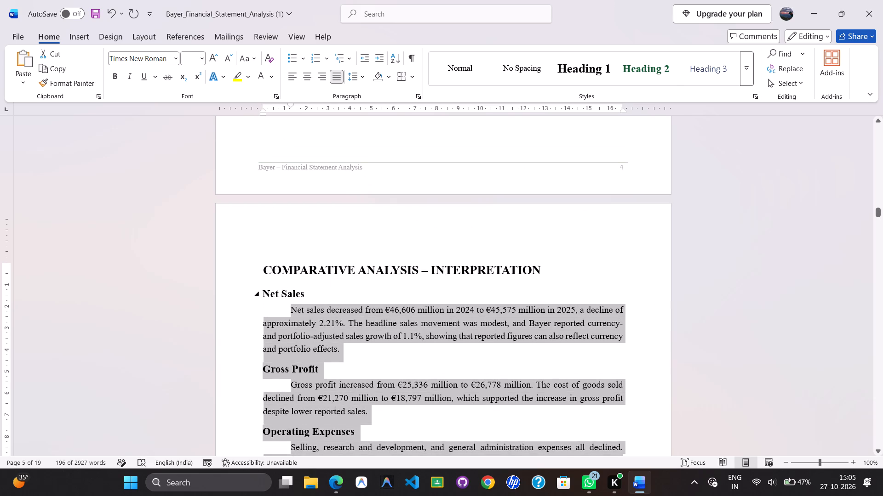
Set the introductory paragraph under the COMPARATIVE BALANCE SHEET heading to 12 pt and give it a first-line indent.
scroll(338, 288, "down", 1)
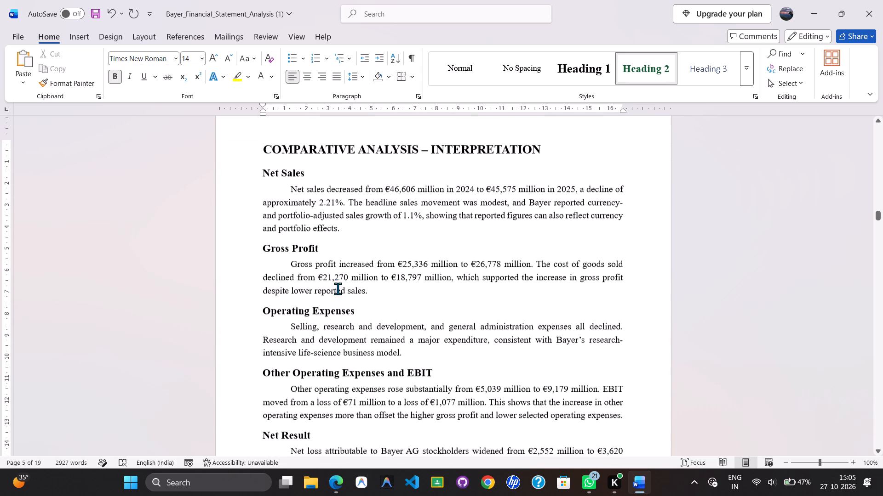
scroll(382, 186, "down", 1)
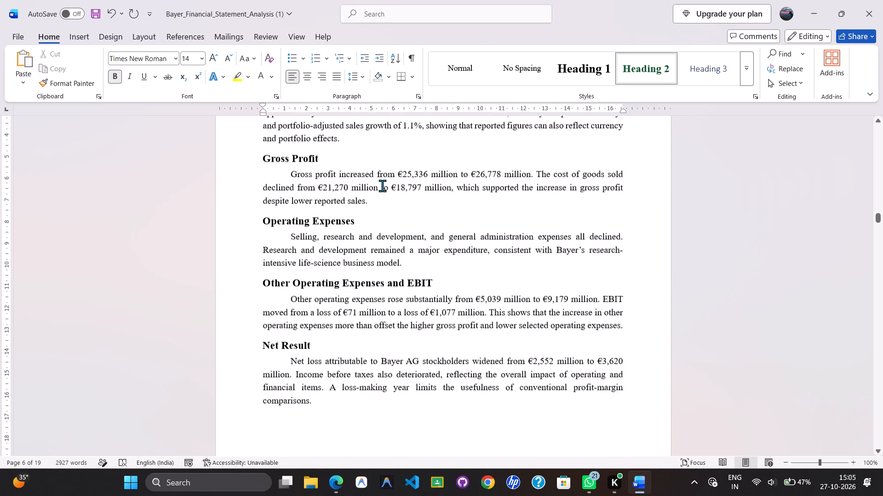
scroll(382, 186, "down", 4)
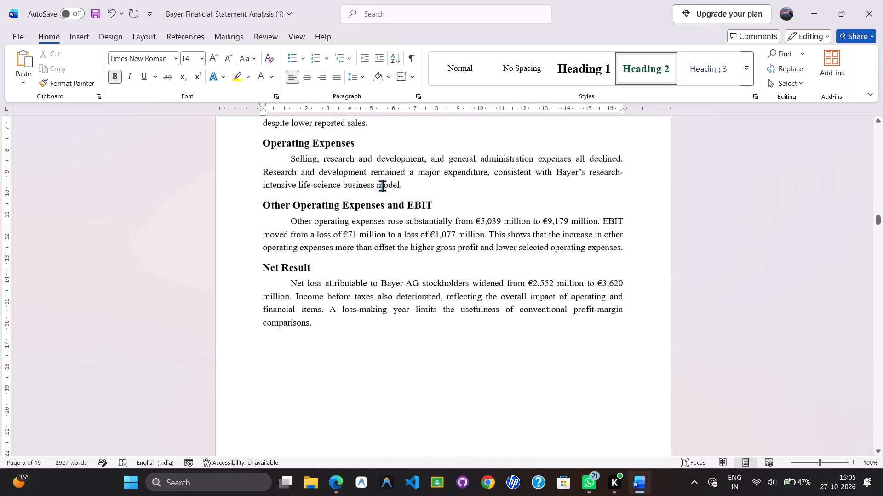
scroll(382, 186, "down", 2)
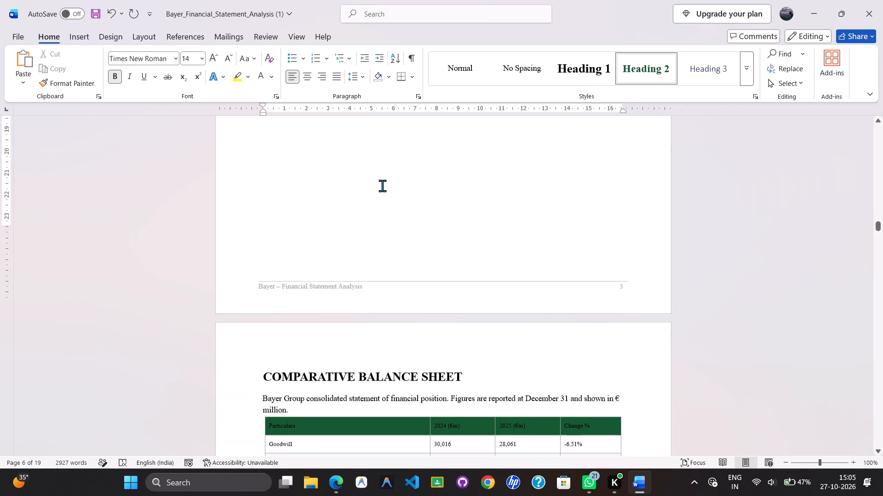
scroll(382, 186, "down", 1)
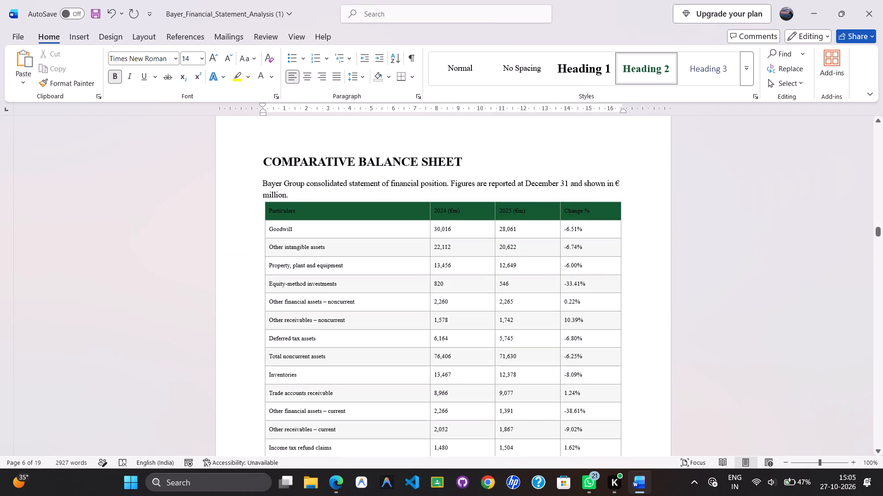
left_click(247, 181)
key("shift+Down")
key("ctrl+shift+period")
key("ctrl+shift+period")
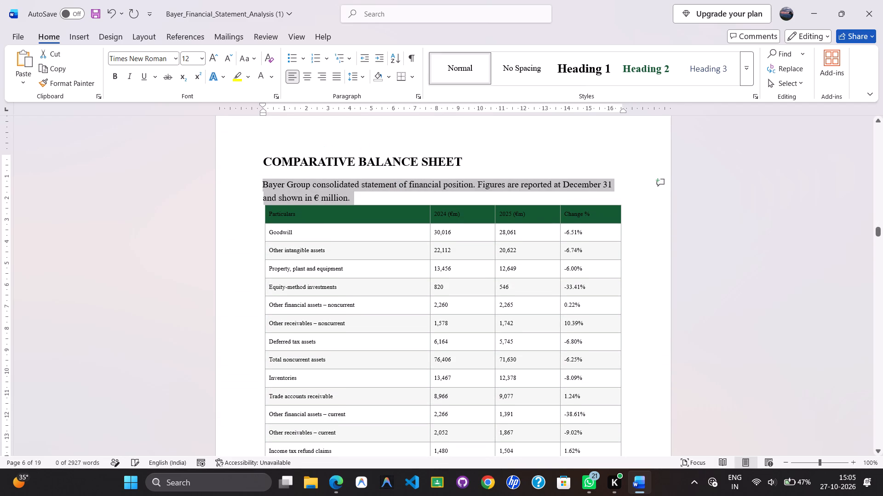
key("Left")
key("Tab")
key("Tab")
key("Tab")
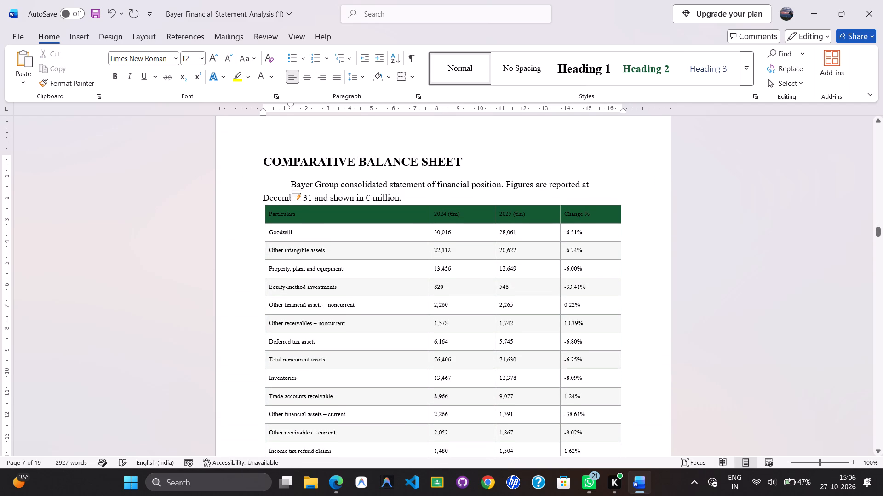
Make the header row text of the comparative balance sheet table white and set it to 11 pt.
key("Left")
key("Down")
key("Down")
left_click(266, 217)
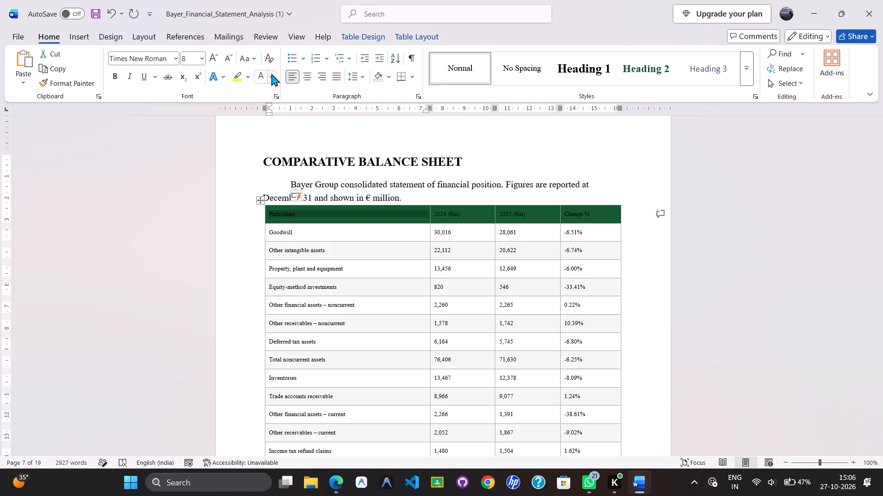
left_click(263, 77)
key("shift+Right")
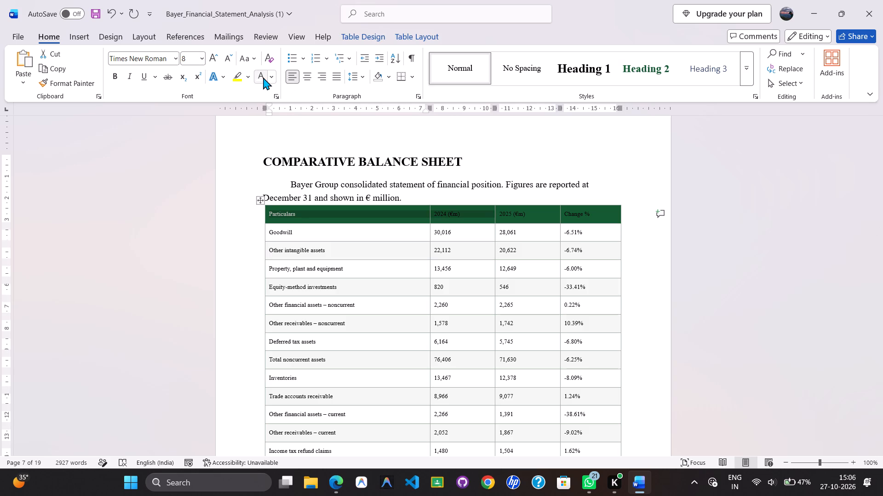
key("shift+Right")
key("shift+Right")
left_click(263, 77)
key("ctrl+shift+period")
key("ctrl+shift+period")
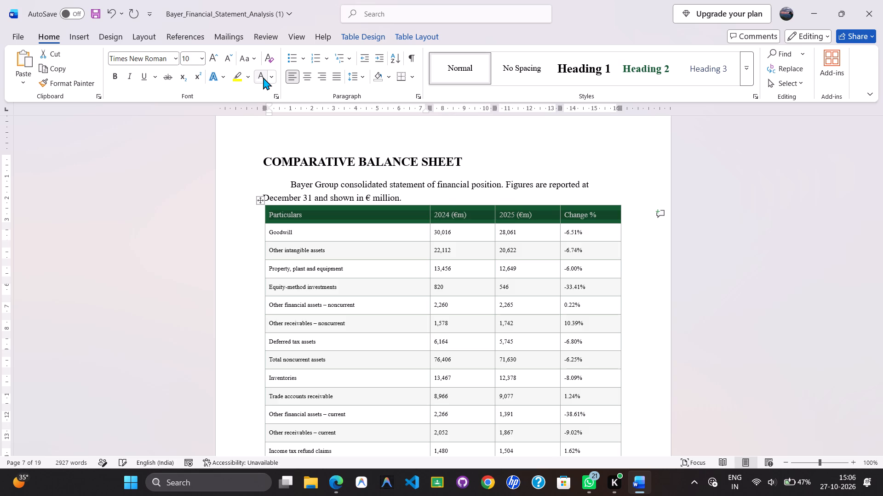
key("ctrl+shift+period")
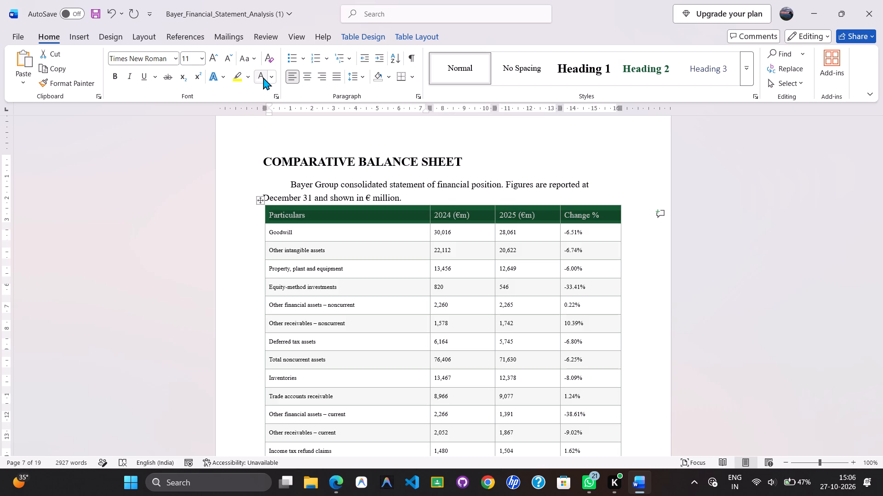
key("Left")
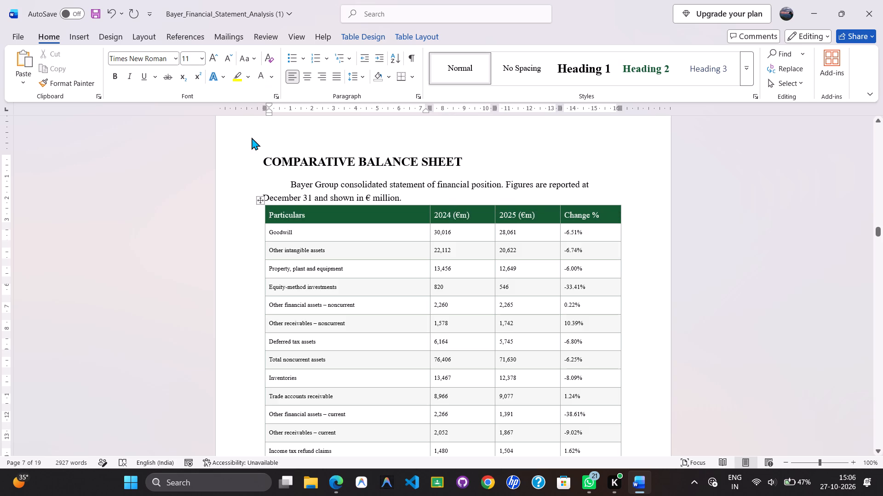
Set the text of all rows in the comparative balance sheet table to 11 pt.
key("ctrl+shift+Down")
key("ctrl+shift+Down")
key("ctrl+shift+Down")
key("ctrl+shift+Down")
key("ctrl+shift+Down")
key("ctrl+shift+Down")
key("ctrl+shift+Down")
key("ctrl+shift+Down")
key("ctrl+shift+Down")
key("ctrl+shift+Down")
key("ctrl+shift+Down")
key("ctrl+shift+Down")
key("ctrl+shift+Down")
key("ctrl+shift+Down")
key("ctrl+shift+Down")
key("ctrl+shift+Down")
key("ctrl+shift+Down")
key("ctrl+shift+Down")
key("ctrl+shift+Down")
key("ctrl+shift+Down")
key("ctrl+shift+Down")
key("ctrl+shift+Down")
key("ctrl+shift+Down")
key("ctrl+shift+Down")
key("ctrl+shift+Down")
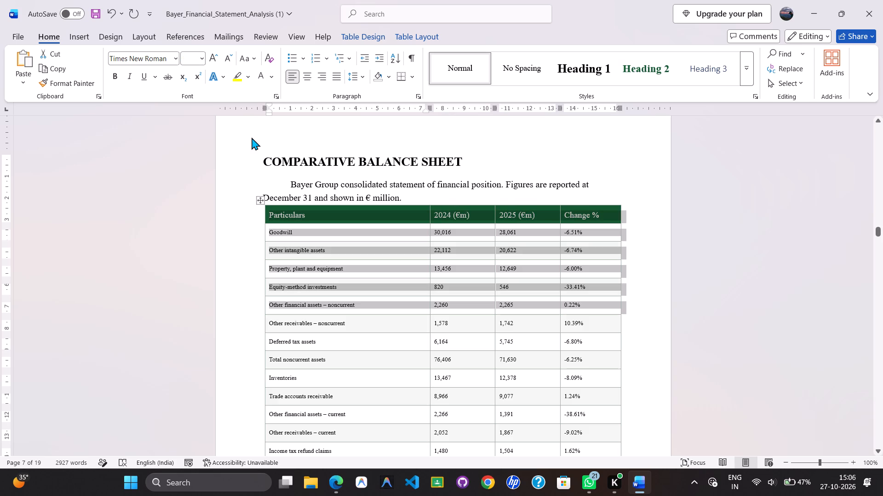
key("ctrl+shift+Down")
key("ctrl+shift+Up")
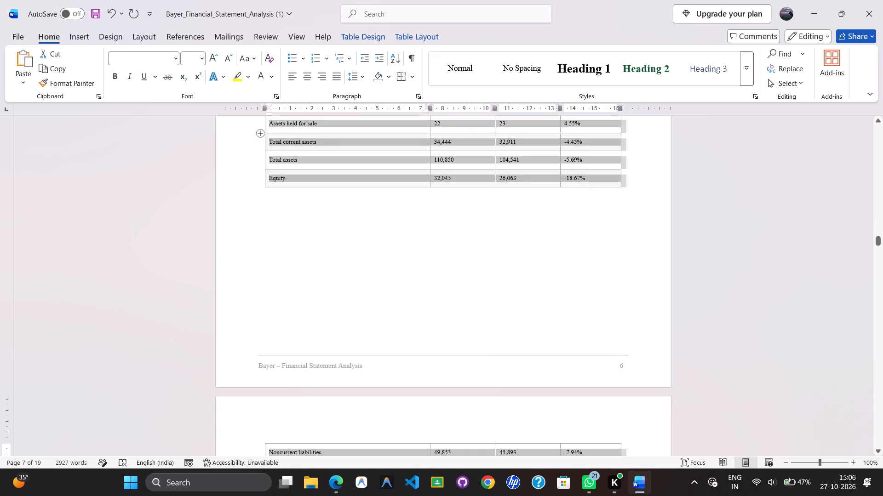
key("ctrl+shift+Down")
key("ctrl+shift+Down")
key("ctrl+shift+Down")
key("ctrl+shift+Down")
key("ctrl+shift+Down")
key("ctrl+shift+Down")
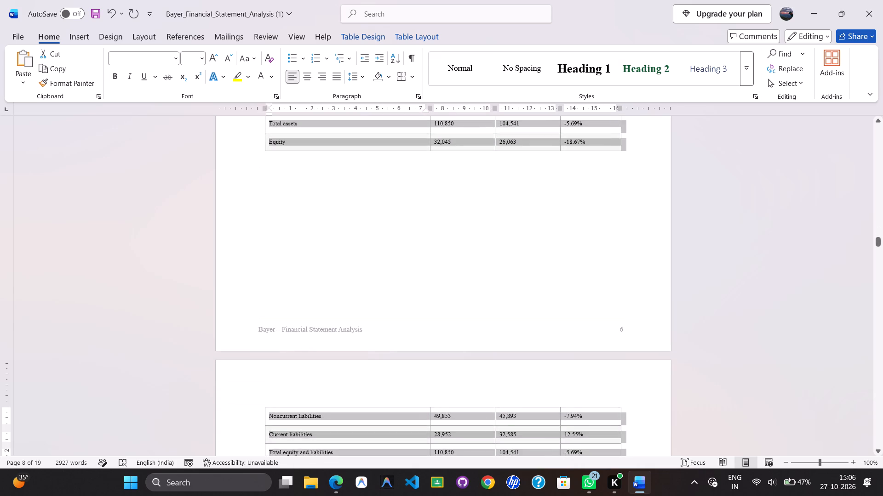
key("ctrl+shift+Down")
key("ctrl+shift+Down")
key("ctrl+shift+Up")
key("ctrl+shift+Up")
key("ctrl+shift+Up")
key("ctrl+shift+Up")
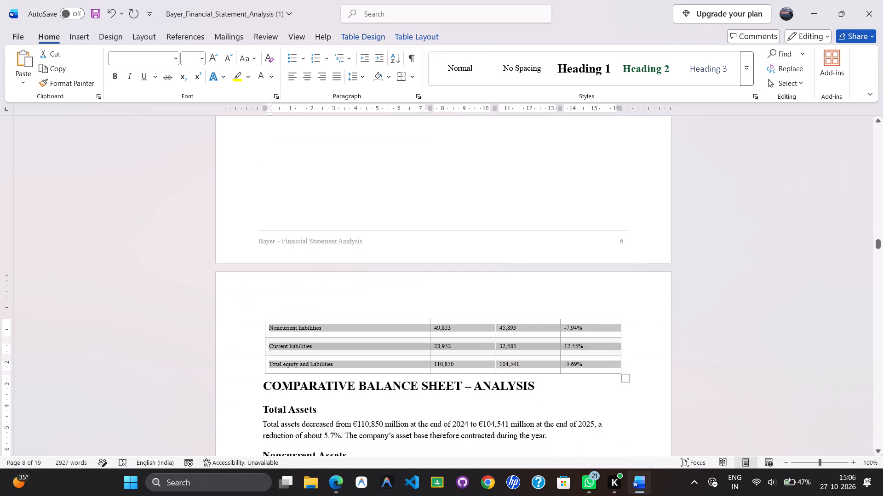
left_click(203, 56)
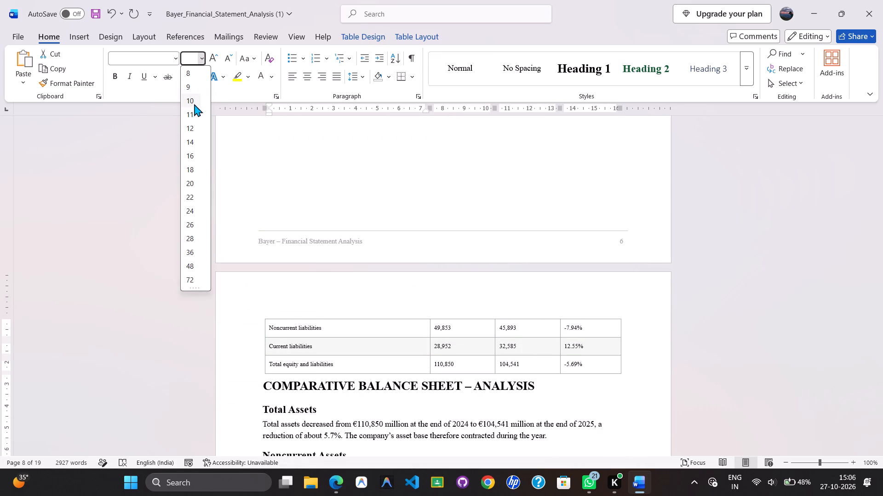
left_click(194, 115)
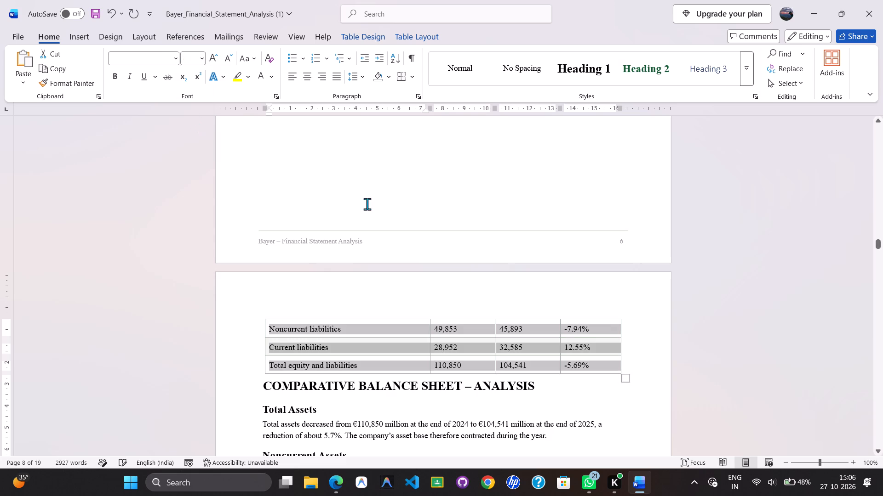
Insert a blank line between the COMPARATIVE BALANCE SHEET introductory paragraph and the table.
scroll(367, 204, "up", 4)
scroll(367, 204, "down", 2)
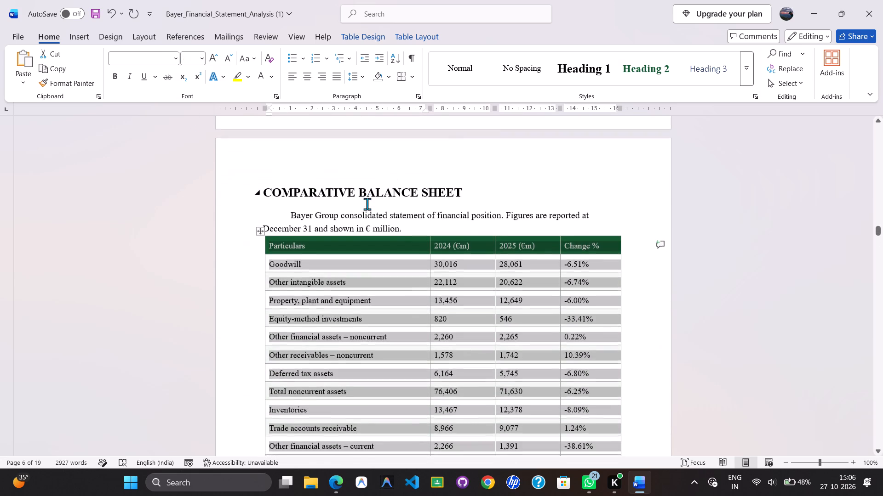
scroll(367, 204, "down", 1)
left_click(427, 216)
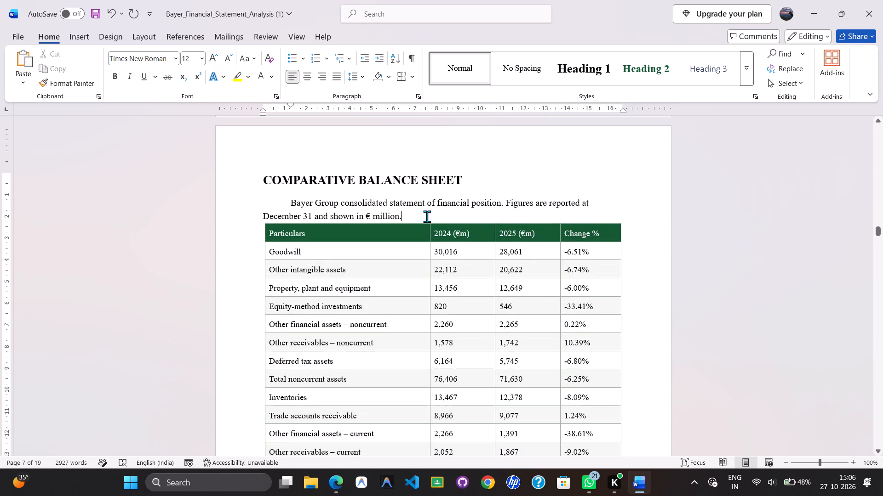
key("Return")
Add a blank Normal-style line at 18 pt between the table and the COMPARATIVE BALANCE SHEET – ANALYSIS heading.
scroll(427, 216, "down", 1)
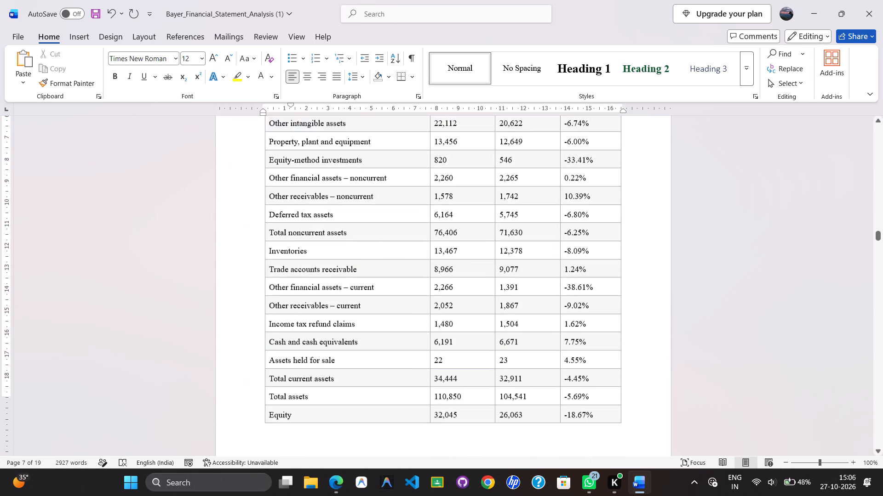
scroll(427, 216, "down", 2)
scroll(309, 330, "down", 1)
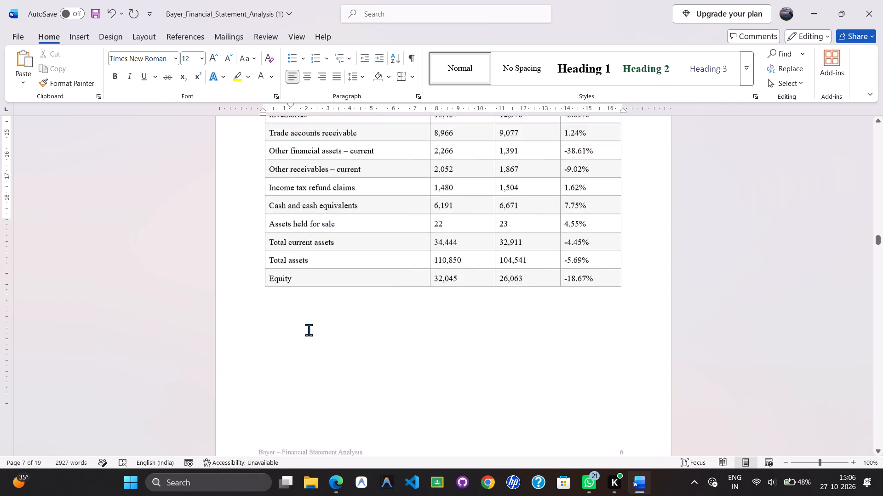
scroll(309, 330, "down", 2)
scroll(309, 330, "up", 1)
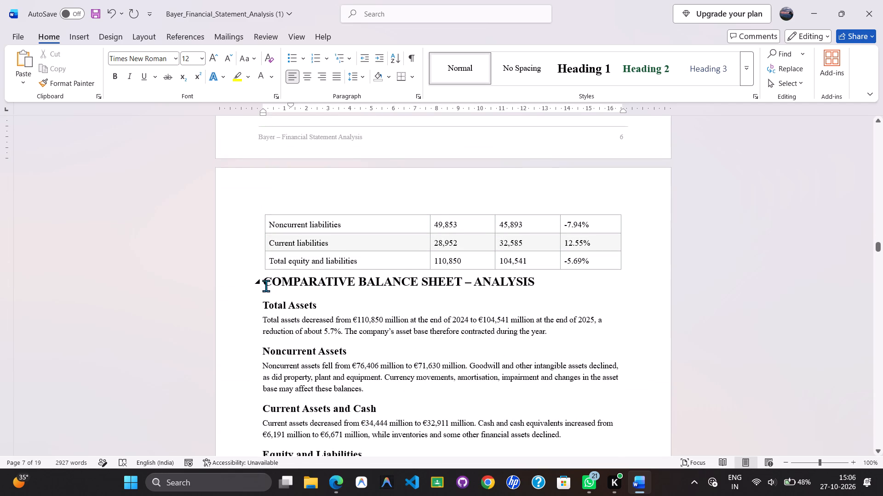
left_click(265, 286)
key("Return")
key("Up")
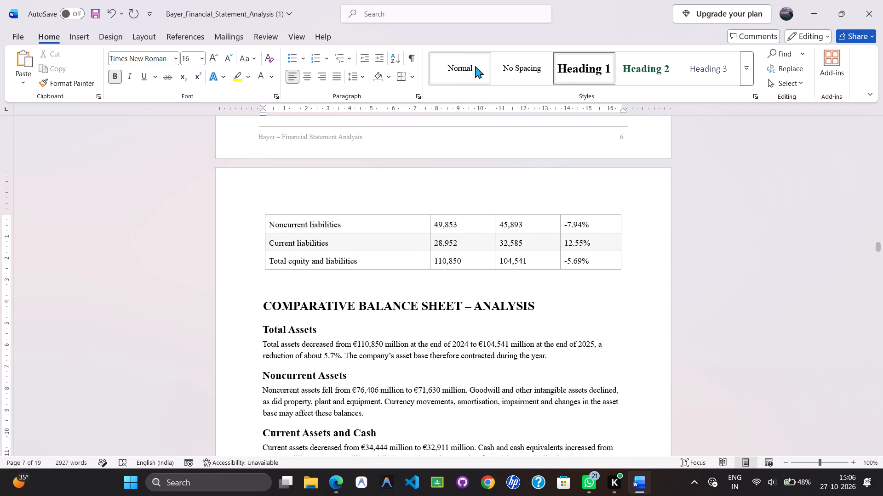
left_click(466, 64)
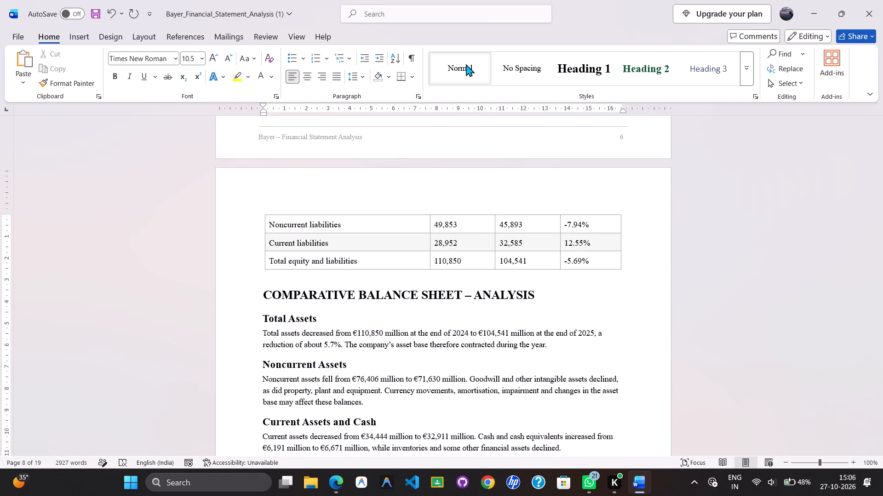
key("ctrl+shift+Right")
key("ctrl+shift+period")
key("ctrl+shift+period")
key("ctrl+shift+period")
key("ctrl+shift+period")
key("ctrl+shift+period")
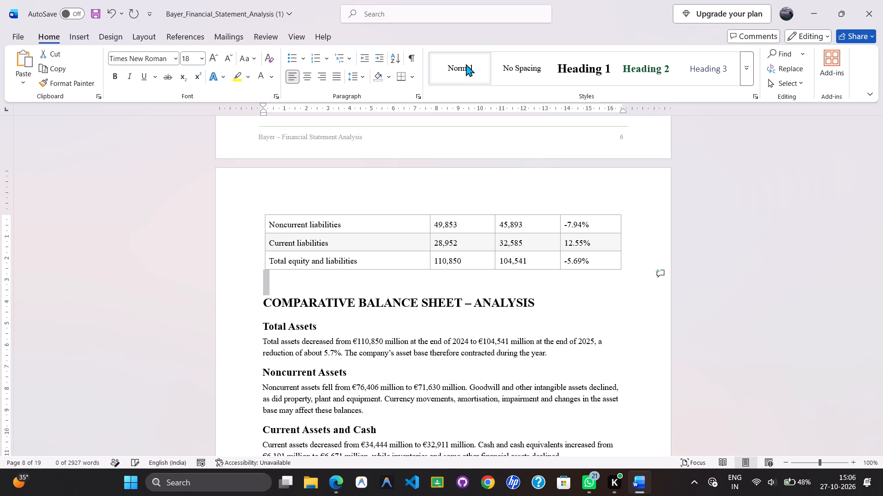
left_click(368, 183)
Centre the 2024, 2025 and Change % columns of the comparative balance sheet table, including their headers.
scroll(368, 183, "up", 1)
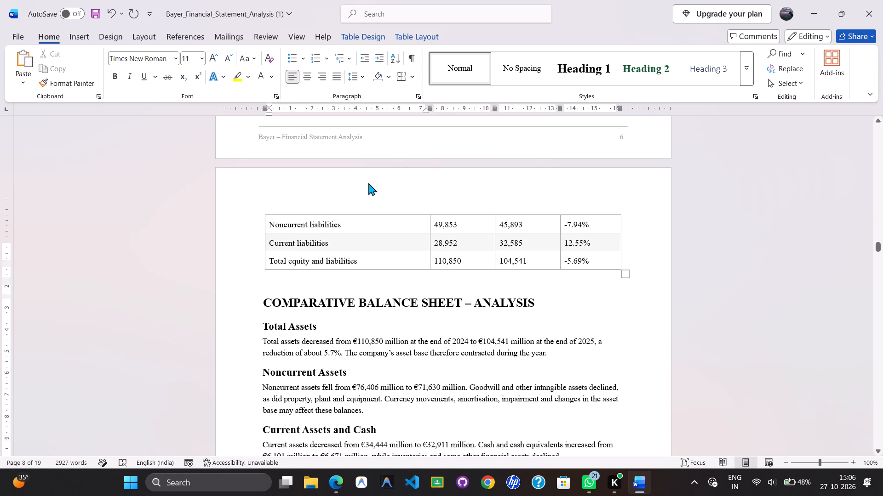
scroll(368, 183, "up", 3)
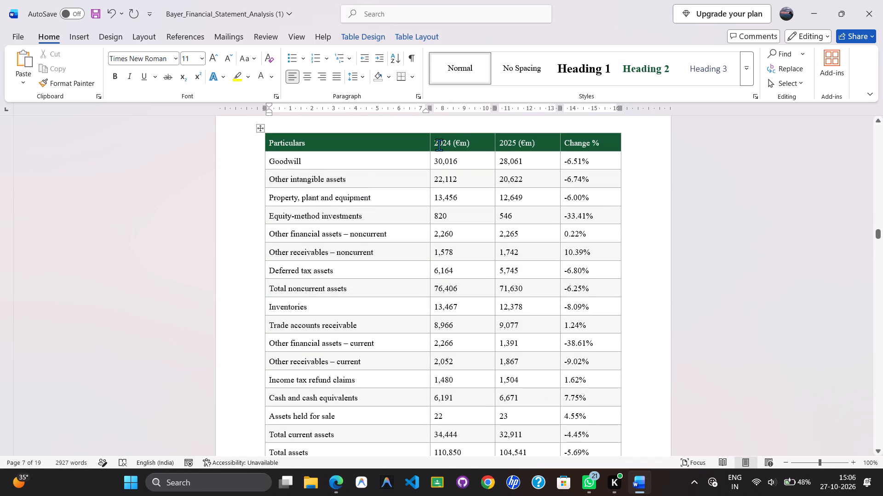
left_click_drag(439, 145, 574, 473)
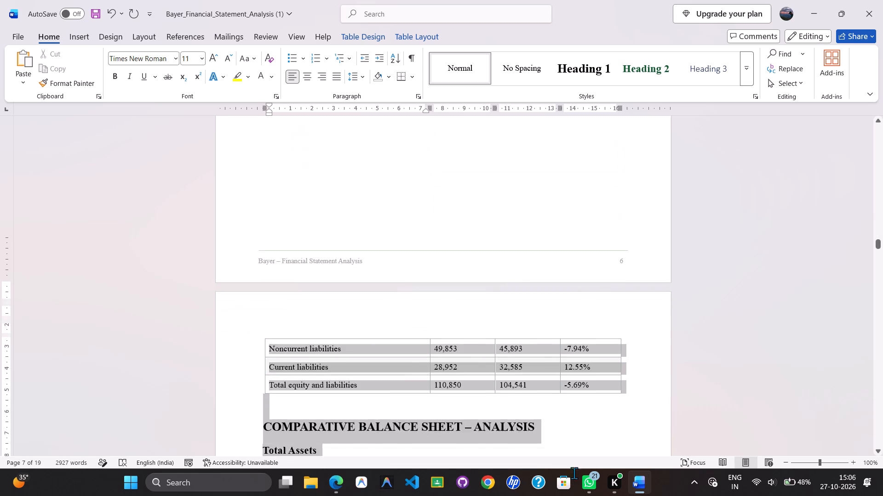
left_click_drag(574, 473, 604, 316)
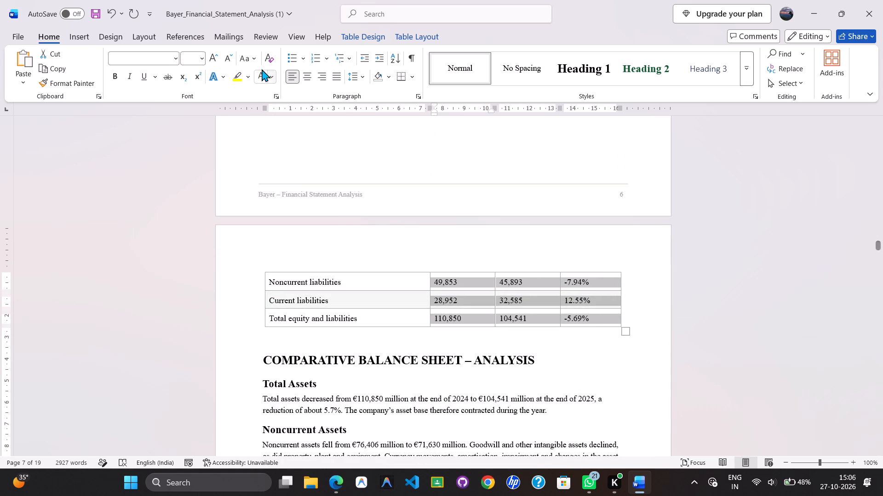
left_click(305, 71)
scroll(358, 171, "up", 2)
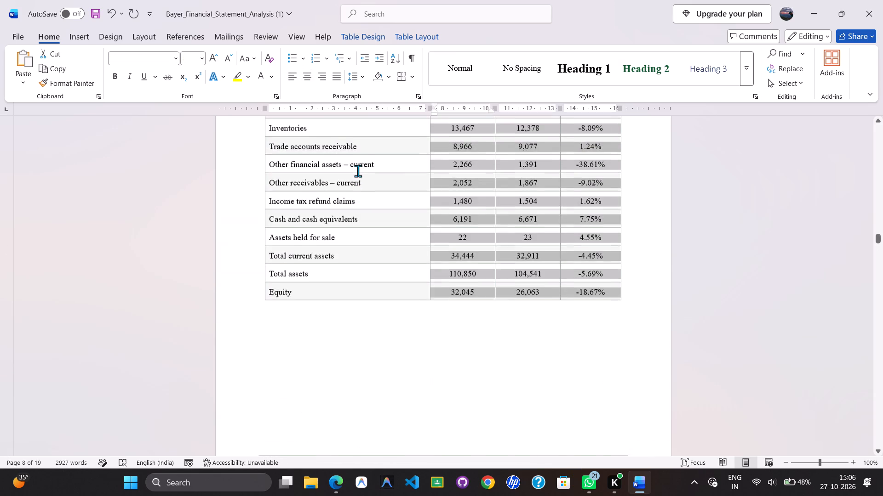
scroll(358, 171, "up", 2)
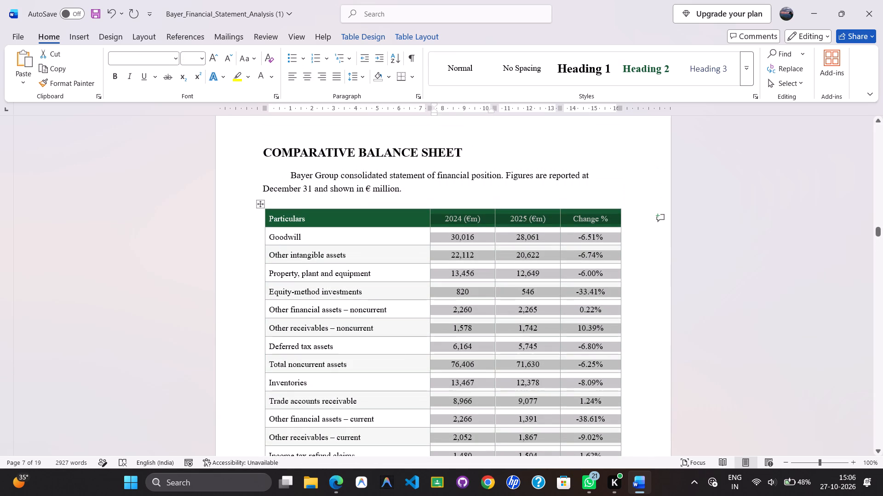
Enlarge the blank line above the comparative balance sheet table to 16 pt.
left_click(304, 246)
left_click(318, 201)
key("shift+Right")
key("ctrl+shift+period")
key("ctrl+shift+period")
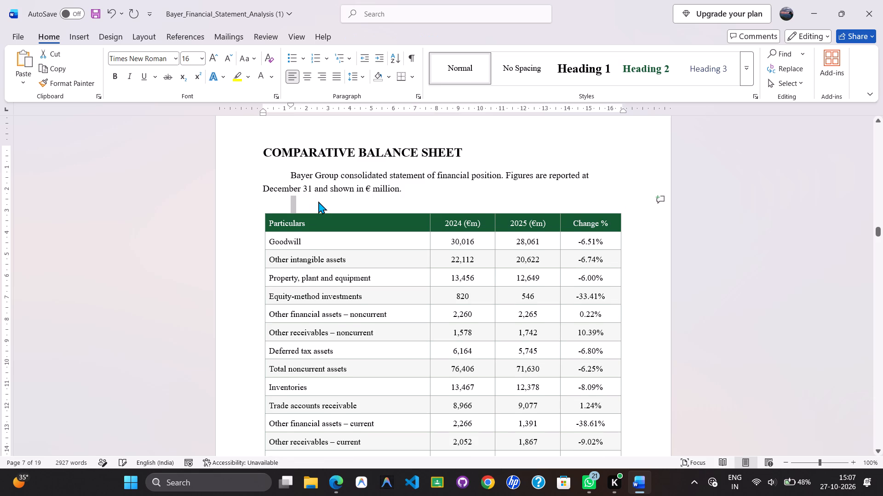
left_click(318, 201)
Reduce the page's bottom margin so more rows of the comparative balance sheet table fit on its first page.
scroll(318, 201, "down", 2)
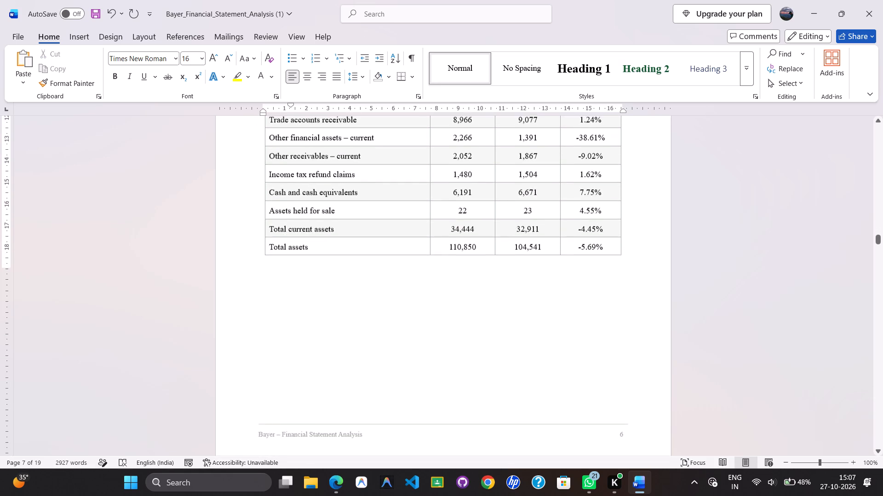
scroll(318, 201, "down", 2)
scroll(318, 201, "up", 1)
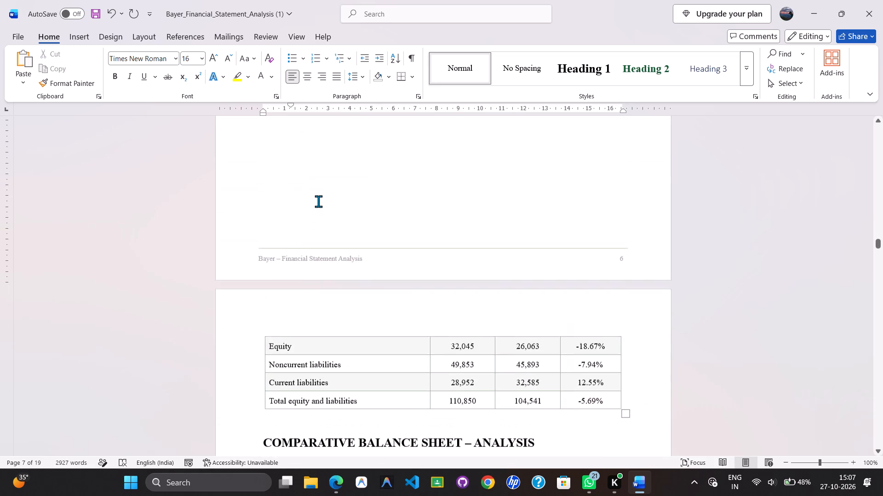
scroll(318, 201, "up", 2)
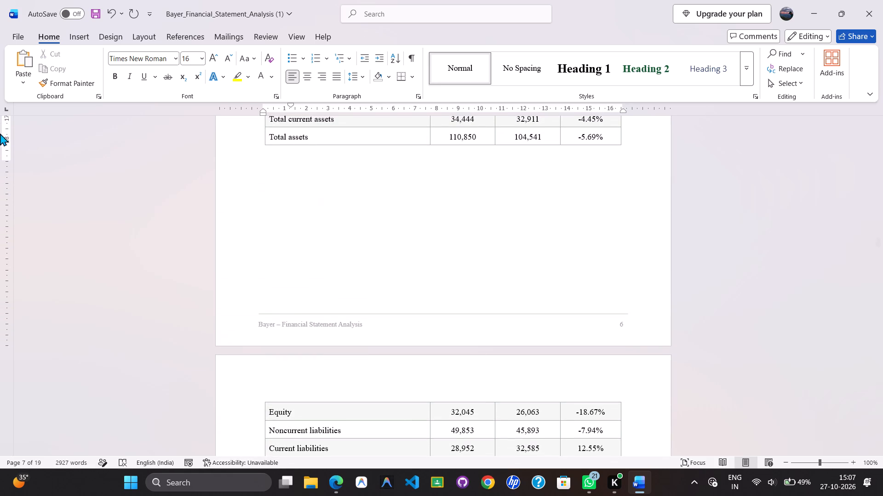
left_click_drag(7, 157, 9, 256)
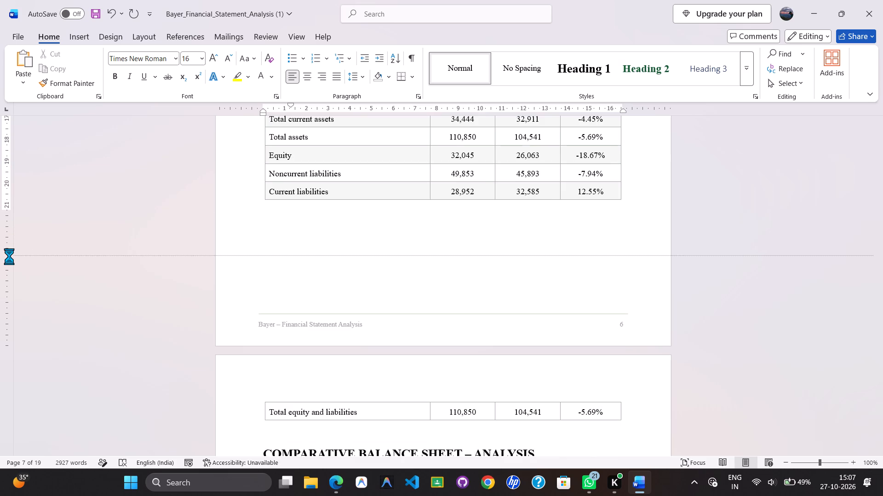
left_click_drag(9, 256, 9, 278)
Review the earlier pages, from the cover and index through the company and industry sections, for page breaks and gaps.
scroll(318, 268, "up", 3)
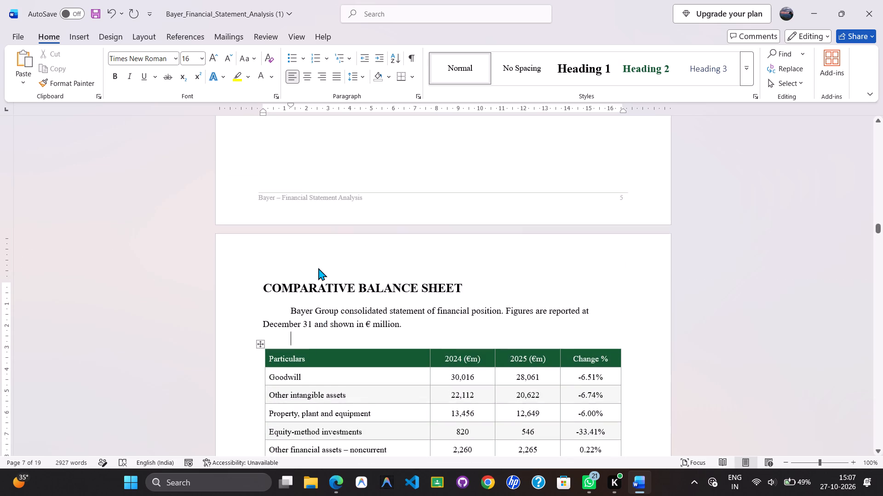
scroll(318, 268, "up", 16)
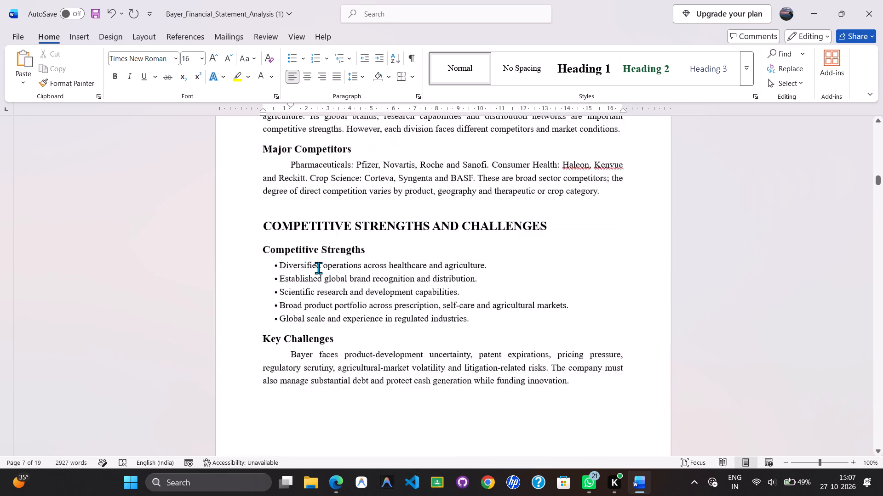
scroll(318, 268, "up", 5)
scroll(318, 268, "down", 2)
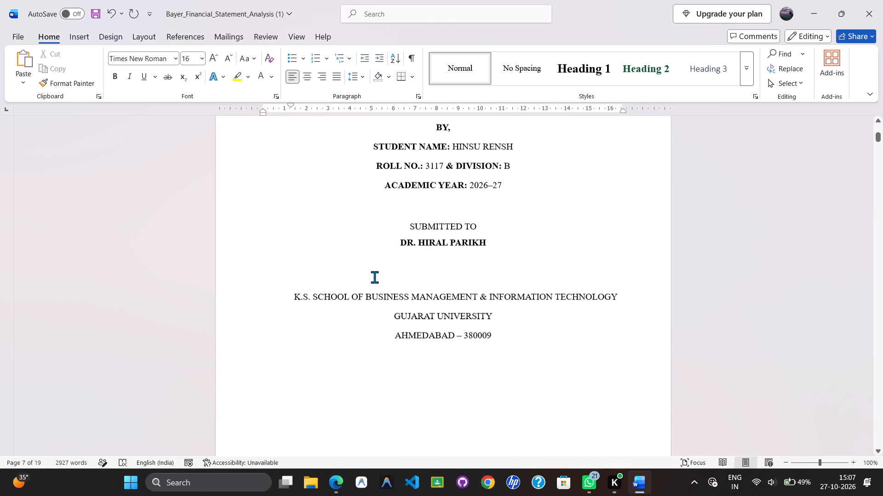
scroll(403, 281, "down", 5)
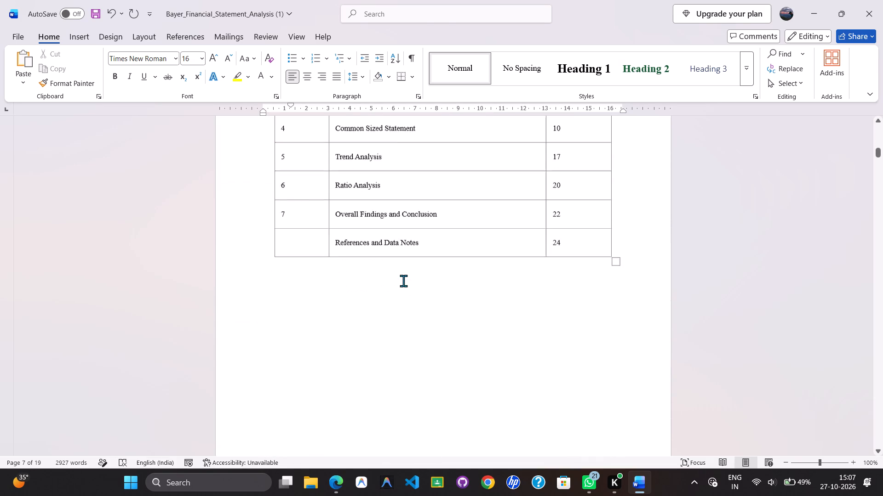
scroll(403, 281, "down", 5)
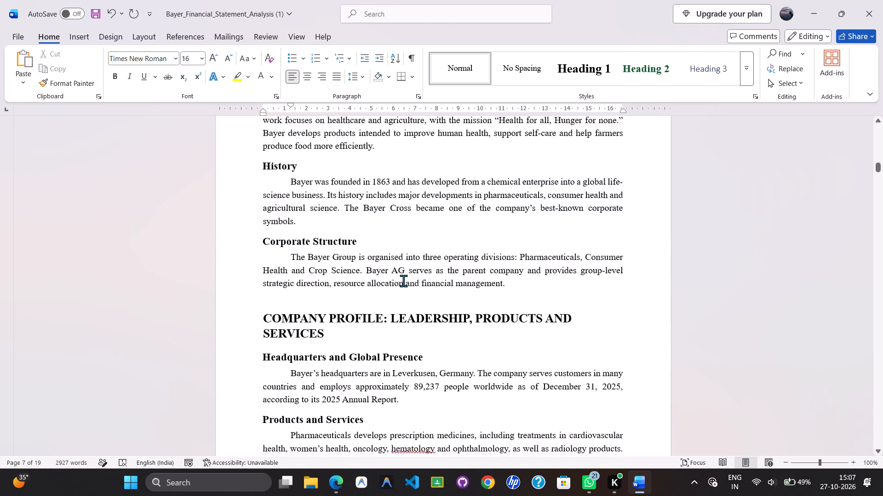
scroll(403, 281, "down", 5)
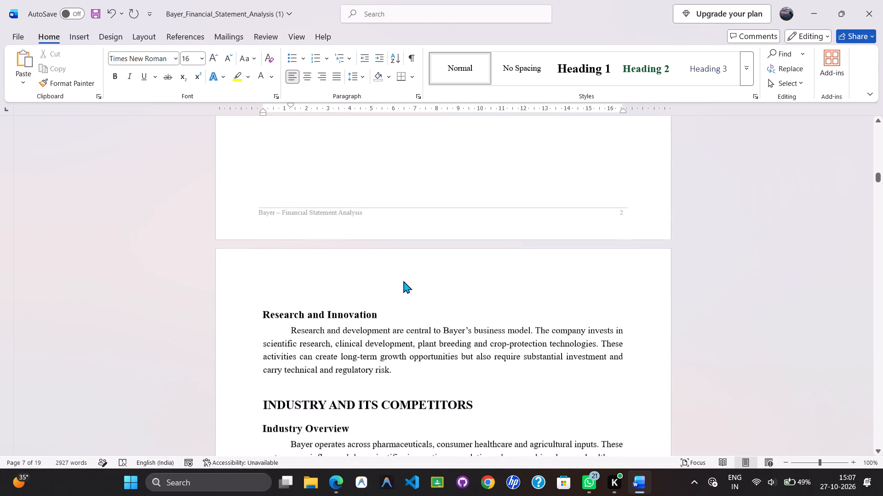
scroll(403, 281, "up", 1)
scroll(385, 315, "down", 1)
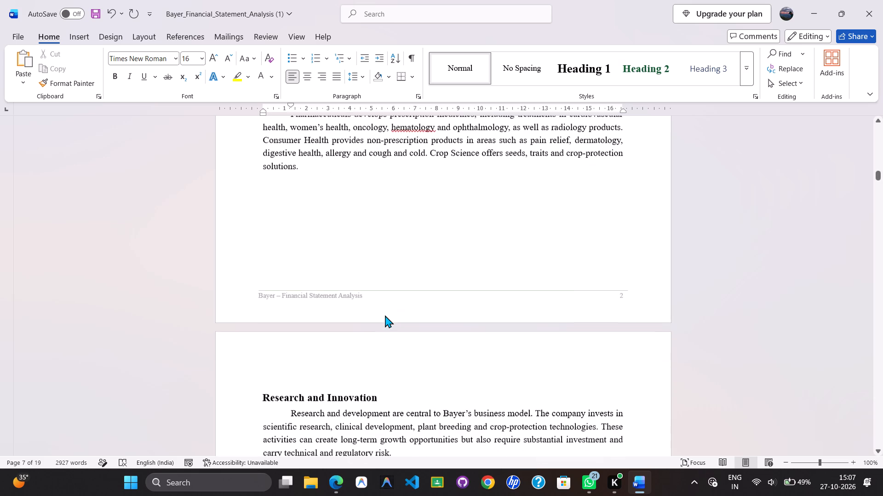
Remove the page break and blank line before the Research and Innovation heading so the section follows the preceding text directly.
left_click(258, 388)
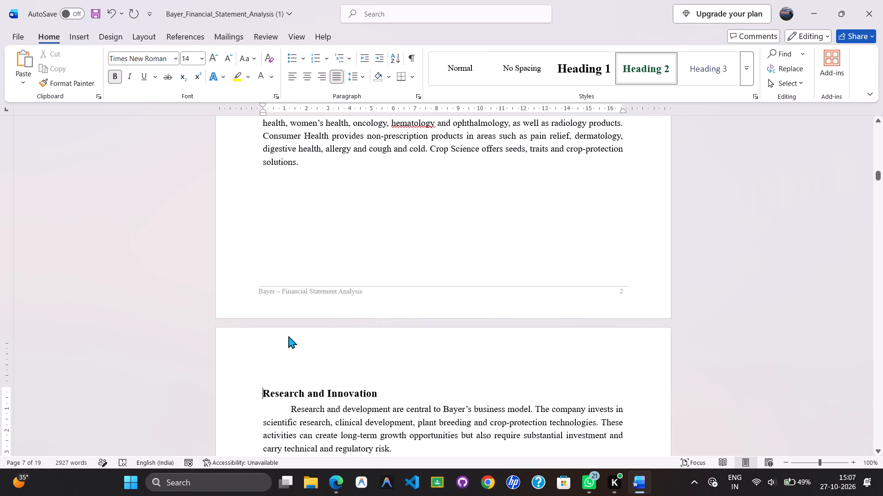
left_click(338, 192)
key("Delete")
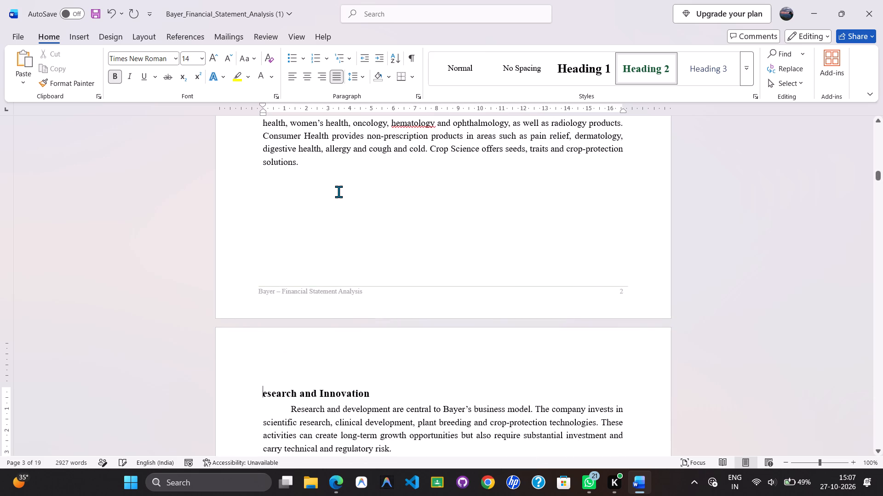
key("BackSpace")
key("shift+r")
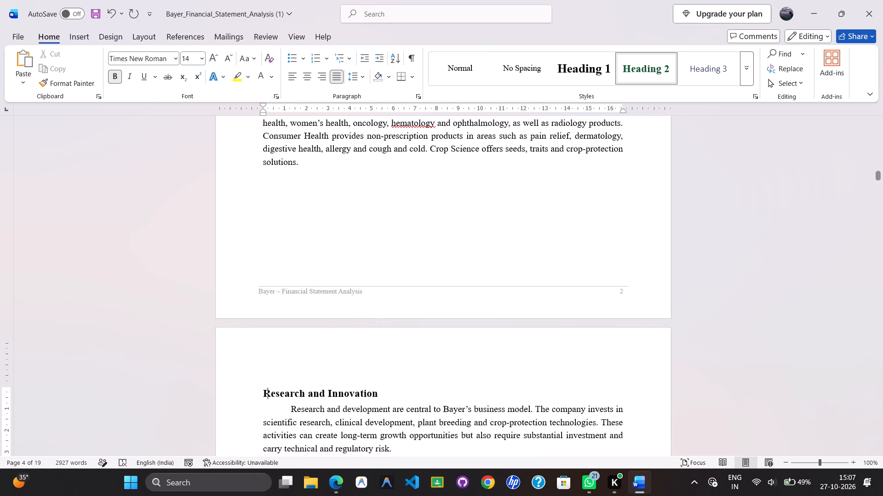
key("Left")
key("Left")
key("BackSpace")
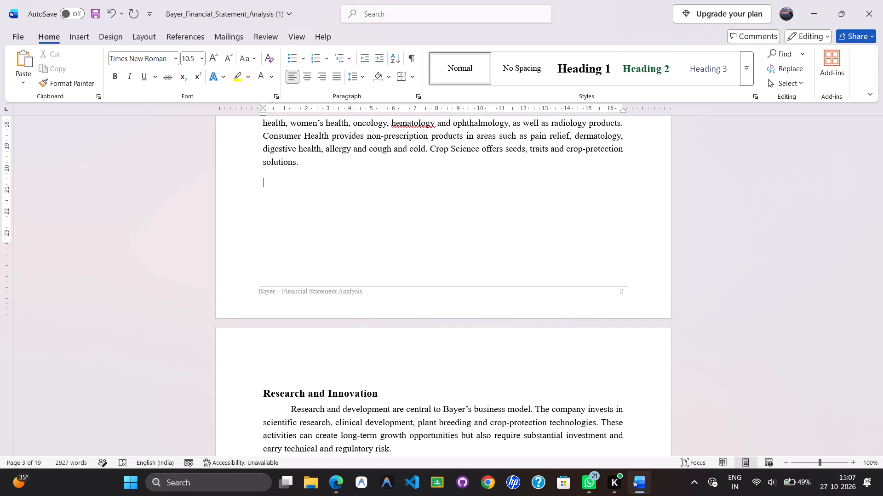
key("BackSpace")
key("Right")
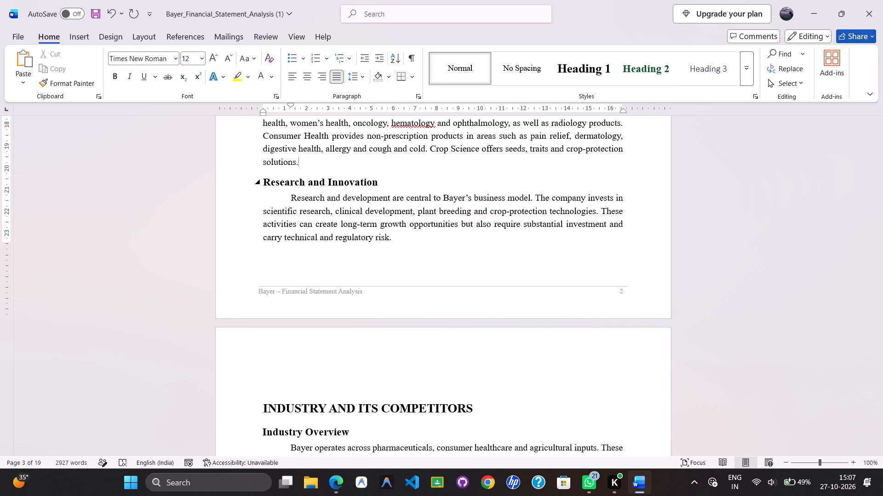
Replace the blank lines before the INDUSTRY AND ITS COMPETITORS heading with a page break, leaving no blank page in between.
key("Down")
key("Down")
key("Down")
key("Down")
key("Down")
key("BackSpace")
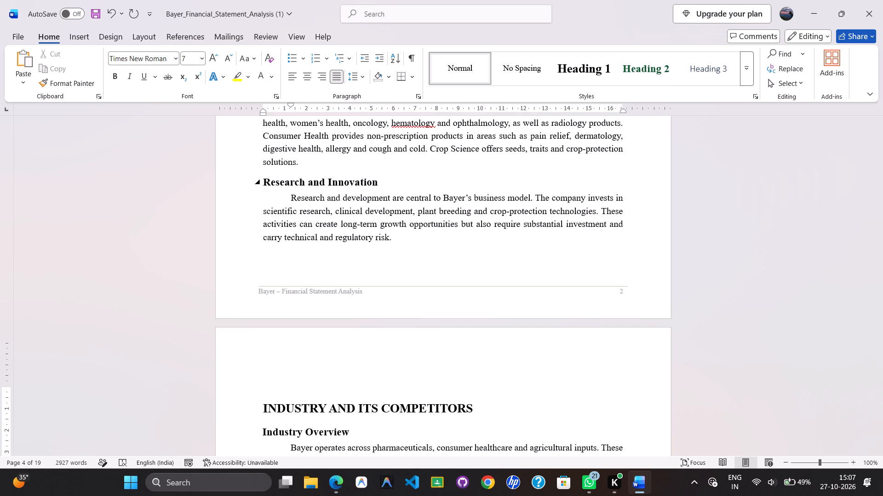
key("BackSpace")
key("BackSpace")
key("ctrl+Return")
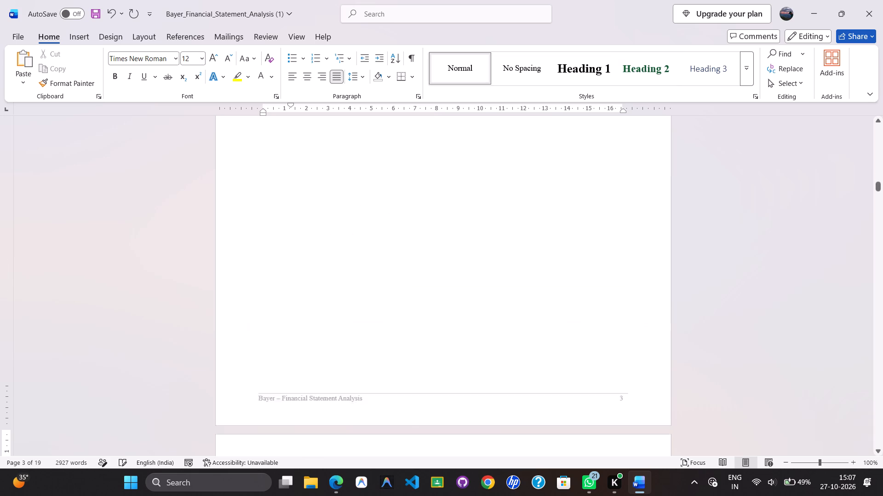
key("Delete")
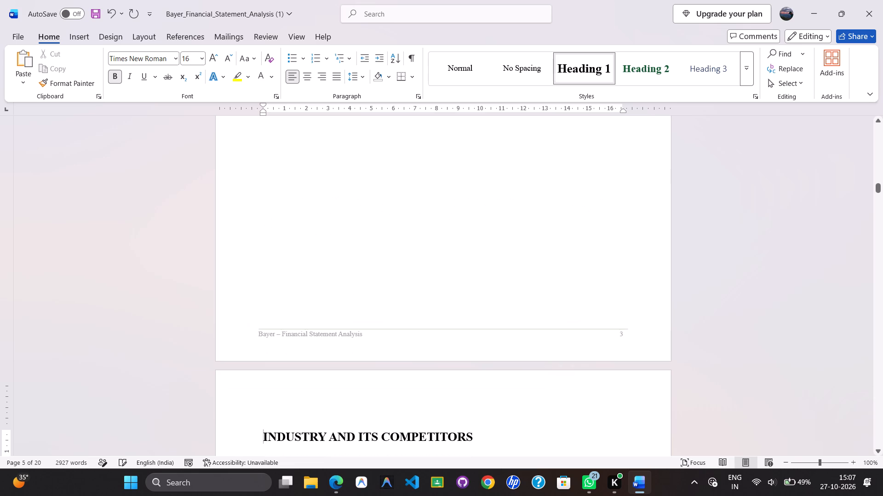
scroll(338, 192, "up", 4)
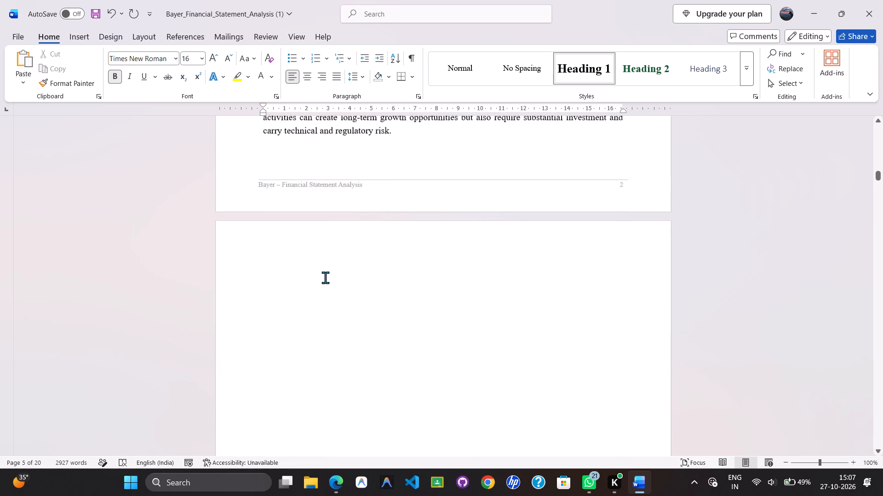
left_click(325, 277)
key("BackSpace")
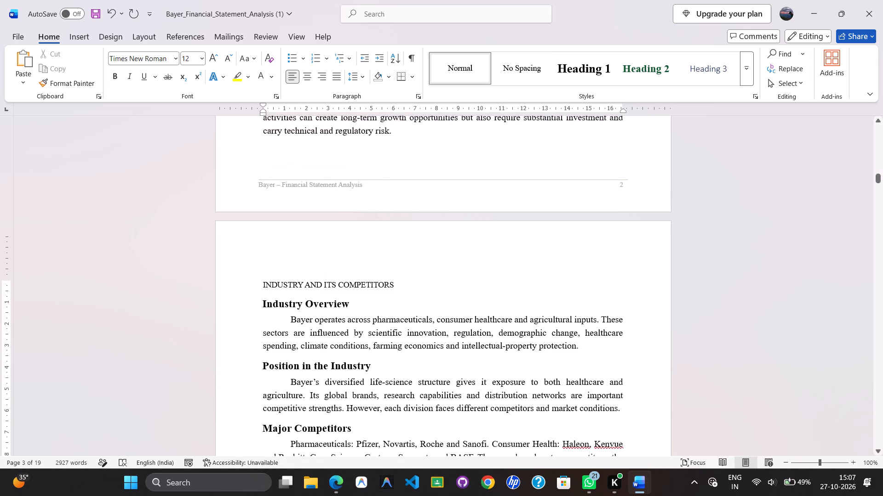
Reapply the Heading 1 style to the INDUSTRY AND ITS COMPETITORS title.
key("Left")
left_click(229, 282)
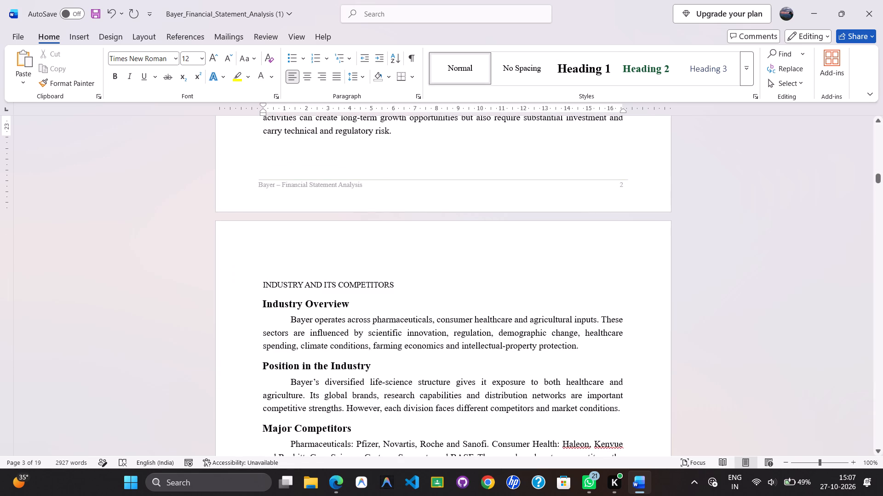
left_click(579, 66)
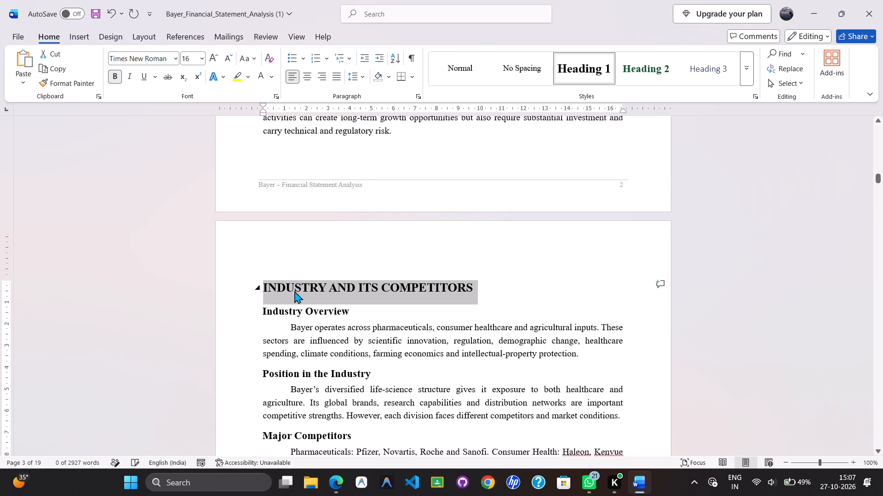
left_click(287, 306)
Insert a page break before the COMPARATIVE ANALYSIS – INTERPRETATION heading, below the comparative profit and loss table.
scroll(272, 340, "down", 1)
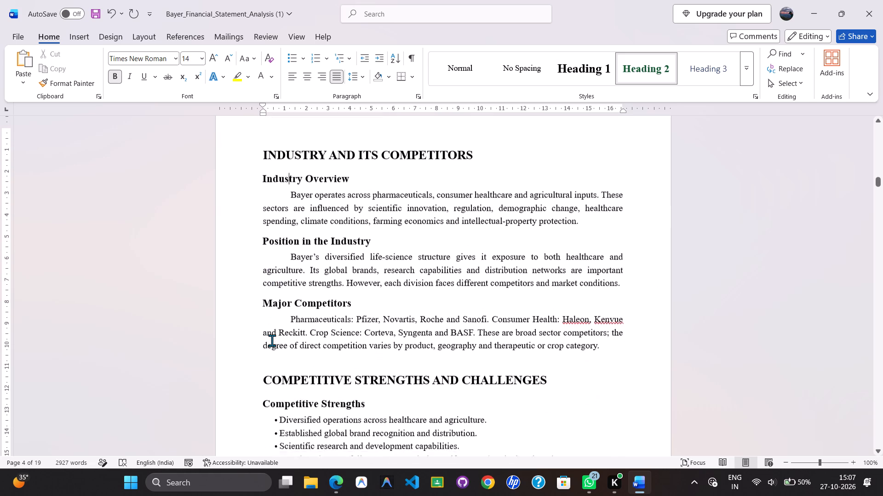
scroll(272, 340, "down", 5)
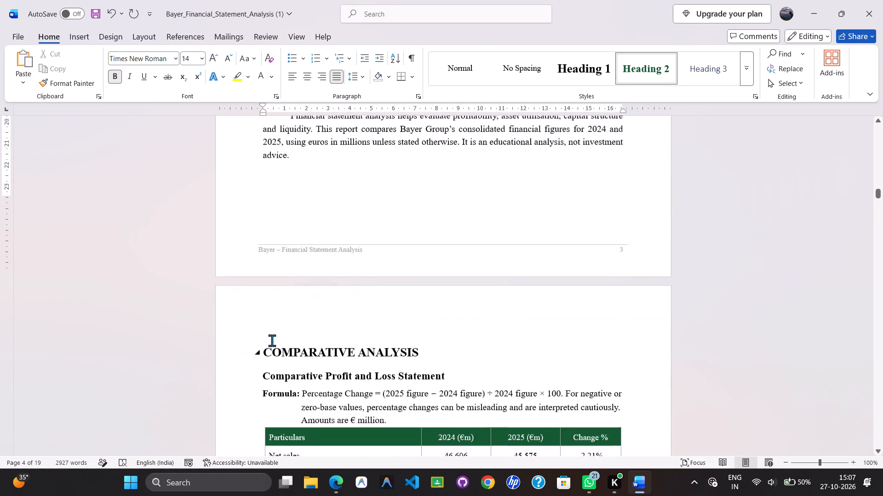
left_click(275, 324)
scroll(275, 324, "down", 2)
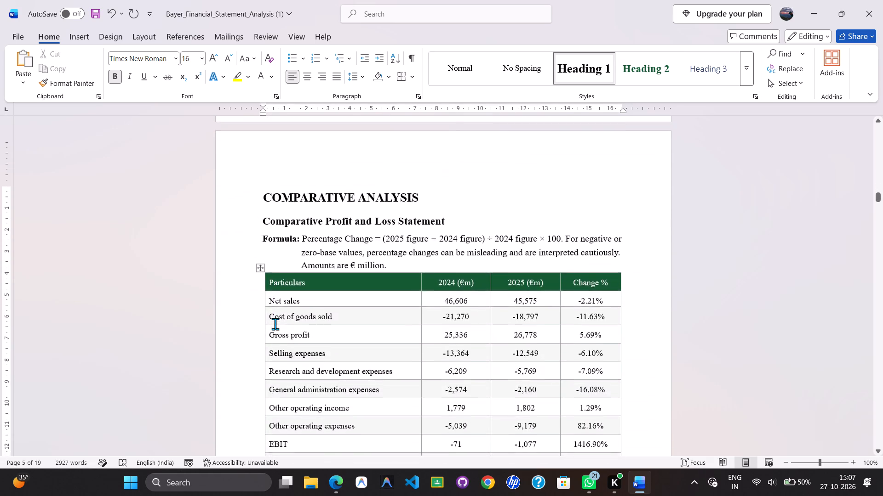
scroll(275, 324, "down", 3)
left_click(260, 192)
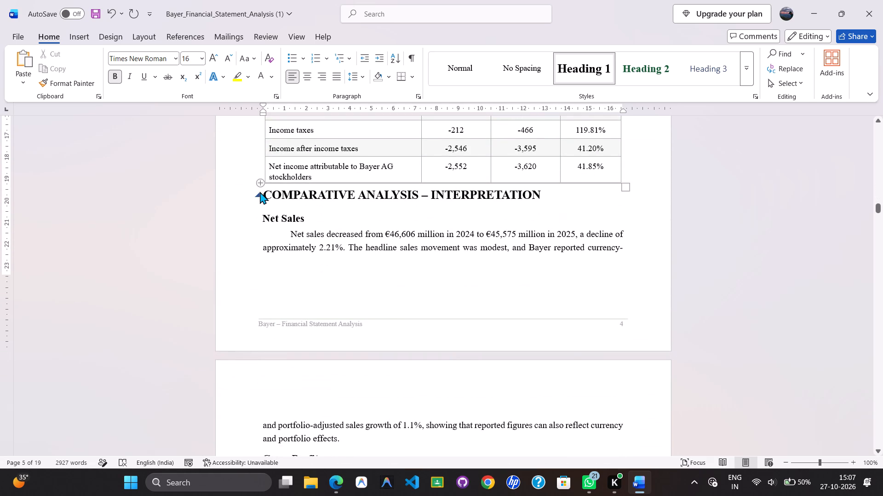
left_click(258, 196)
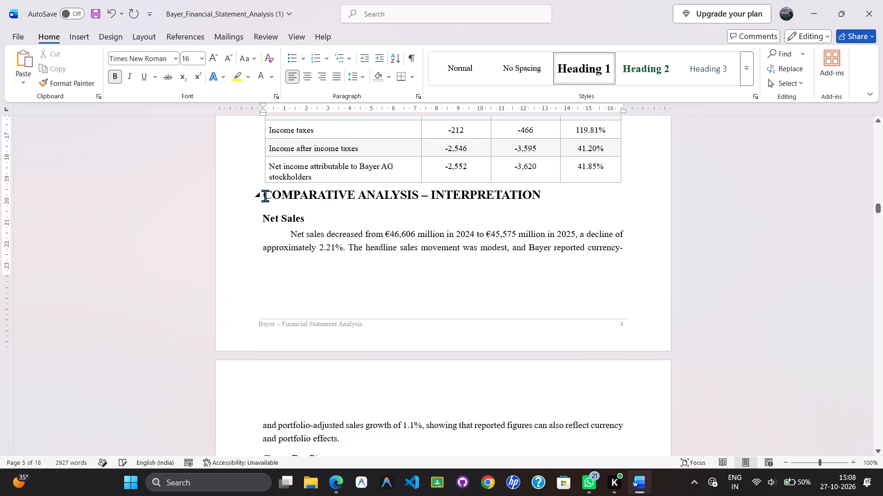
left_click(265, 196)
key("ctrl+Return")
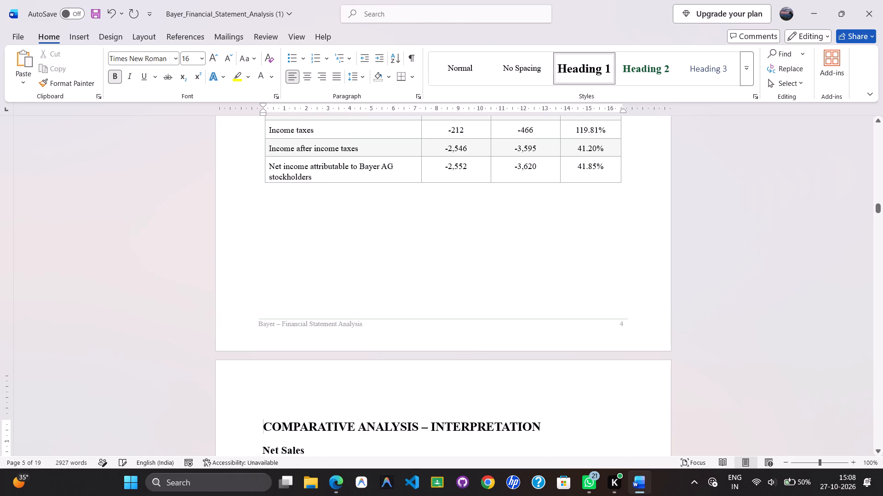
Review the pages from the comparative analysis interpretation through the balance sheet and percentage-of-sales discussions for page breaks and unformatted text.
scroll(269, 239, "down", 5)
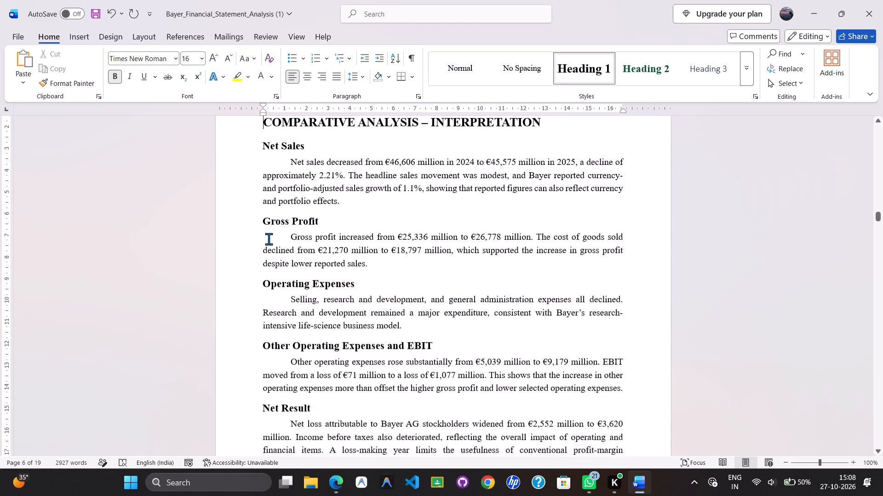
scroll(269, 239, "down", 4)
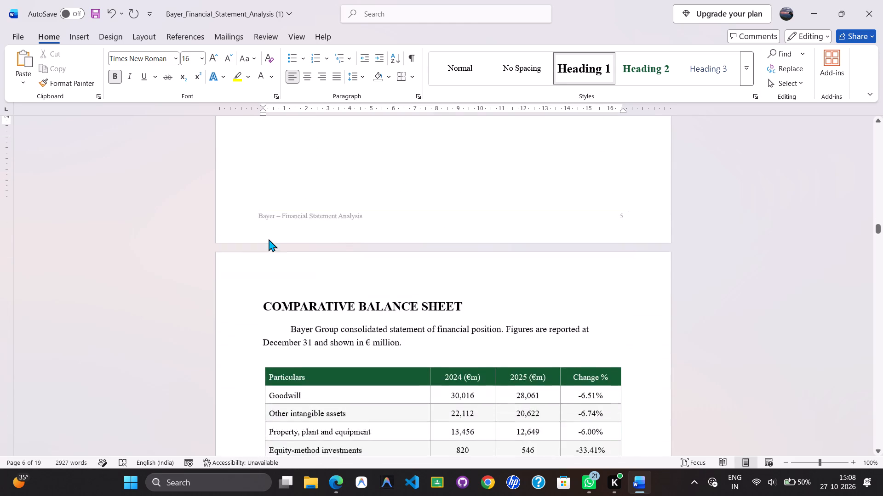
scroll(269, 239, "down", 4)
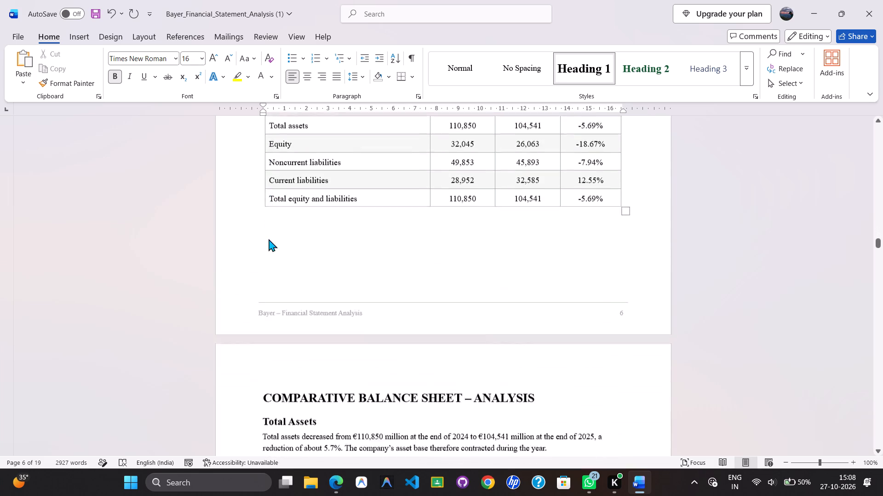
scroll(269, 239, "down", 5)
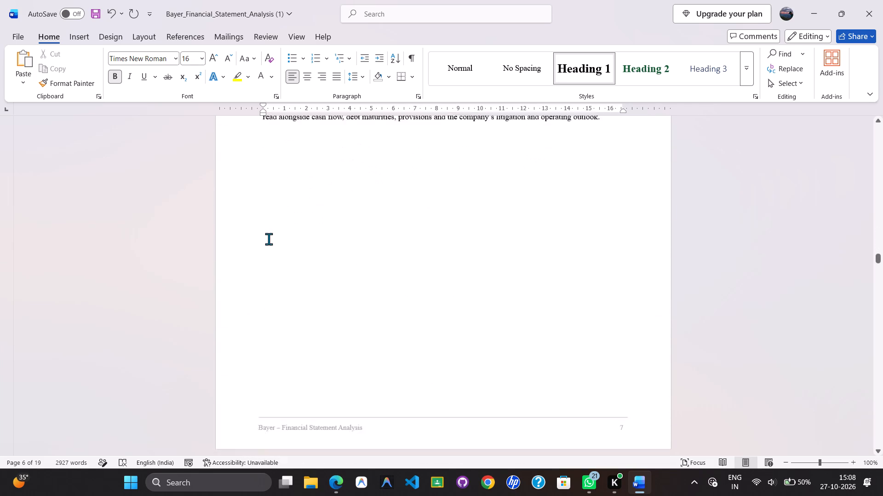
scroll(269, 239, "down", 4)
scroll(269, 239, "up", 3)
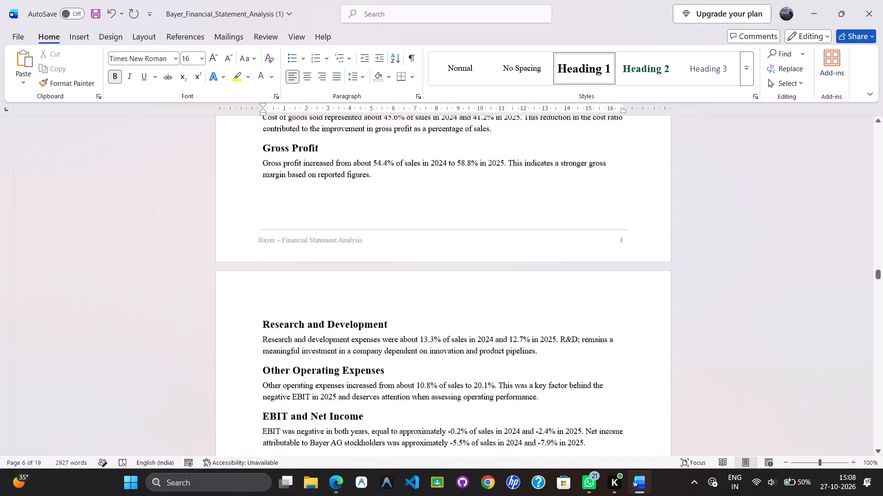
scroll(269, 239, "up", 5)
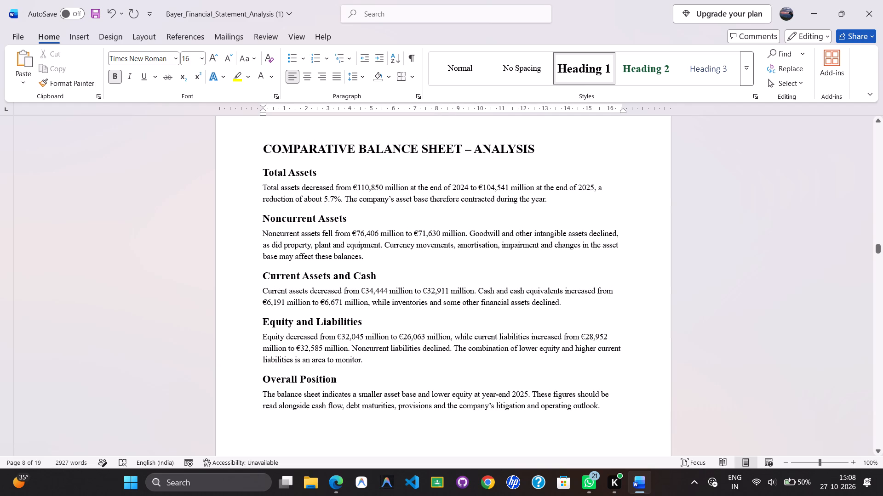
Set the five body paragraphs under COMPARATIVE BALANCE SHEET – ANALYSIS to 12 pt and justify them.
left_click_drag(237, 187, 237, 196)
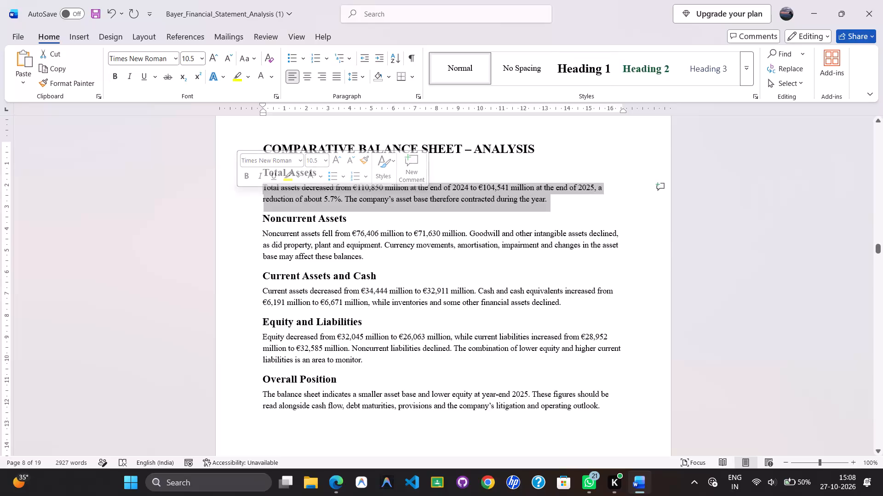
left_click_drag(239, 231, 240, 255, "ctrl")
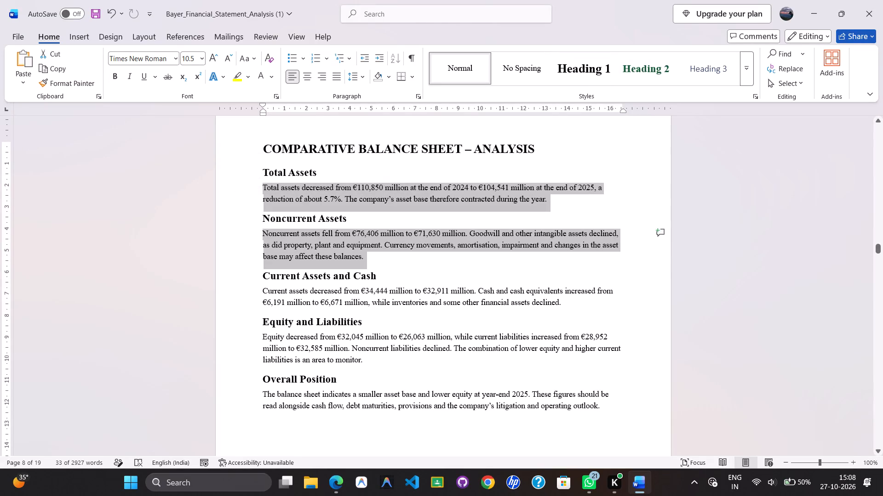
left_click_drag(241, 293, 241, 299, "ctrl")
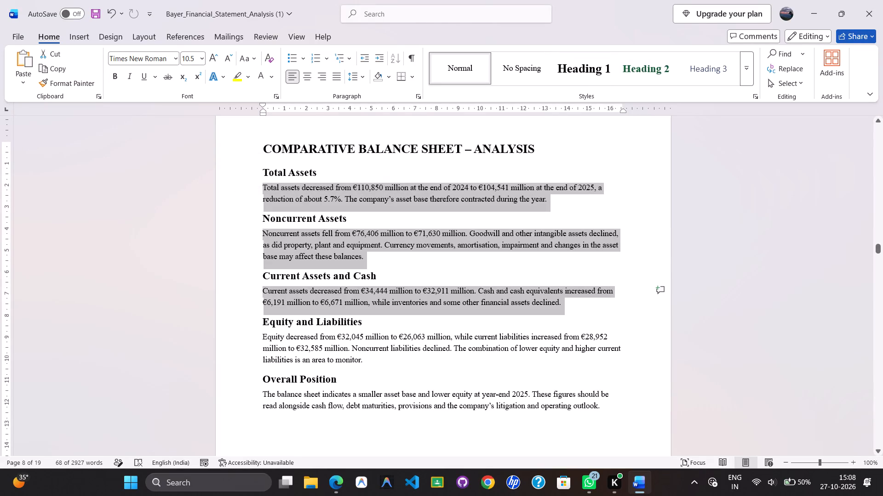
left_click_drag(243, 336, 245, 357, "ctrl")
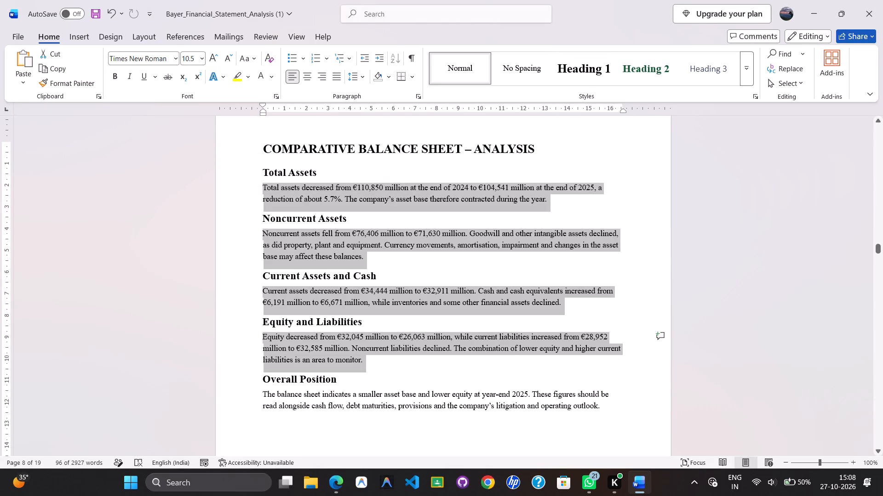
left_click_drag(246, 391, 246, 403, "ctrl")
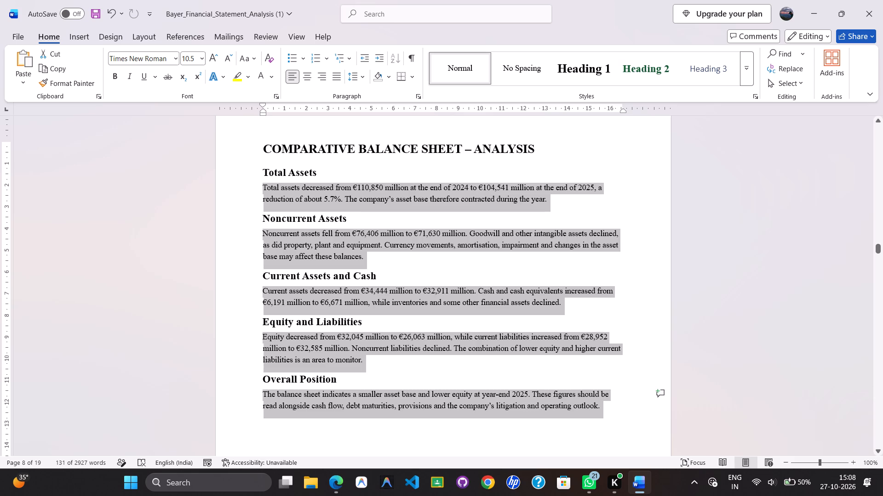
key("ctrl+shift+period")
key("ctrl+shift+period")
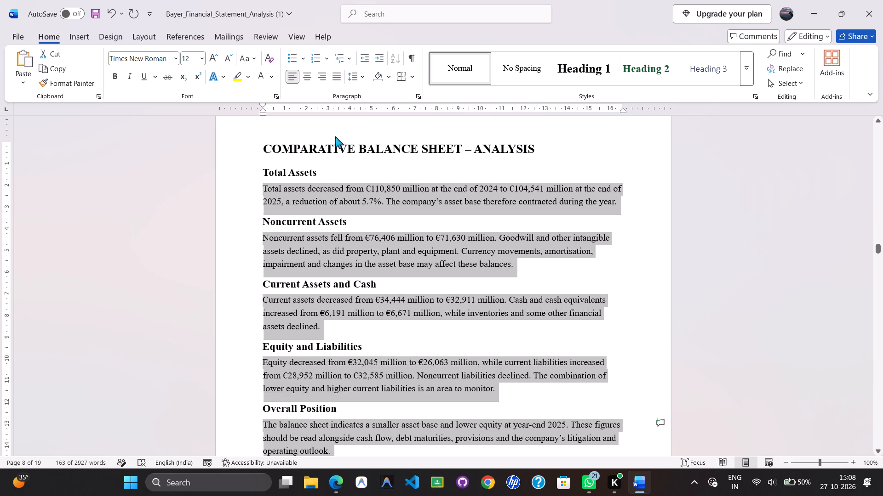
left_click(336, 73)
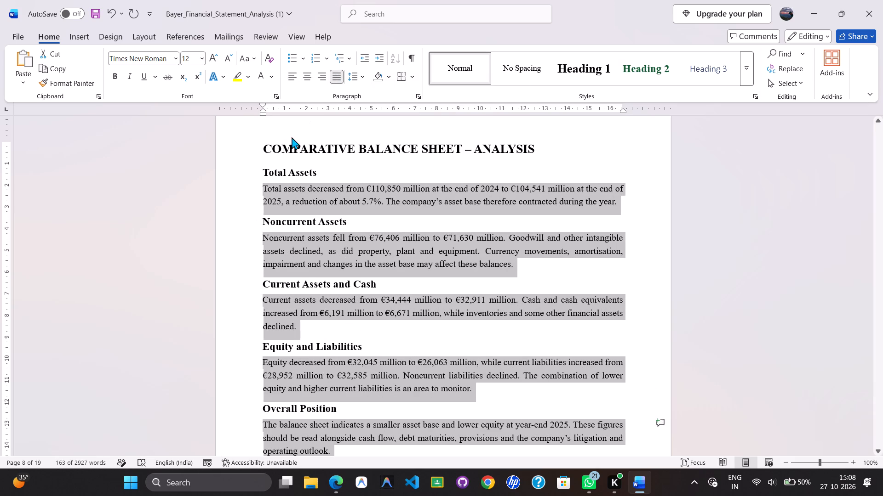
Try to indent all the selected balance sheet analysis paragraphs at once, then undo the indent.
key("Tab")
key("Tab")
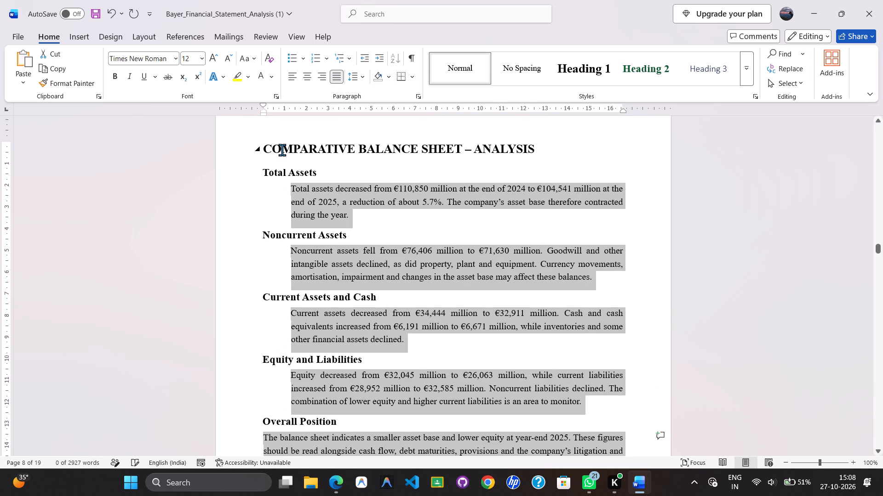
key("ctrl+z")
Indent the first line of the body paragraphs under Total Assets and Noncurrent Assets in the comparative balance sheet analysis.
key("Left")
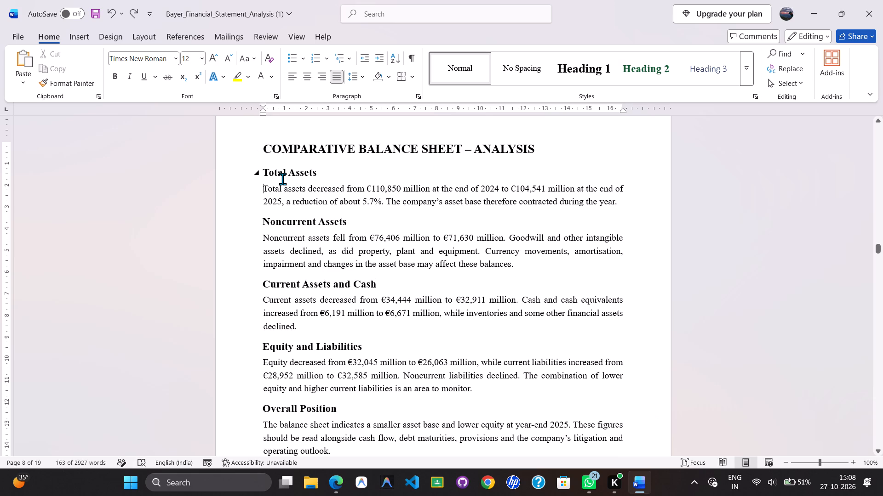
key("Tab")
key("Tab")
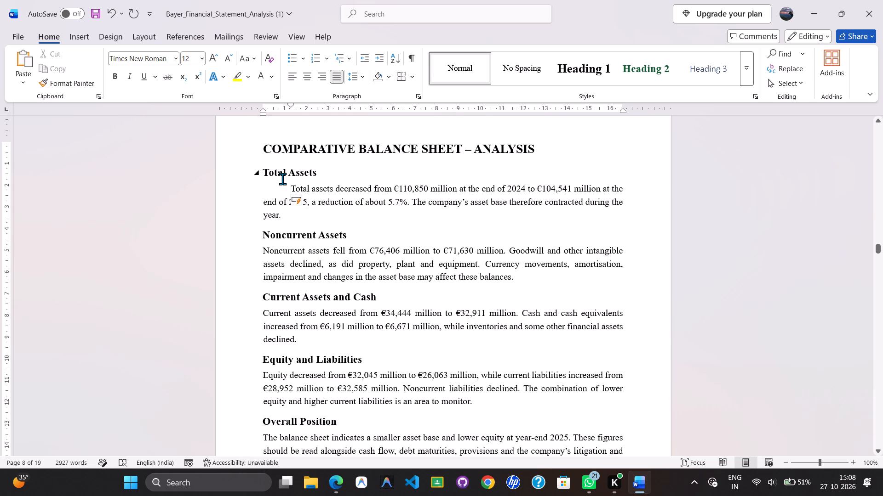
left_click(265, 249)
key("Tab")
key("Tab")
Indent the first line of the body paragraph under the Current Assets and Cash subheading.
key("Left")
key("Right")
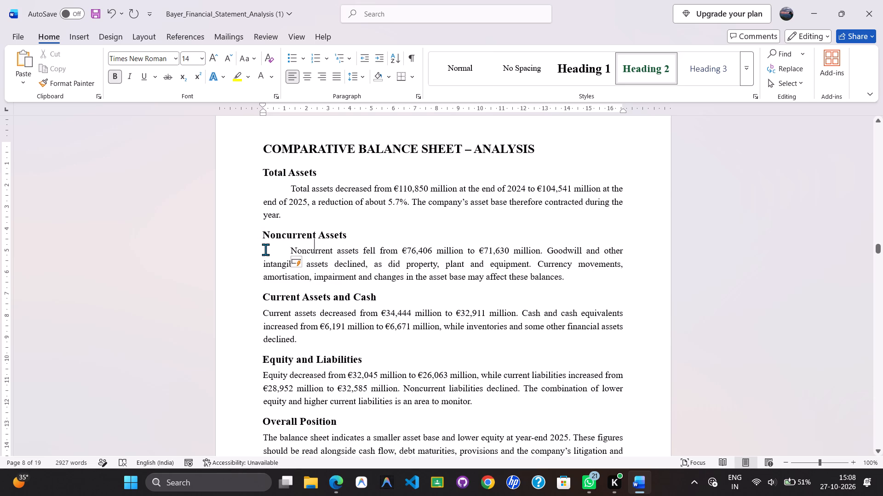
key("Down")
key("Down")
key("Down")
key("Down")
key("ctrl+Left")
key("ctrl+Up")
key("ctrl+Right")
key("Down")
key("ctrl+Left")
key("ctrl+Up")
key("Tab")
key("Tab")
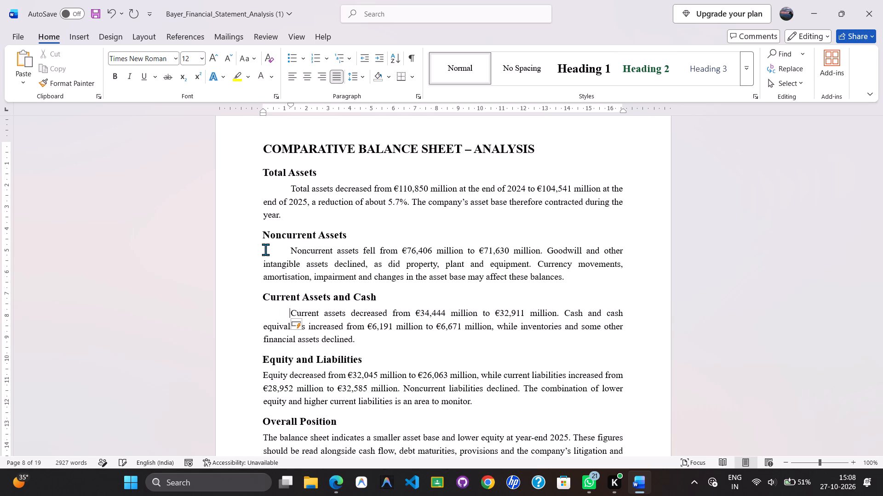
Indent the first line of the body paragraph under the Equity and Liabilities subheading.
key("Down")
key("Down")
key("Down")
key("Down")
key("ctrl+Left")
key("Tab")
key("Tab")
Indent the first line of the body paragraph under the Overall Position subheading.
key("Down")
key("Down")
key("Down")
key("Down")
key("ctrl+Left")
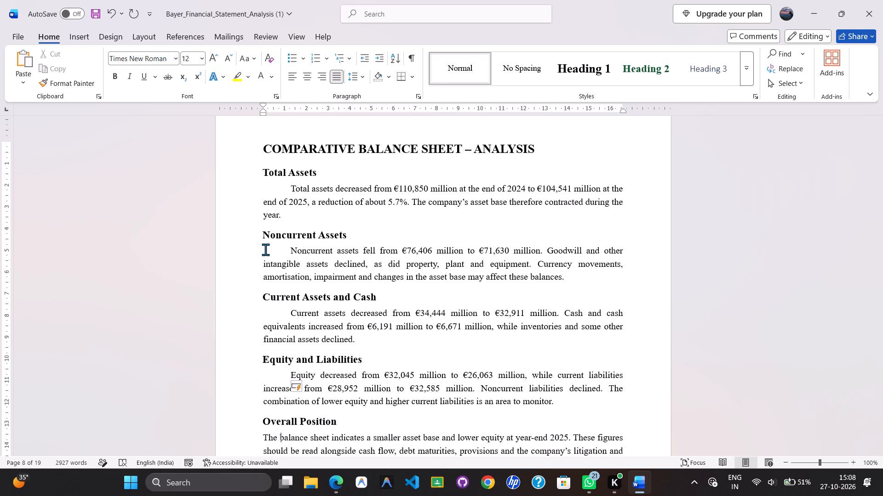
key("ctrl+Up")
key("Tab")
key("Tab")
key("Tab")
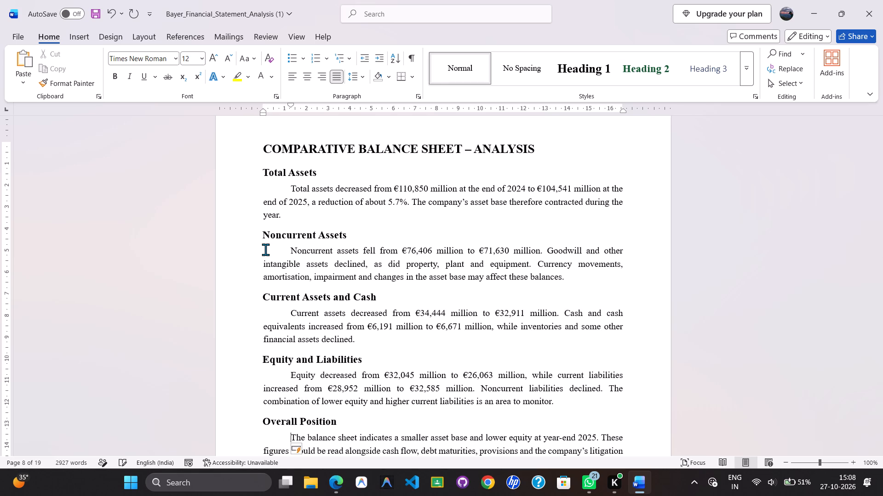
scroll(265, 249, "down", 3)
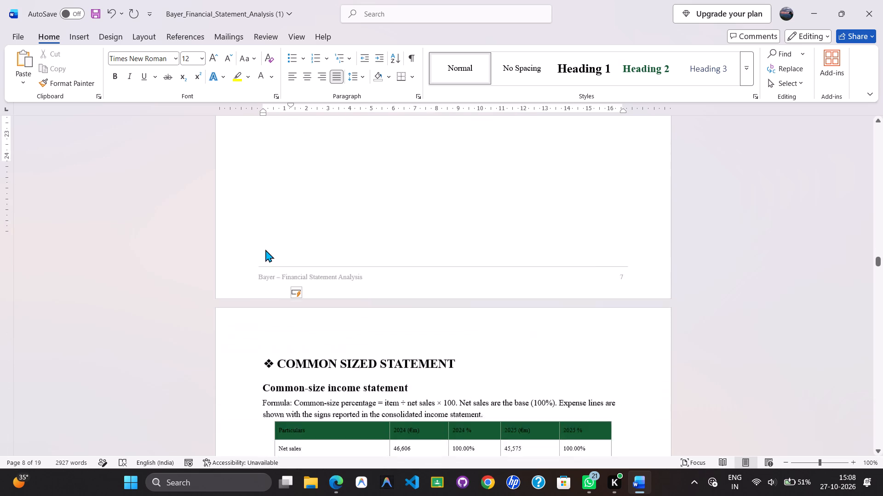
Set the Formula paragraph under the Common-size income statement heading to 12-point text.
scroll(265, 249, "down", 2)
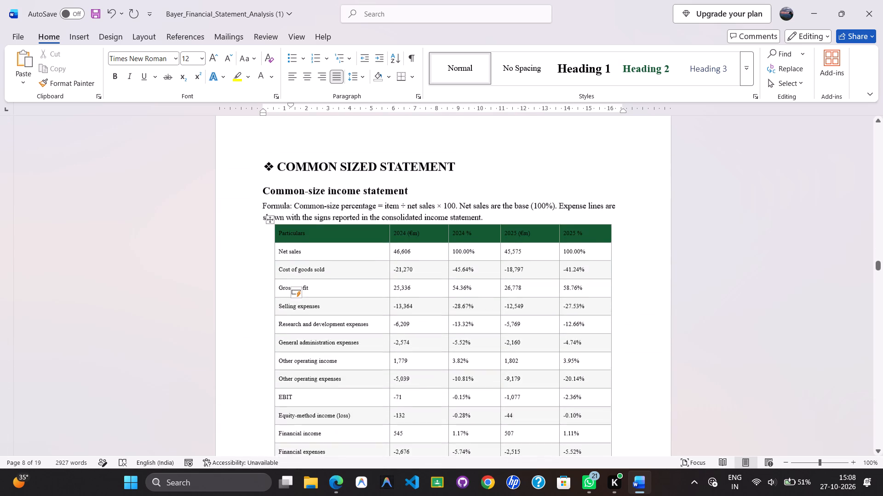
left_click_drag(253, 192, 253, 203)
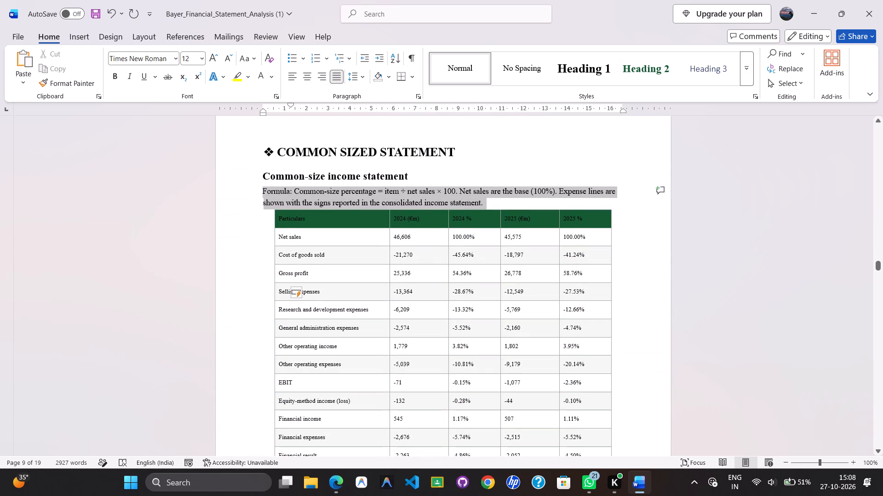
key("ctrl+shift+period")
key("ctrl+shift+period")
Bold the "Formula:" label at the start of the common-size income statement paragraph.
key("Left")
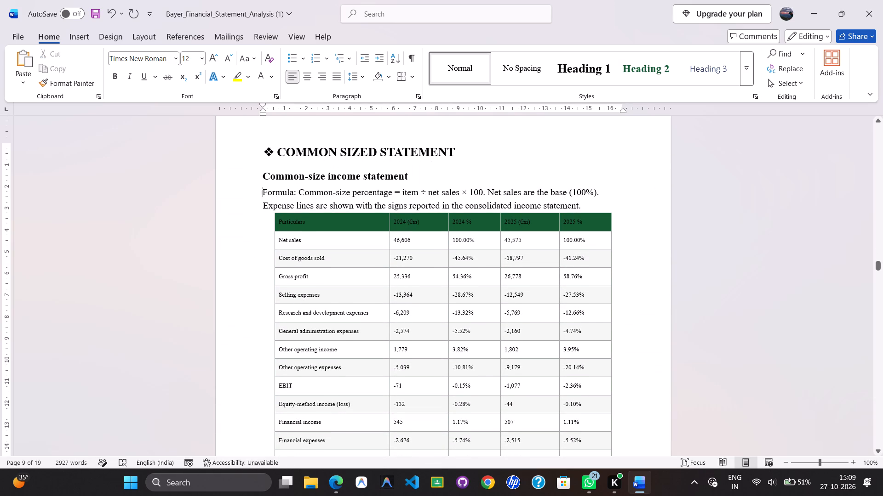
key("ctrl+shift+Right")
key("ctrl+shift+Right")
key("ctrl+b")
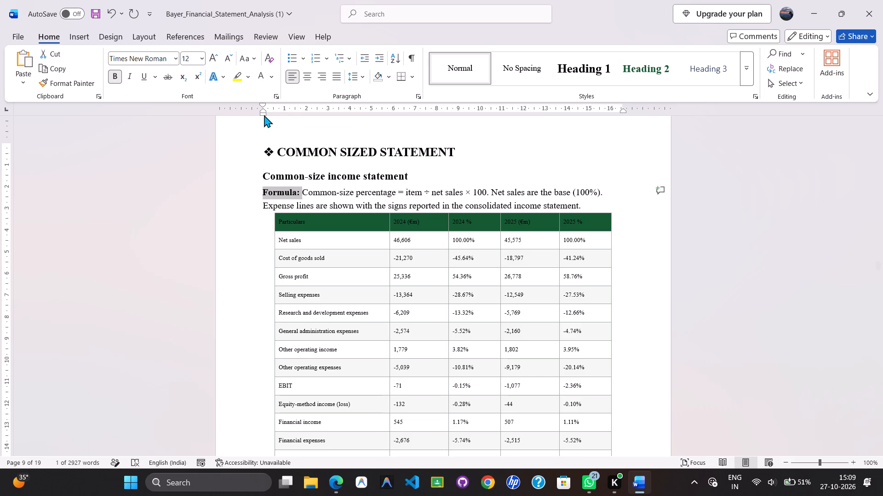
Give the Formula paragraph a hanging indent of about 1.75 cm, aligning its second line with the text after the label.
left_click_drag(263, 110, 282, 113)
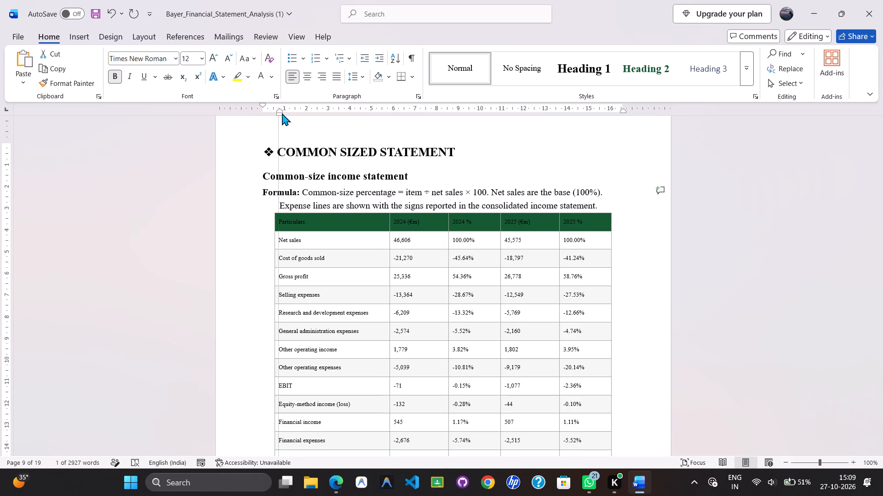
left_click_drag(282, 113, 302, 118)
left_click(530, 203)
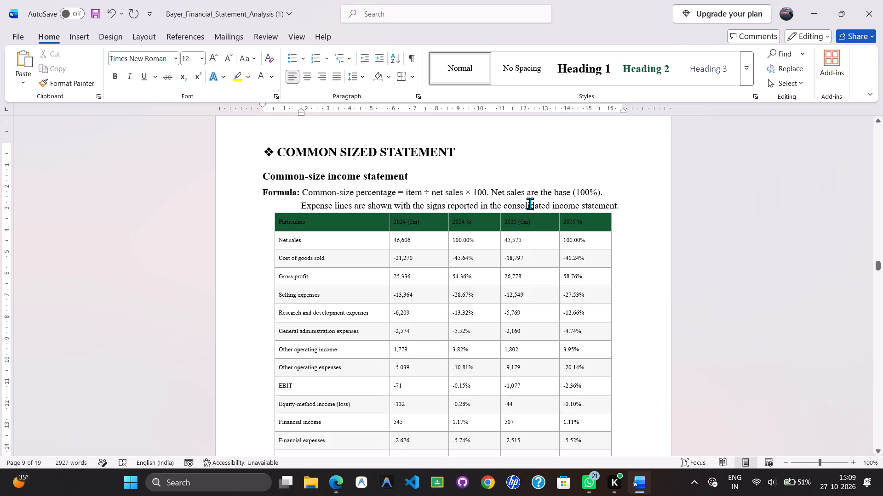
Change the header row text of the common-size income statement table to white.
scroll(530, 203, "down", 4)
scroll(530, 203, "up", 1)
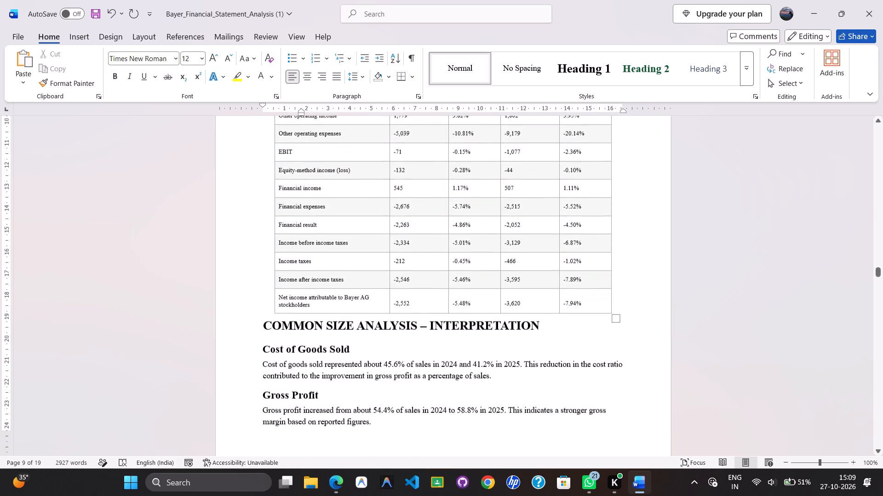
scroll(530, 203, "up", 1)
left_click_drag(278, 238, 567, 239)
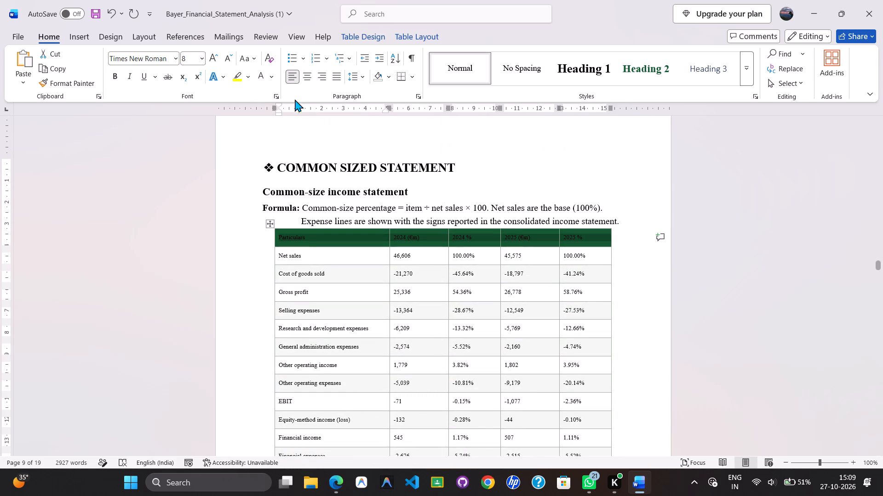
left_click(262, 80)
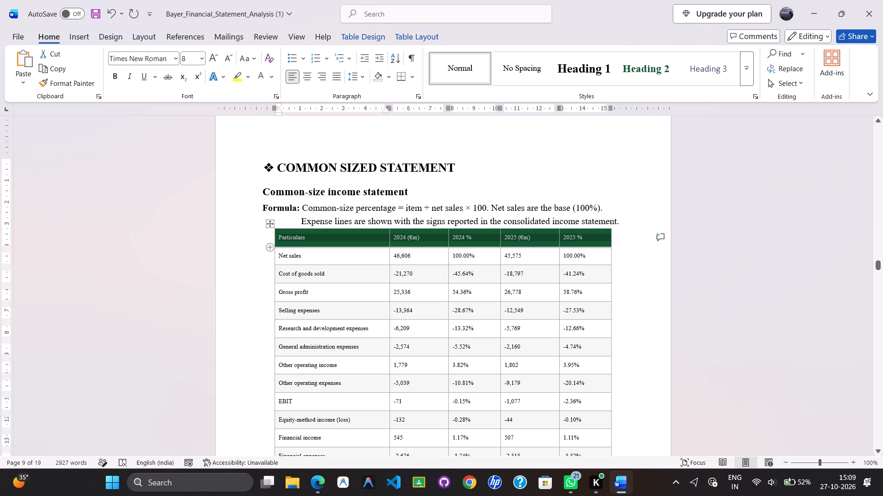
Set the text of the whole common-size income statement table to 11 points.
key("shift+Down")
key("shift+Down")
key("shift+Down")
key("shift+Down")
key("shift+Down")
key("shift+Down")
key("shift+Down")
key("shift+Down")
key("shift+Down")
key("shift+Down")
key("shift+Down")
key("shift+Down")
key("shift+Down")
key("shift+Down")
key("shift+Down")
key("shift+Down")
key("shift+Down")
key("shift+Down")
key("shift+Down")
key("shift+Down")
key("shift+Up")
key("shift+Up")
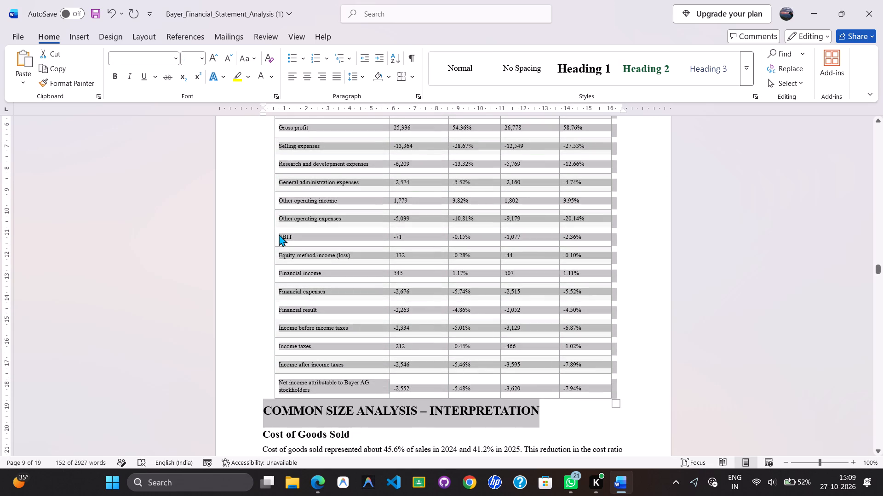
key("shift+Up")
key("shift+Up")
key("shift+Down")
key("ctrl+shift+period")
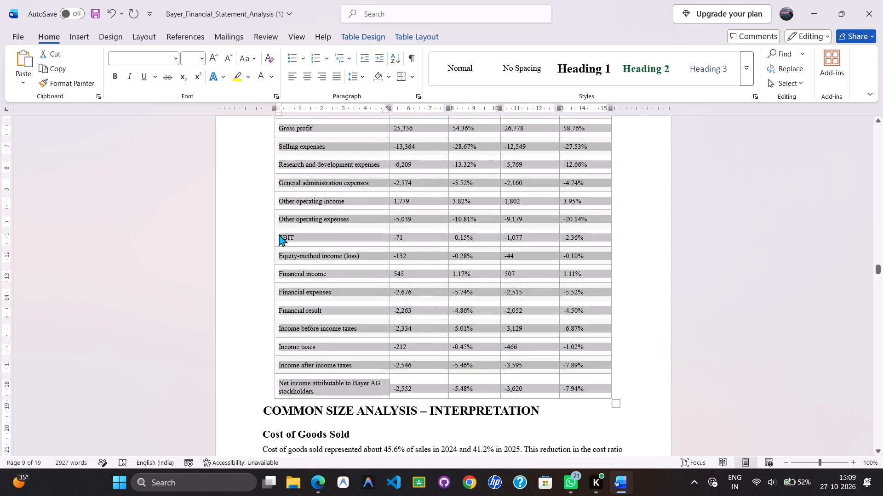
key("ctrl+shift+period")
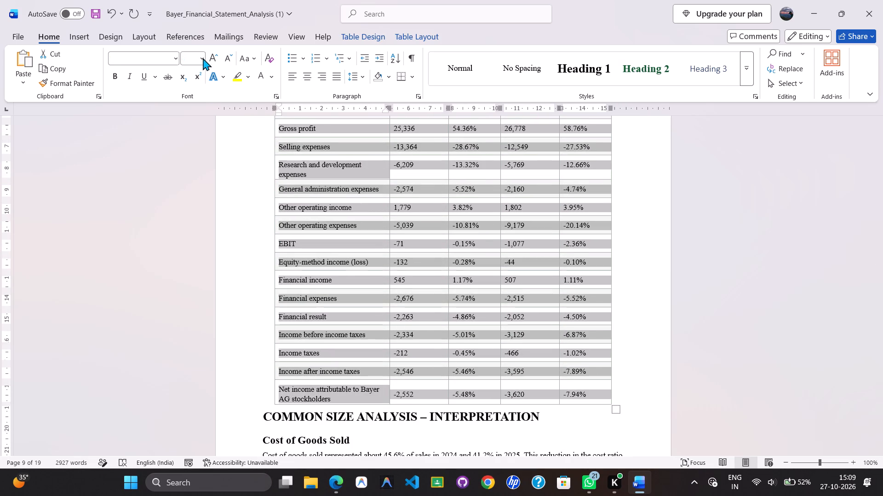
left_click(200, 58)
left_click(189, 118)
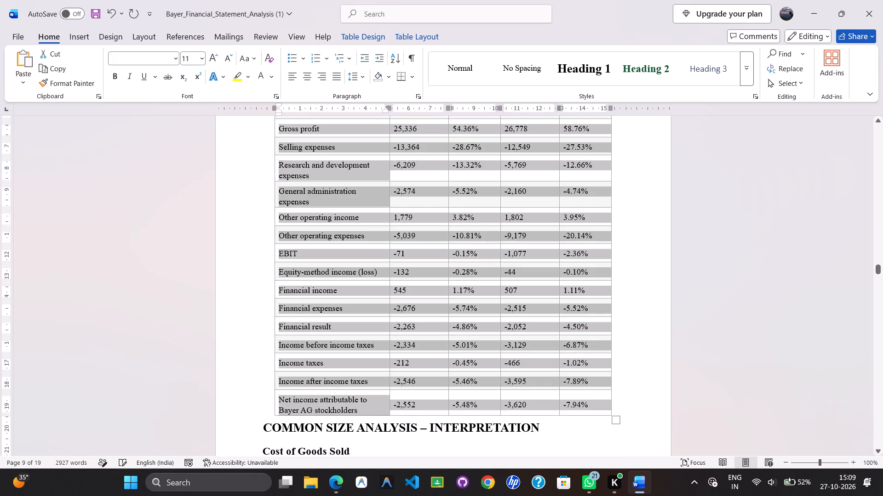
Center the four 2024 and 2025 value columns of the common-size income statement table, including their header cells.
scroll(391, 259, "up", 2)
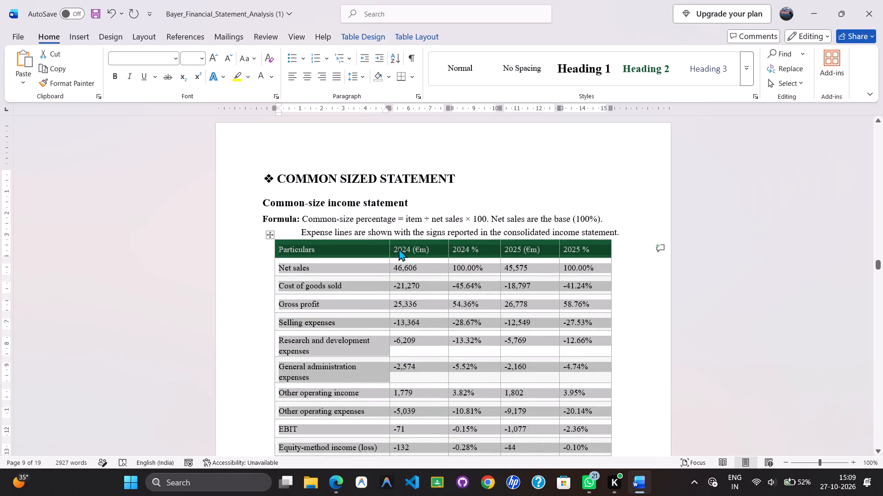
left_click(396, 249)
key("Left")
key("shift+Down")
key("shift+Down")
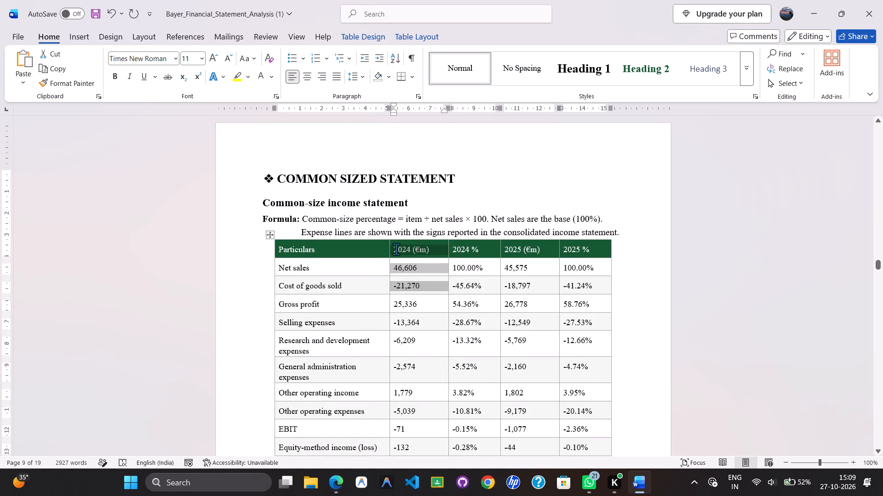
key("shift+Down")
key("shift+Down")
key("shift+Down")
key("shift+Down")
key("shift+Down")
key("shift+Down")
key("shift+Down")
key("shift+Down")
key("shift+Down")
key("shift+Down")
key("shift+Down")
key("shift+Down")
key("shift+Down")
key("shift+Down")
key("shift+Down")
key("shift+Down")
key("shift+Down")
key("shift+Up")
key("shift+Up")
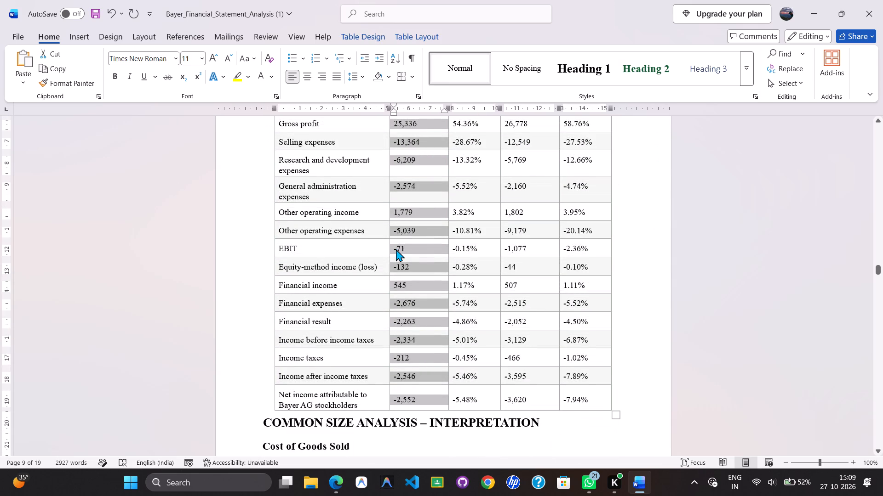
key("shift+Right")
key("shift+Right")
key("shift+Right")
left_click(310, 82)
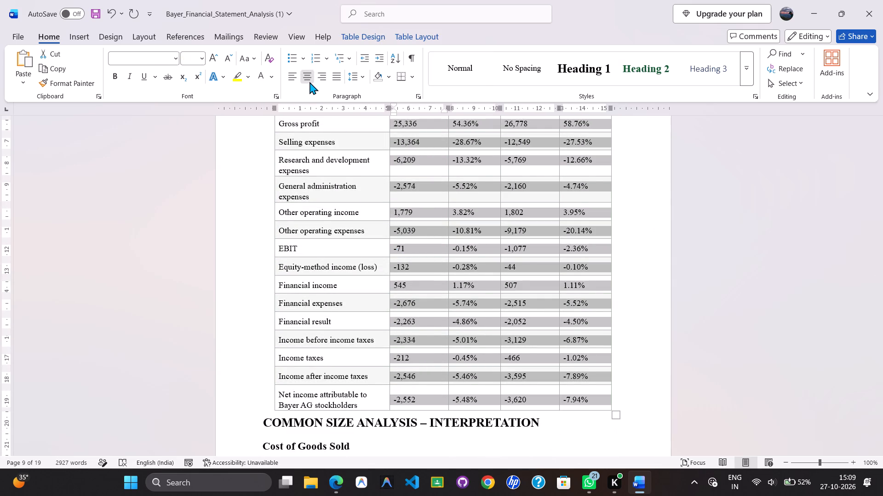
Insert a 14-point blank line between the Formula paragraph and the common-size income statement table.
scroll(247, 209, "up", 2)
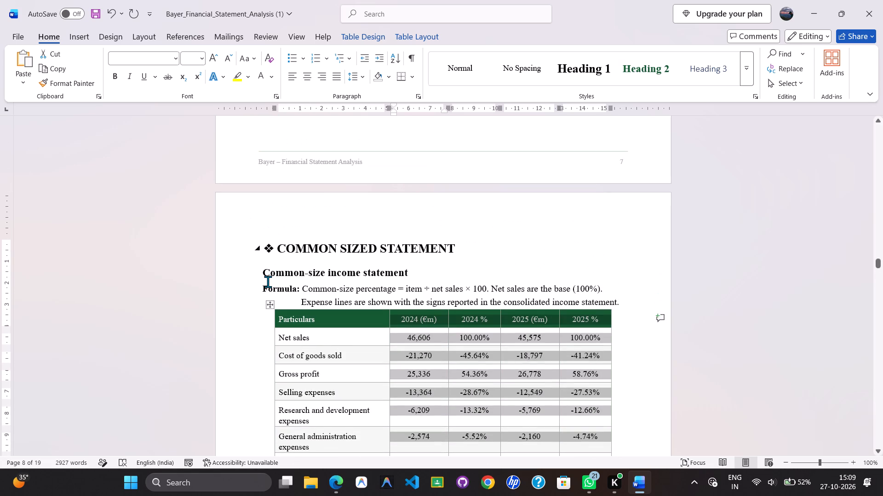
left_click(389, 293)
left_click(622, 299)
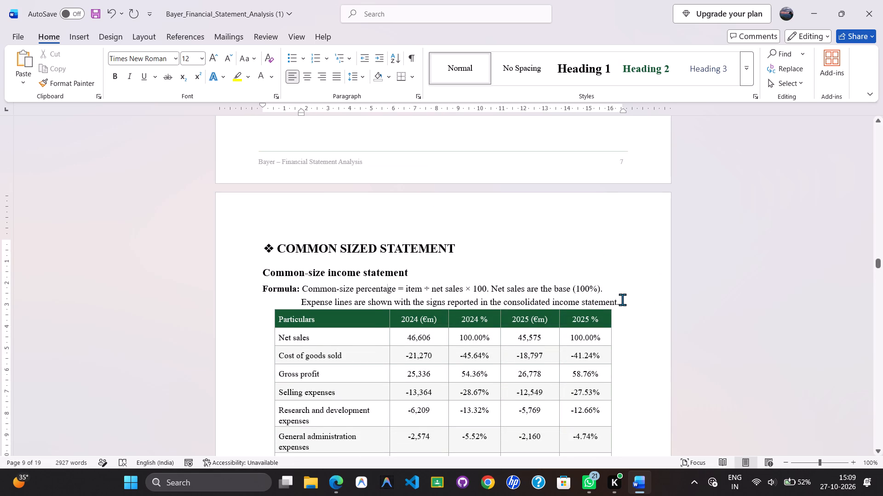
key("Return")
key("shift+Right")
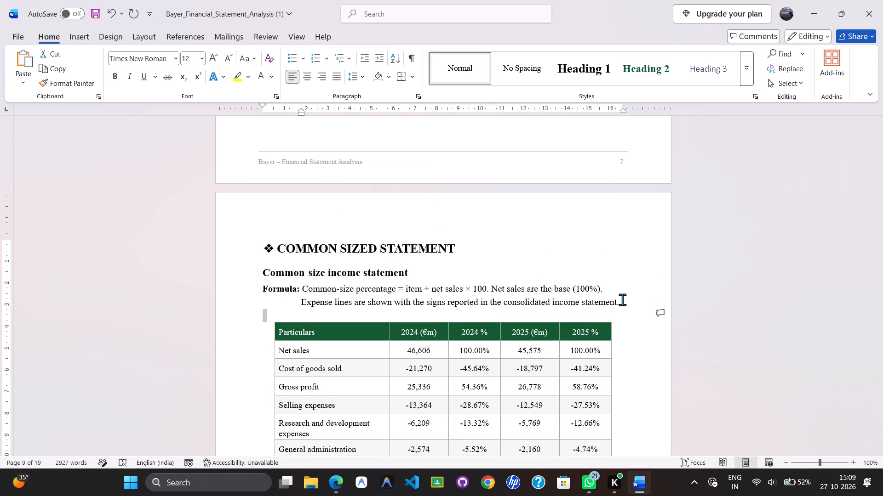
key("ctrl+shift+period")
key("Left")
Insert a page break before the COMMON SIZE ANALYSIS – INTERPRETATION heading.
scroll(622, 299, "down", 2)
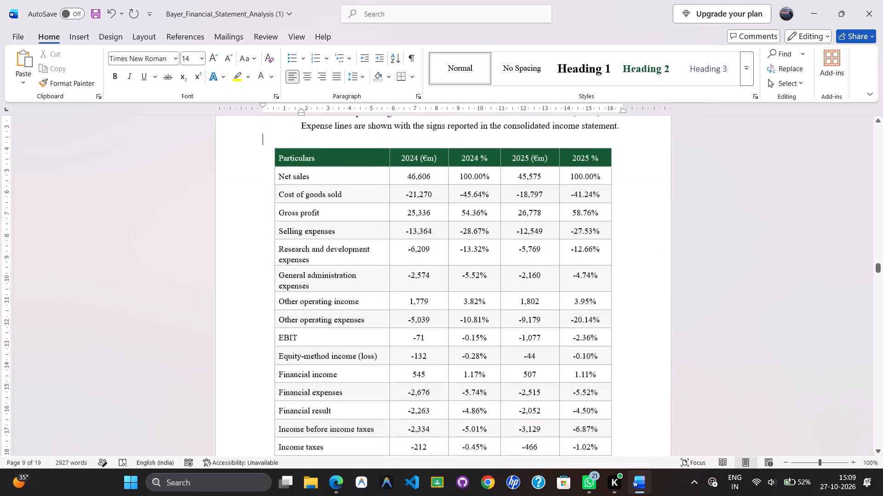
scroll(622, 299, "down", 2)
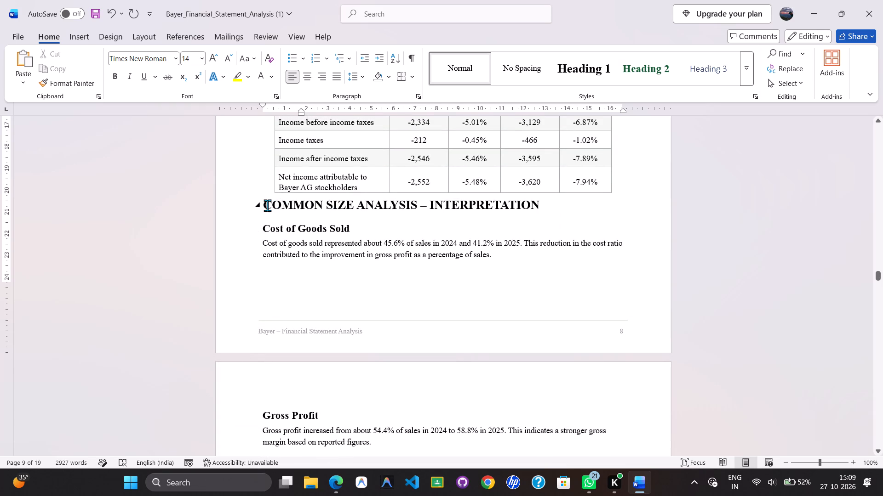
left_click(267, 205)
key("Left")
key("Right")
key("ctrl+Return")
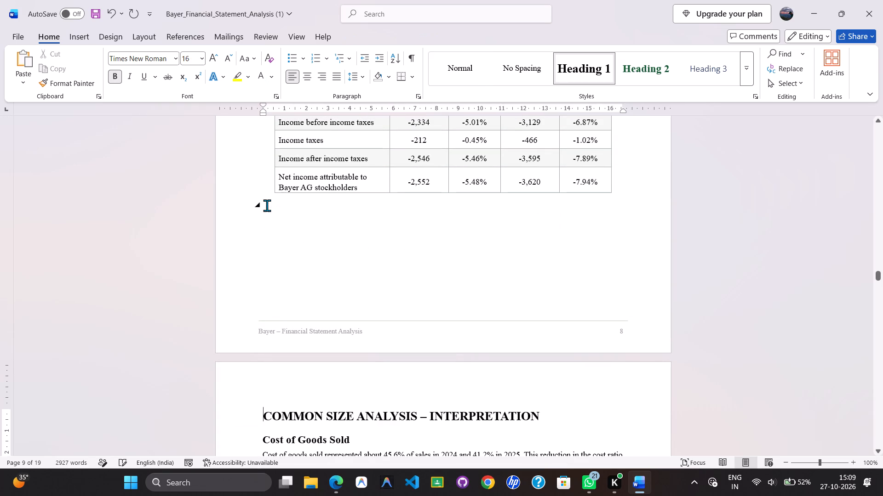
key("Left")
key("Right")
key("Down")
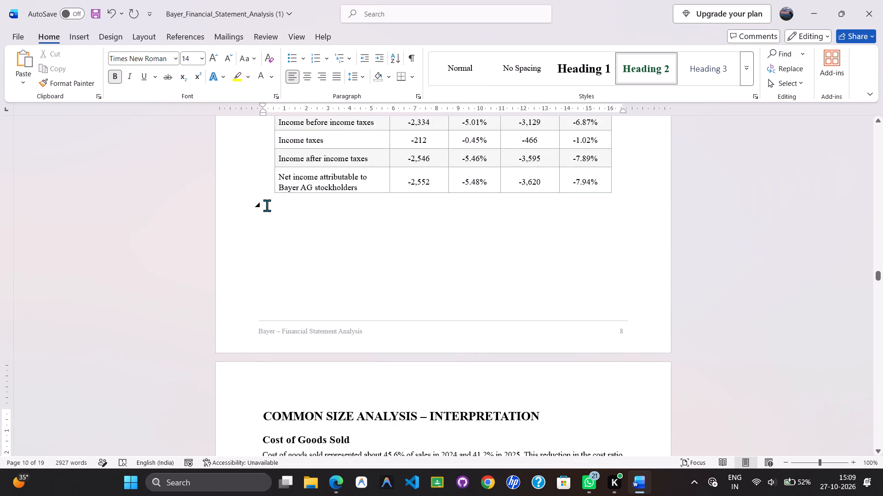
Set the five body paragraphs of the common size analysis interpretation to 12 points and justify them.
scroll(267, 205, "down", 2)
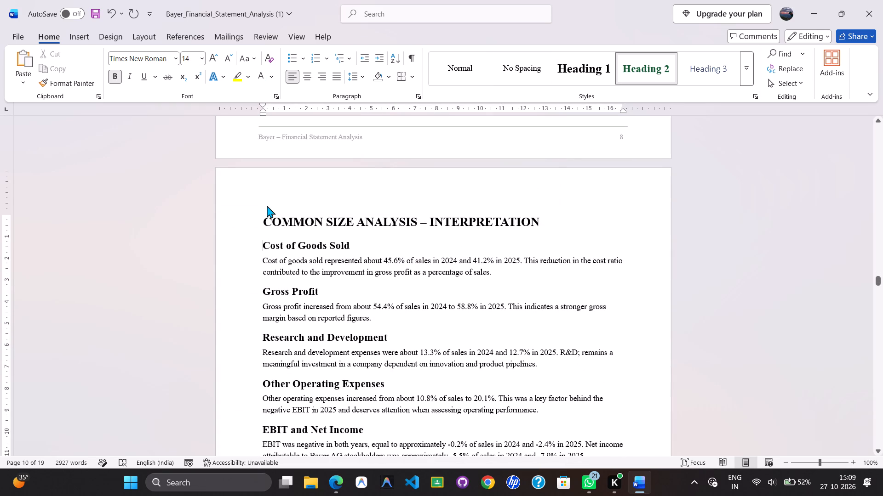
scroll(267, 205, "down", 1)
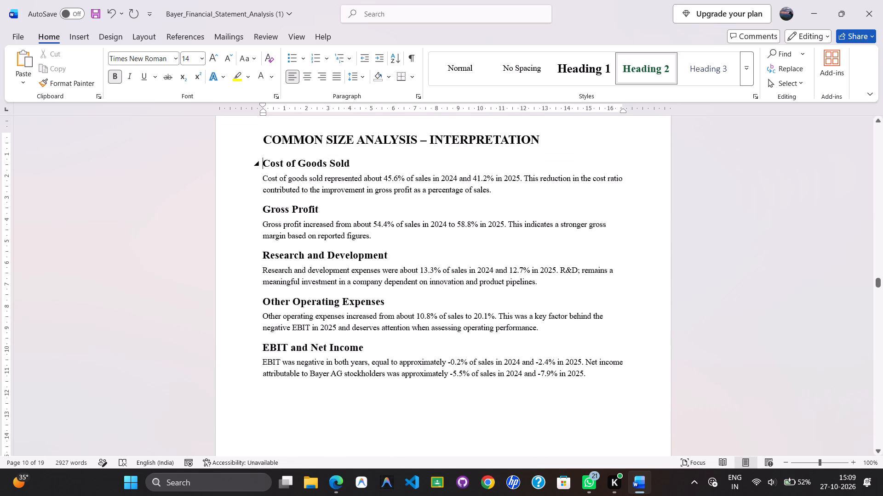
left_click_drag(252, 173, 252, 182)
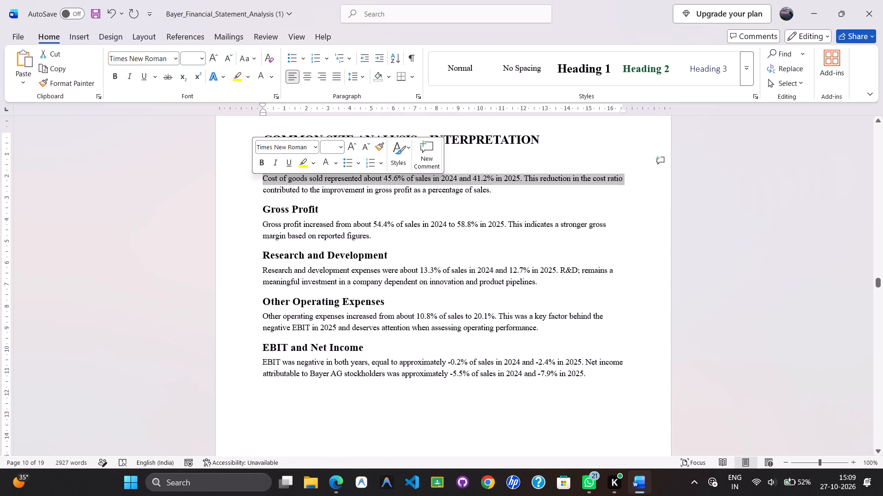
left_click(252, 182)
left_click(252, 182)
left_click_drag(252, 182, 252, 190)
left_click_drag(247, 224, 247, 227, "ctrl")
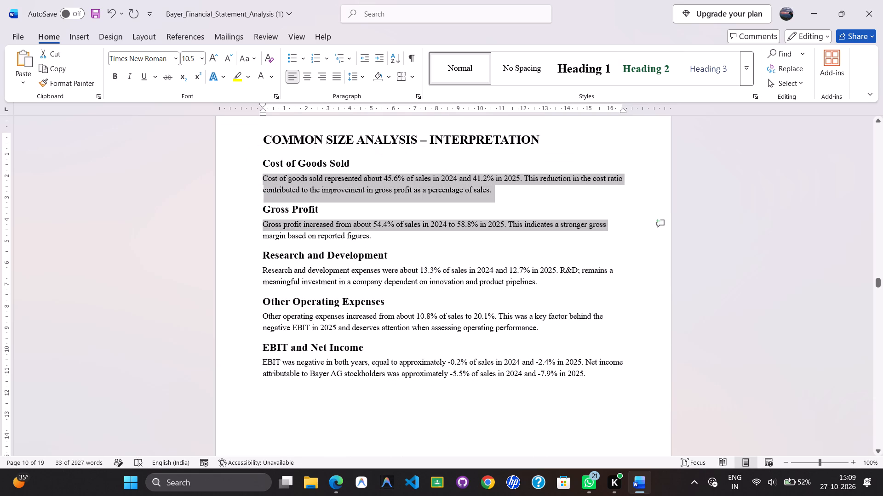
left_click_drag(247, 227, 247, 234, "ctrl")
left_click_drag(247, 266, 247, 282, "ctrl")
left_click_drag(246, 312, 246, 322, "ctrl")
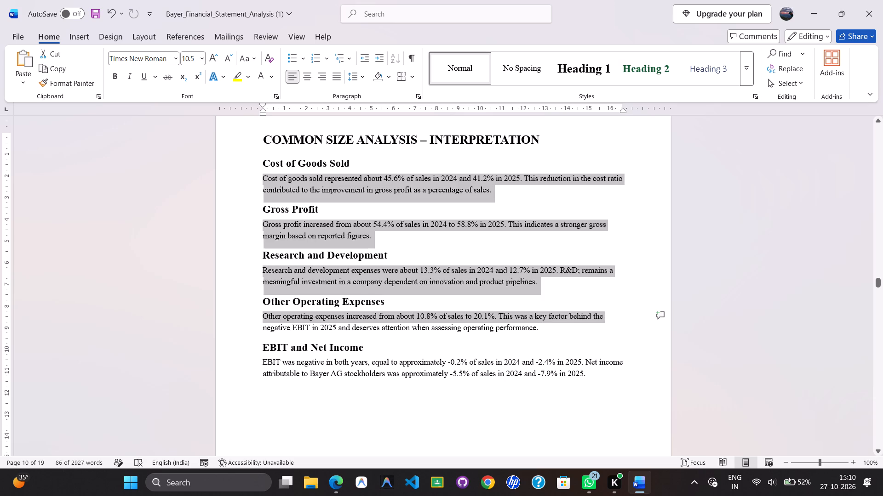
left_click_drag(246, 322, 246, 325, "ctrl")
left_click_drag(244, 362, 244, 373, "ctrl")
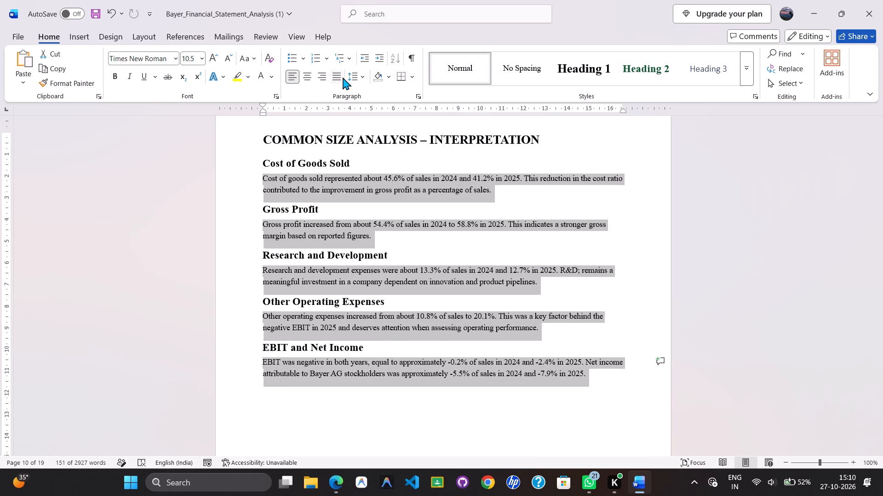
key("ctrl+shift+period")
key("ctrl+shift+period")
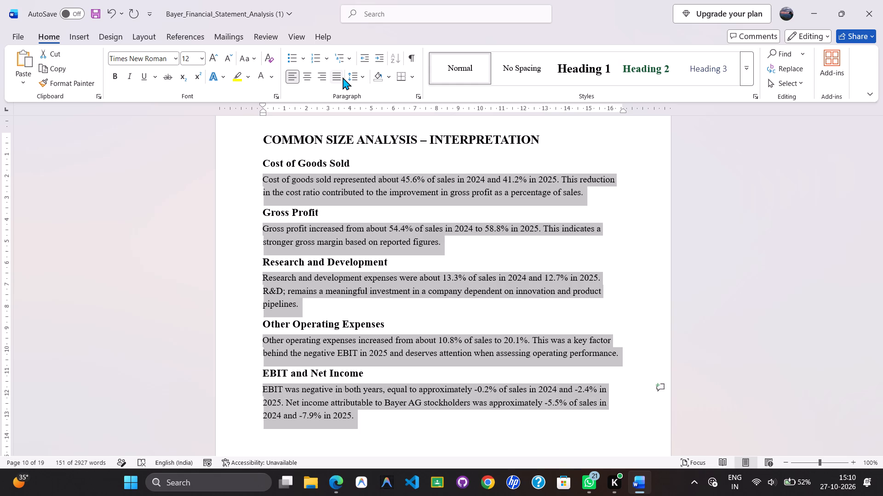
left_click(343, 77)
Indent the first line of the body paragraphs under Cost of Goods Sold and Gross Profit.
key("Left")
key("Tab")
key("Tab")
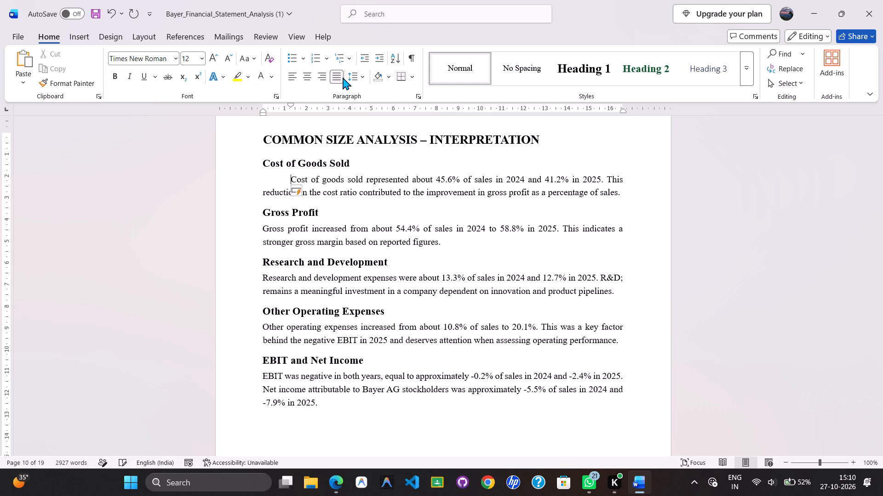
key("Down")
key("Down")
key("Down")
key("ctrl+Up")
key("Tab")
key("Tab")
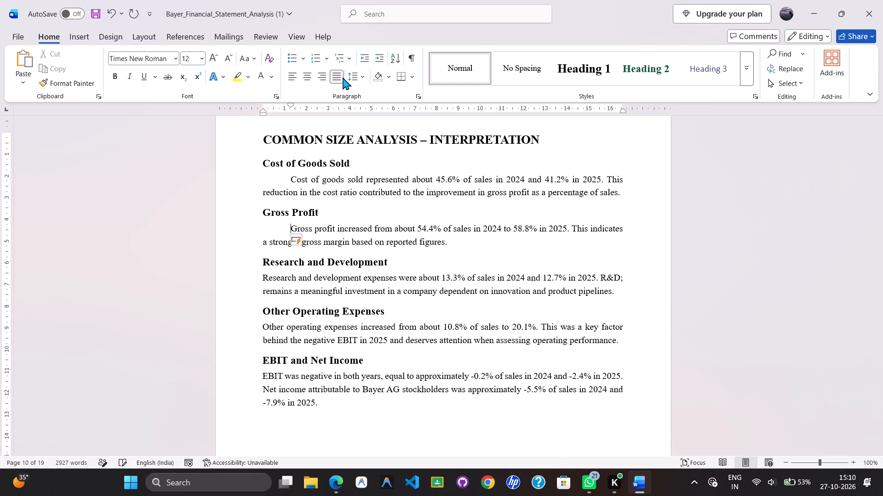
Indent the first line of the body paragraphs under Research and Development and Other Operating Expenses.
key("Down")
key("Down")
key("Down")
key("ctrl+Up")
key("Tab")
key("Tab")
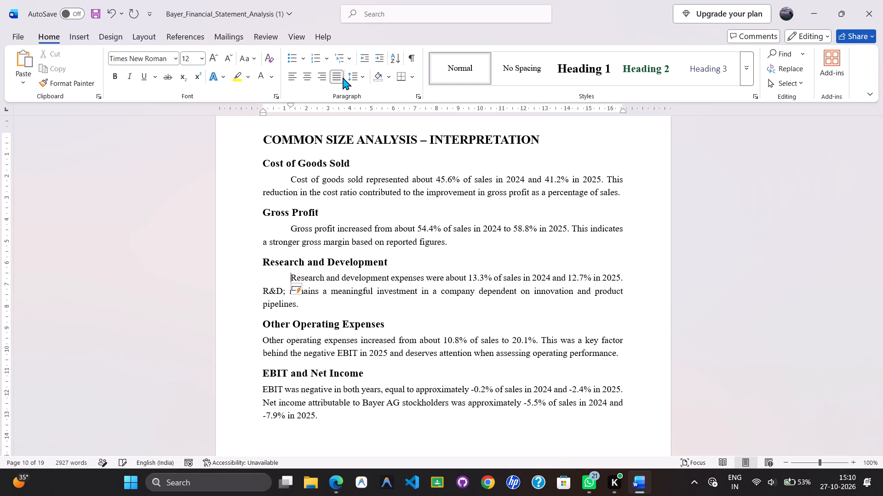
key("Down")
key("Down")
key("Down")
key("Down")
key("ctrl+Up")
key("Tab")
key("Tab")
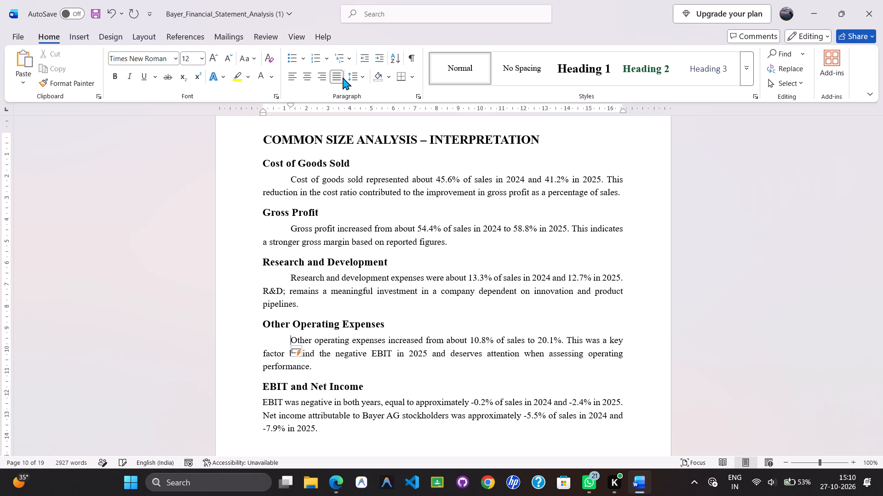
Indent the first line of the body paragraph under EBIT and Net Income.
key("Down")
key("Down")
key("Down")
key("Down")
key("ctrl+Up")
key("Tab")
key("Tab")
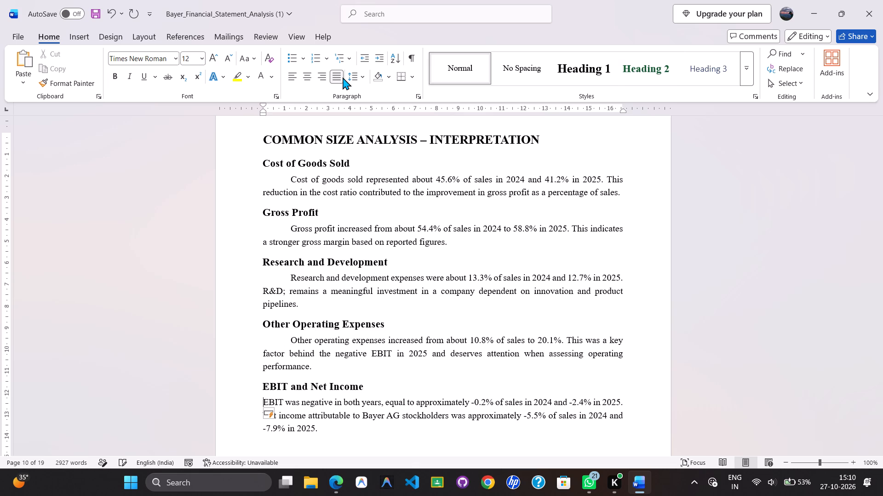
key("Tab")
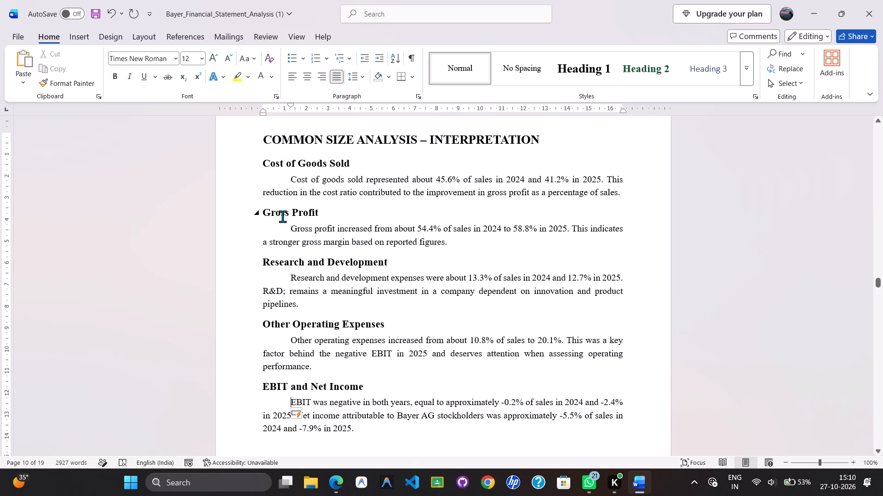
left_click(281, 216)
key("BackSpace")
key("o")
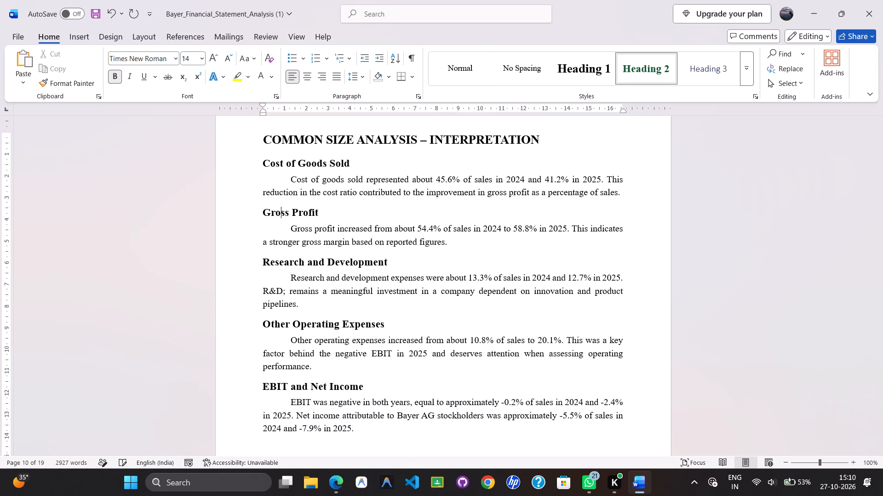
Enlarge the introductory sentence under the COMMON SIZE BALANCE SHEET heading to 12 points.
scroll(427, 232, "down", 2)
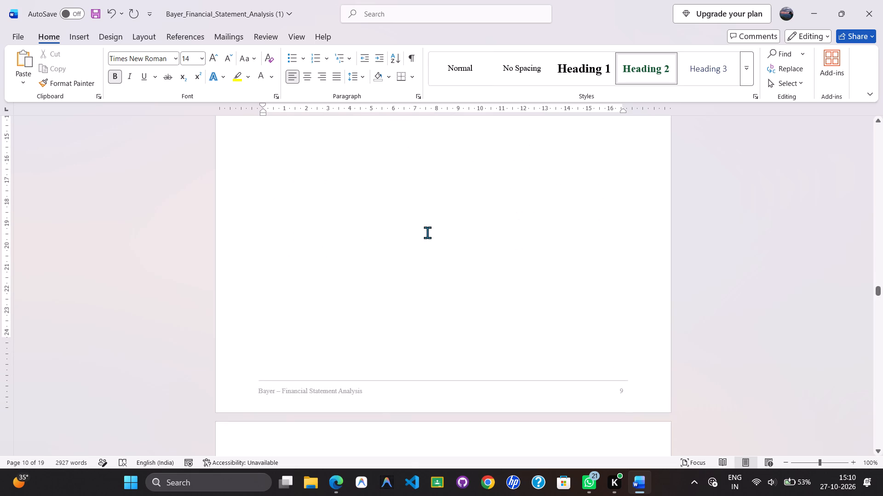
scroll(427, 232, "down", 4)
scroll(427, 232, "up", 1)
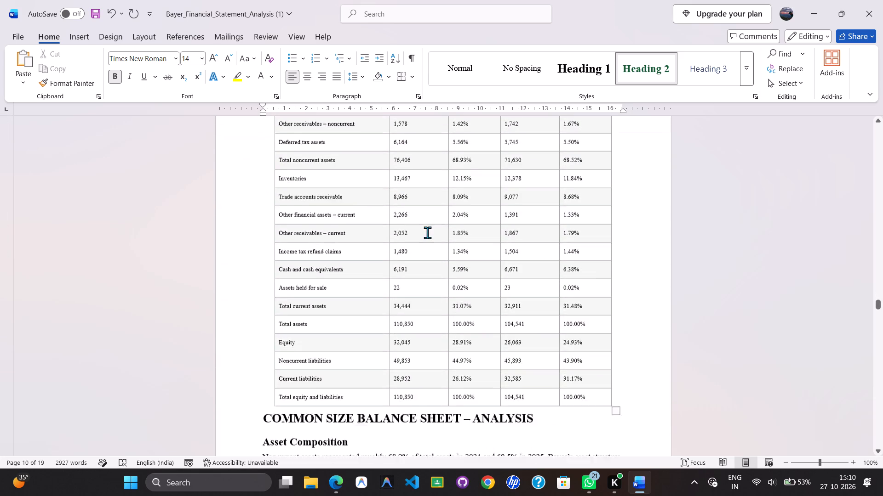
scroll(427, 232, "up", 2)
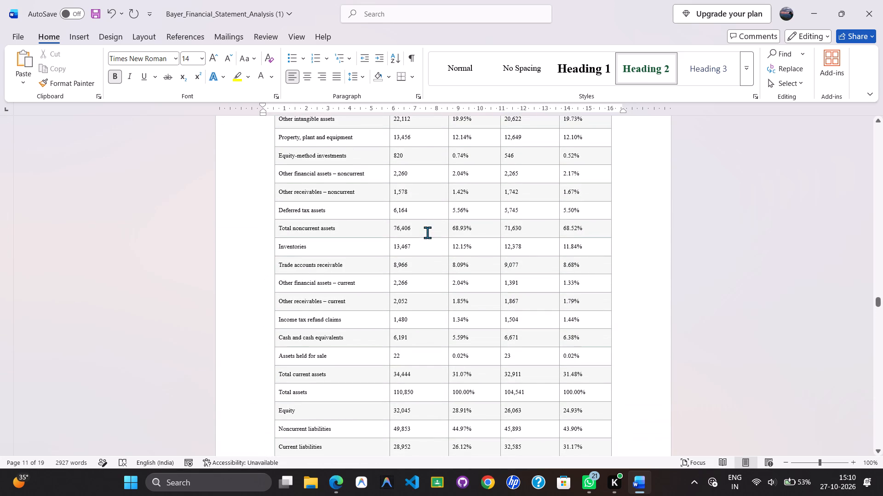
scroll(427, 232, "up", 2)
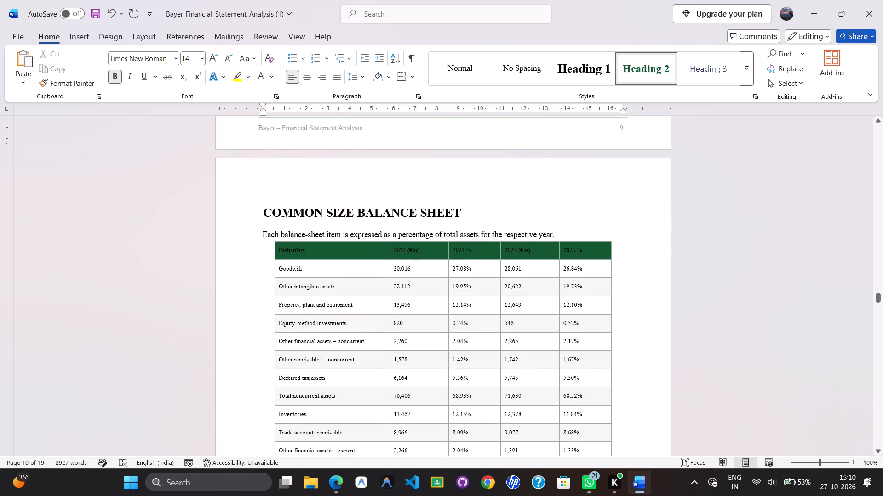
left_click(238, 233)
key("ctrl+shift+period")
key("ctrl+shift+period")
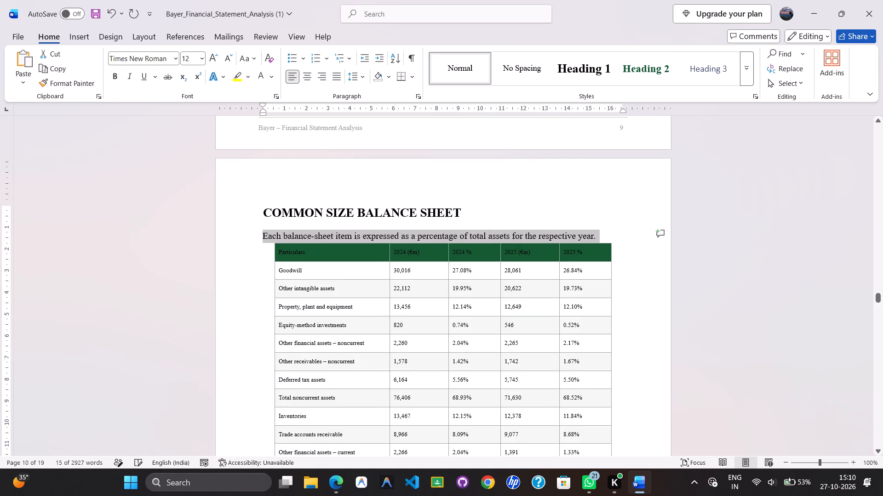
key("Left")
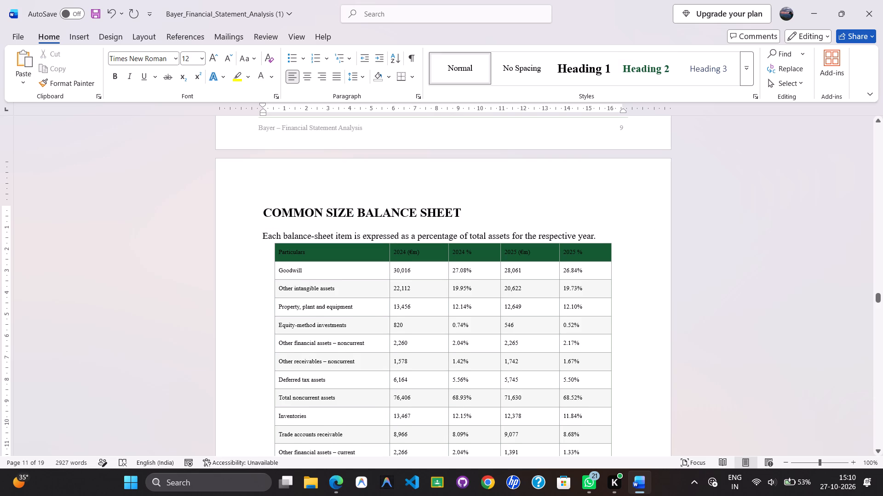
Set all text in the common size balance sheet table to 11 points.
left_click_drag(242, 251, 253, 259)
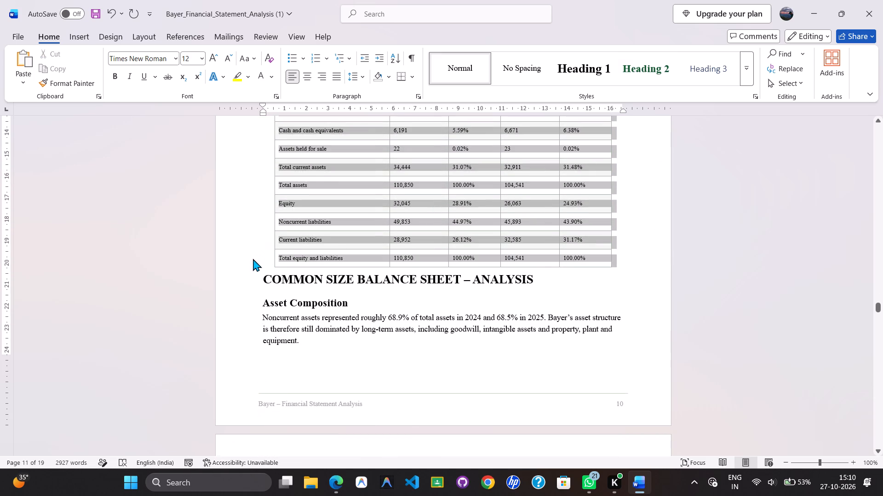
left_click_drag(253, 259, 252, 269)
key("ctrl+shift+period")
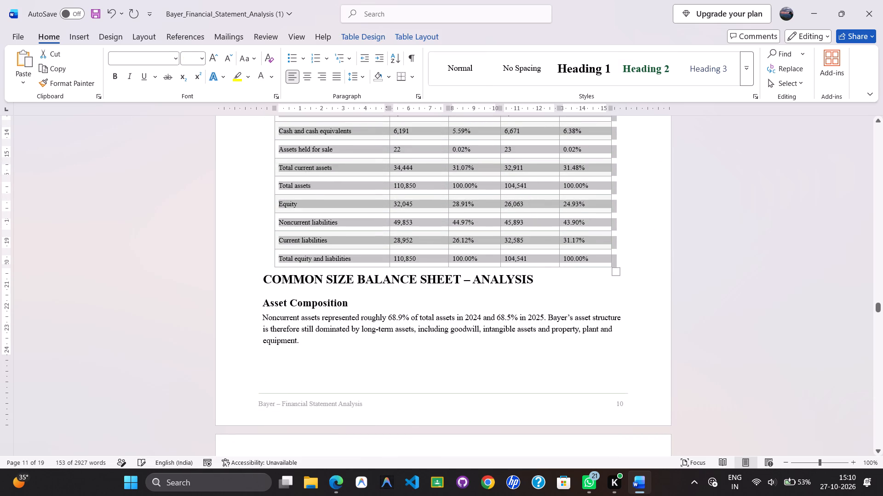
key("ctrl+shift+period")
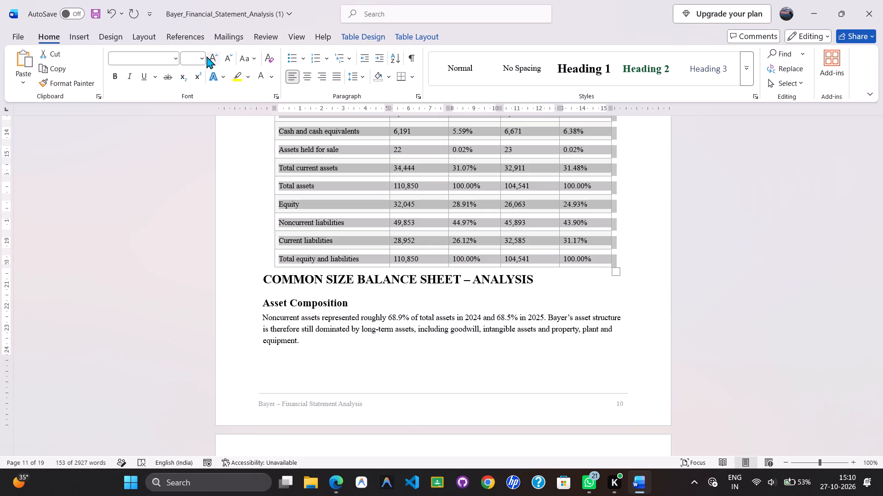
left_click(206, 56)
left_click(204, 56)
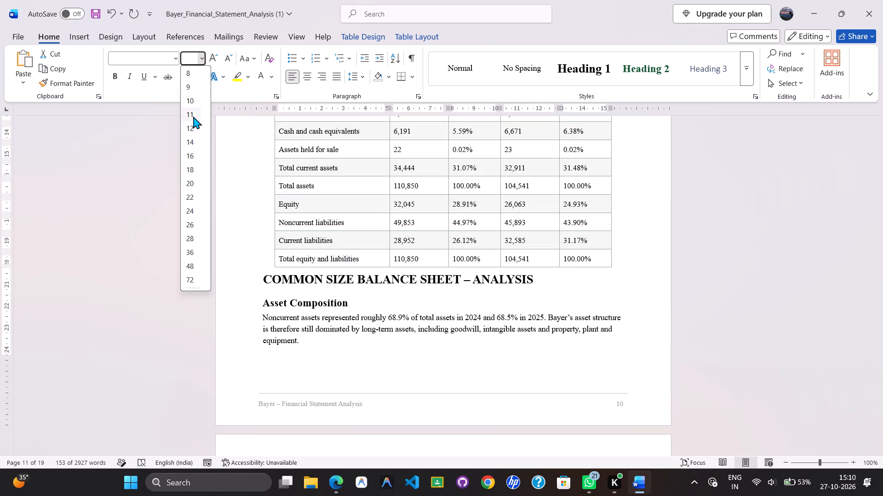
left_click(193, 116)
Shift the common size balance sheet table slightly left, closer to the text margin.
scroll(444, 203, "up", 2)
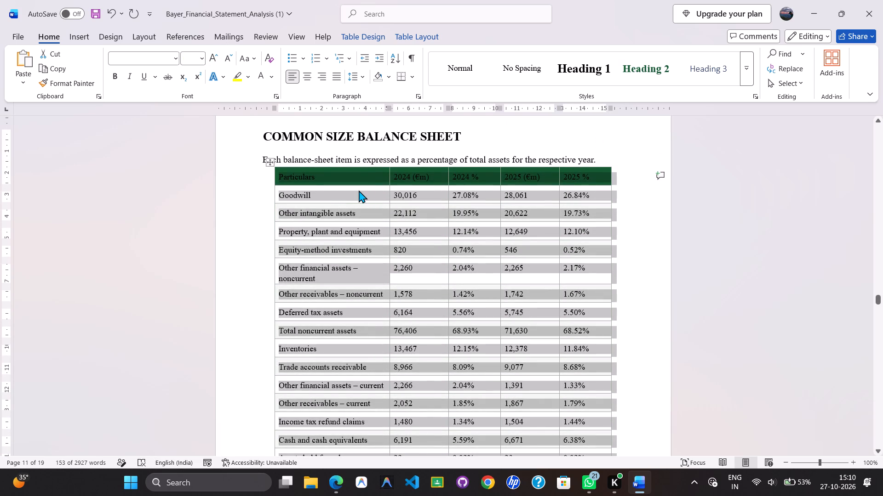
left_click_drag(274, 110, 271, 110)
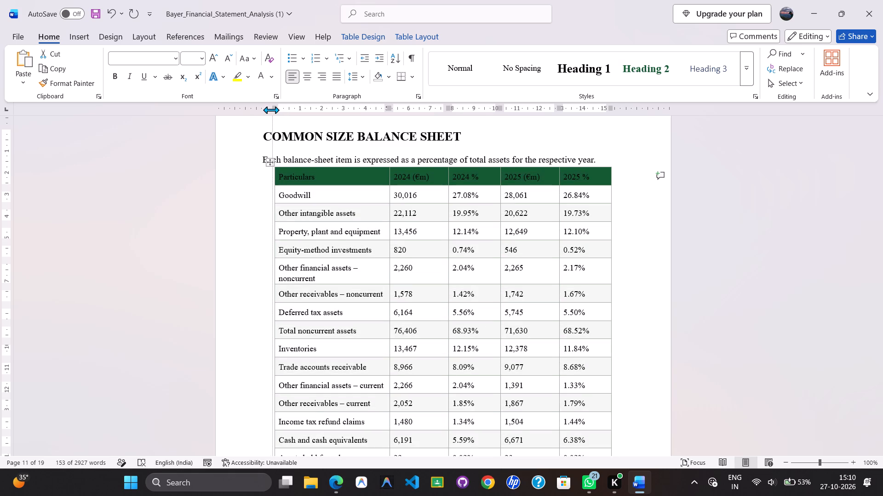
left_click_drag(271, 110, 269, 110)
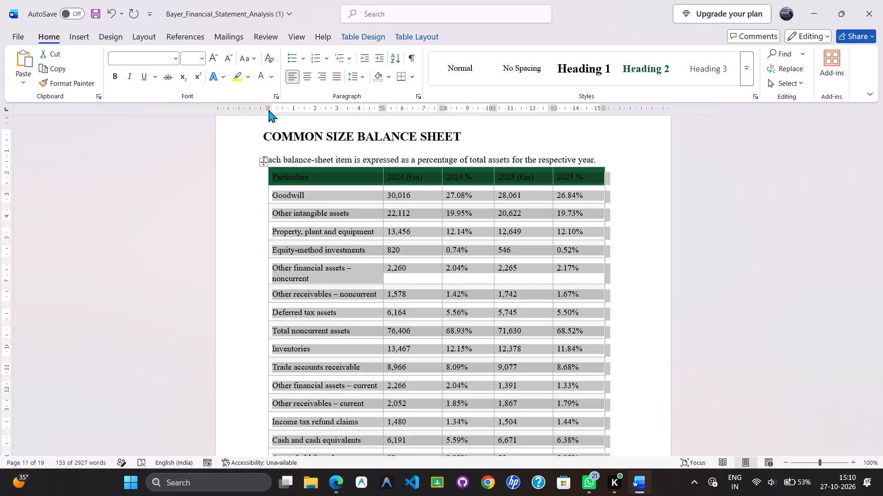
Center the 2024 (€m), 2024 %, 2025 (€m) and 2025 % columns of the common size balance sheet table at 11 points.
left_click(392, 175)
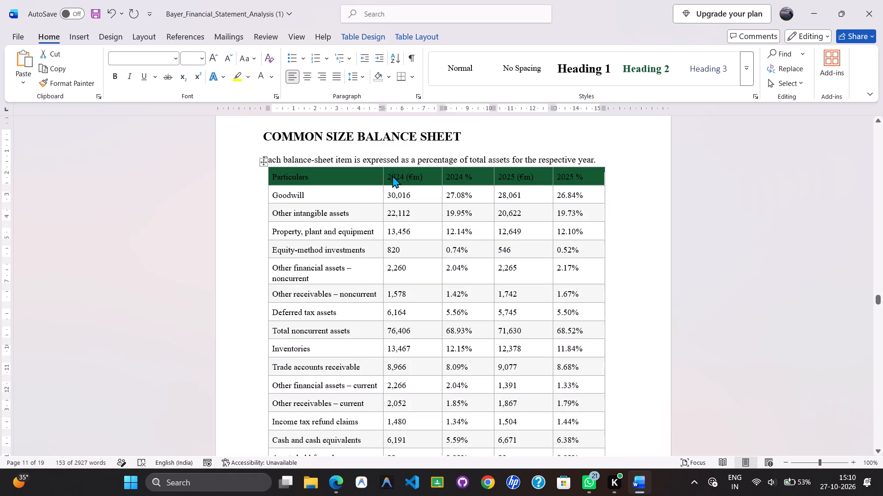
key("Left")
key("shift+Down")
key("shift+Down")
key("shift+Down")
key("shift+Down")
key("shift+Down")
key("shift+Down")
key("shift+Down")
key("shift+Down")
key("shift+Down")
key("shift+Right")
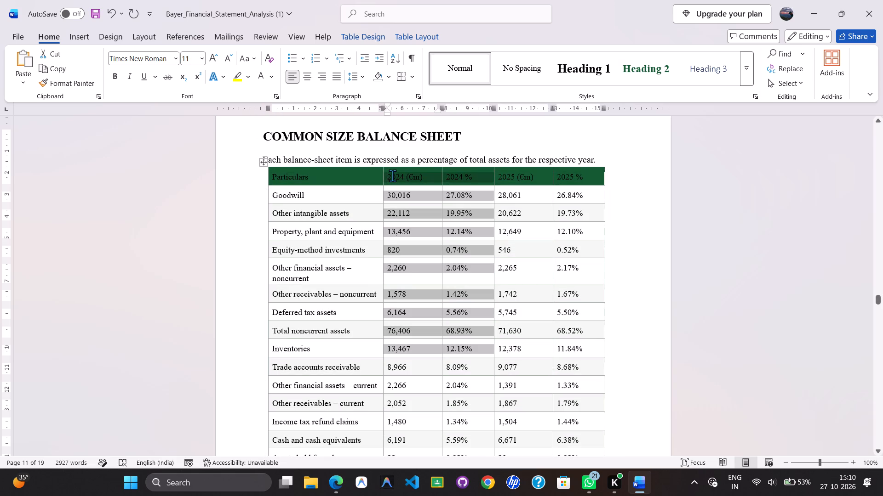
key("shift+Right")
key("shift+Right")
key("shift+Down")
key("shift+Down")
key("shift+Down")
key("shift+Down")
key("shift+Down")
key("shift+Down")
key("shift+Down")
key("shift+Down")
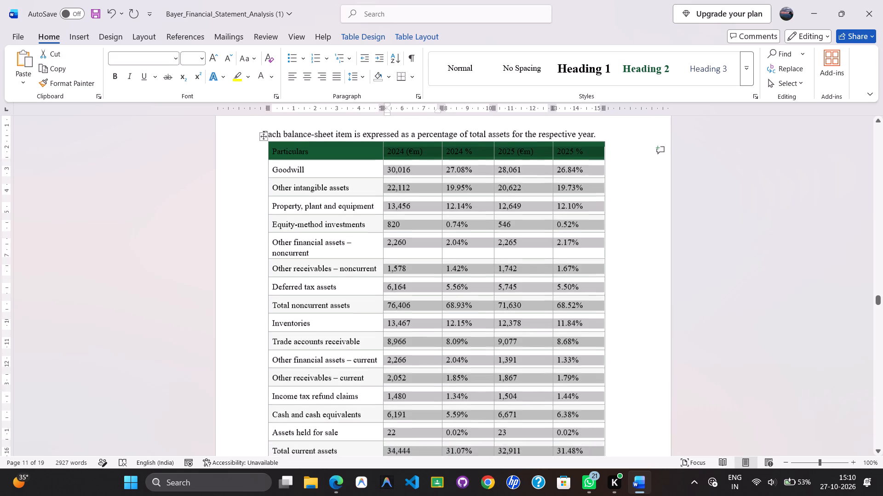
key("shift+Down")
key("shift+Down")
key("shift+Down")
key("shift+Down")
key("shift+Down")
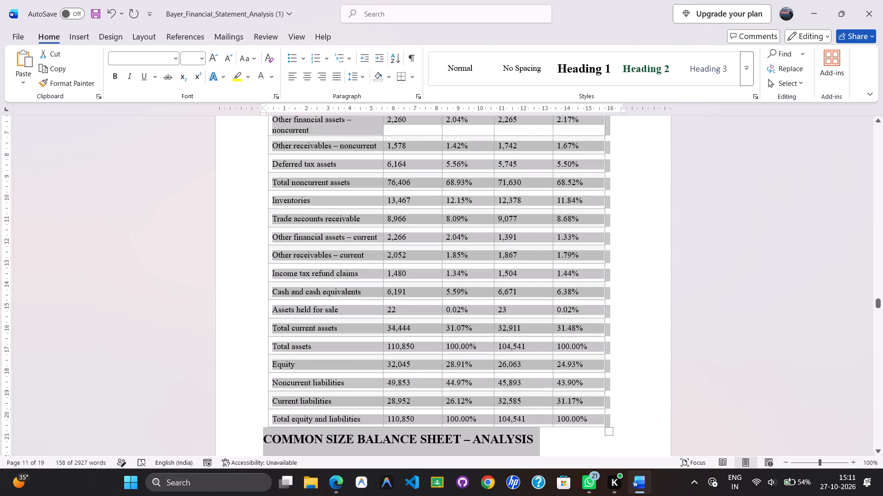
key("shift+Up")
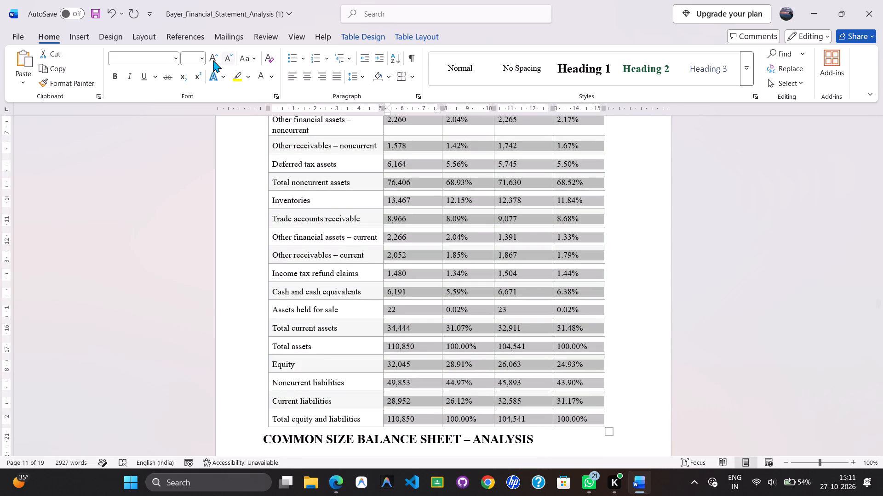
left_click(308, 73)
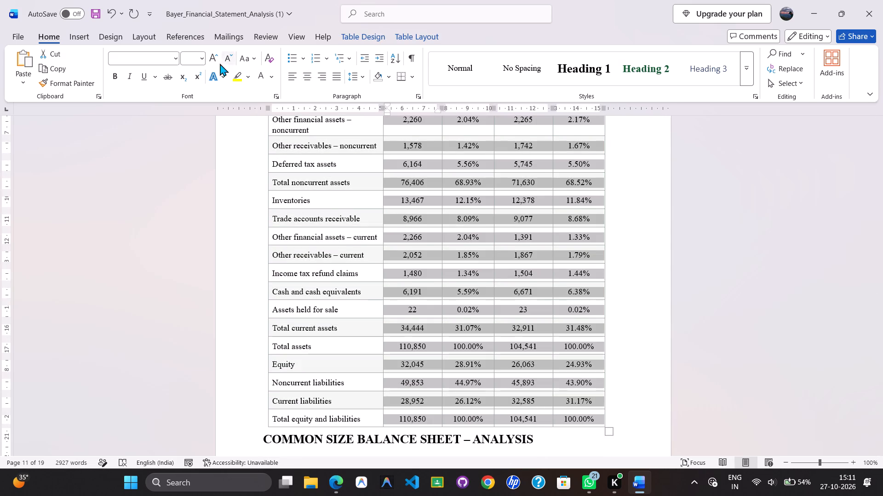
left_click(203, 62)
left_click(190, 113)
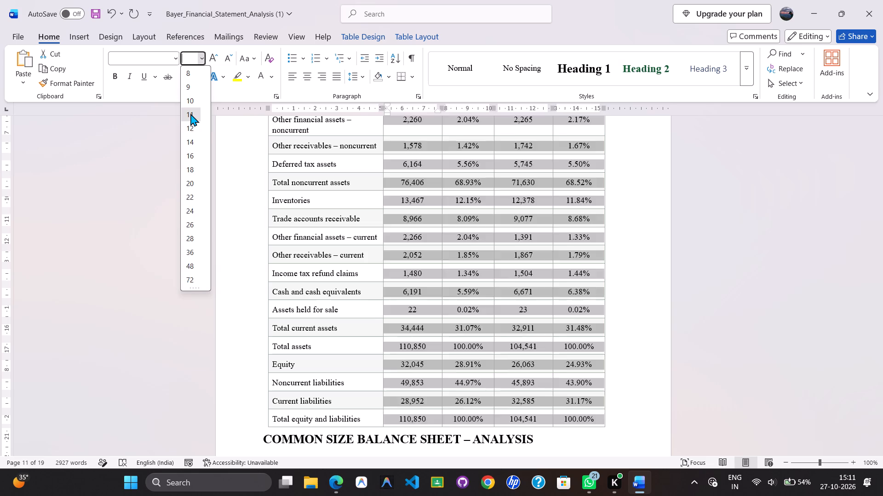
Make the header row text of the common size balance sheet table white and bold.
scroll(544, 294, "up", 1)
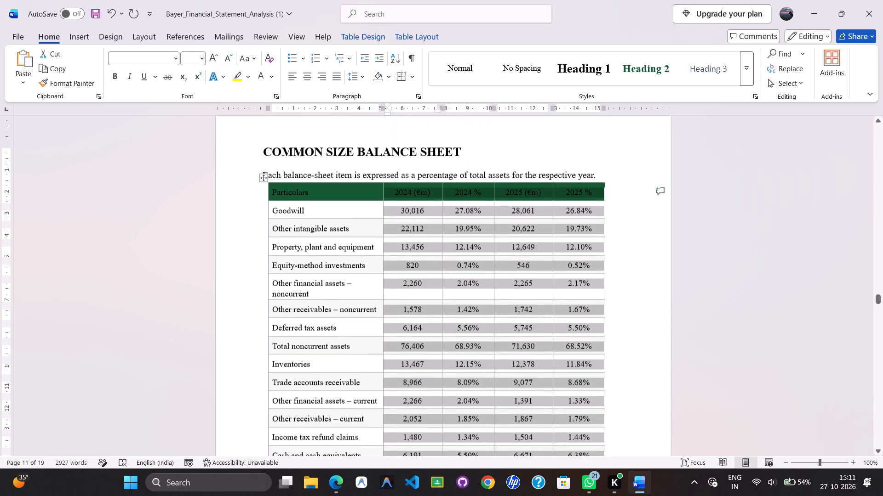
left_click(273, 197)
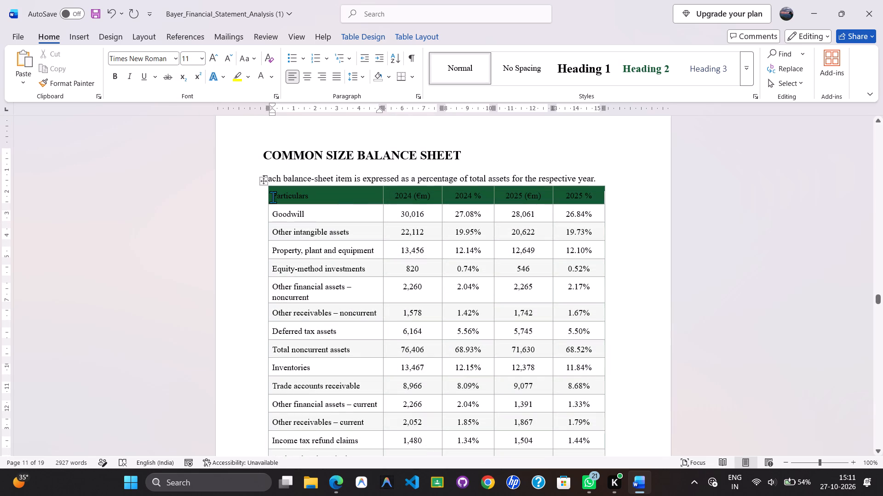
key("shift+Right")
key("shift+Right")
key("shift+Right")
key("shift+Right")
key("shift+Right")
key("shift+Right")
key("shift+Right")
key("shift+Right")
key("shift+Right")
key("shift+Right")
key("shift+Right")
key("shift+Right")
key("shift+Right")
key("shift+Right")
key("shift+Right")
key("shift+Right")
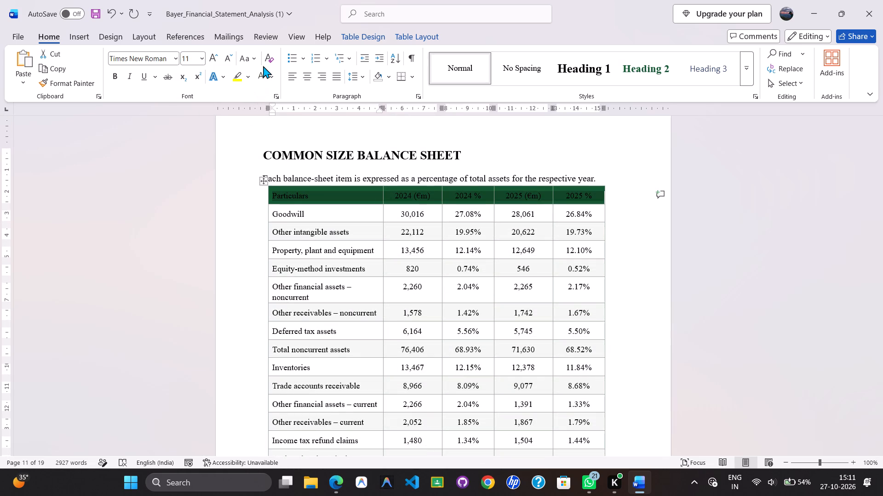
left_click(258, 74)
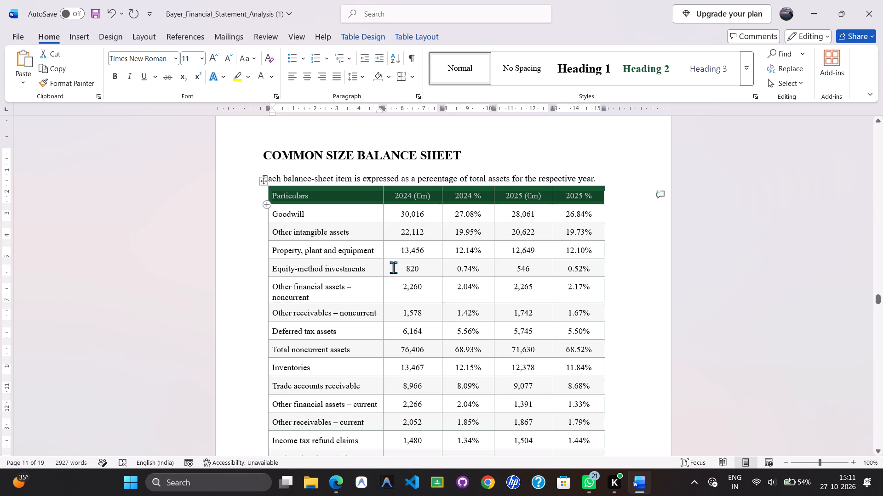
key("ctrl+b")
left_click(405, 258)
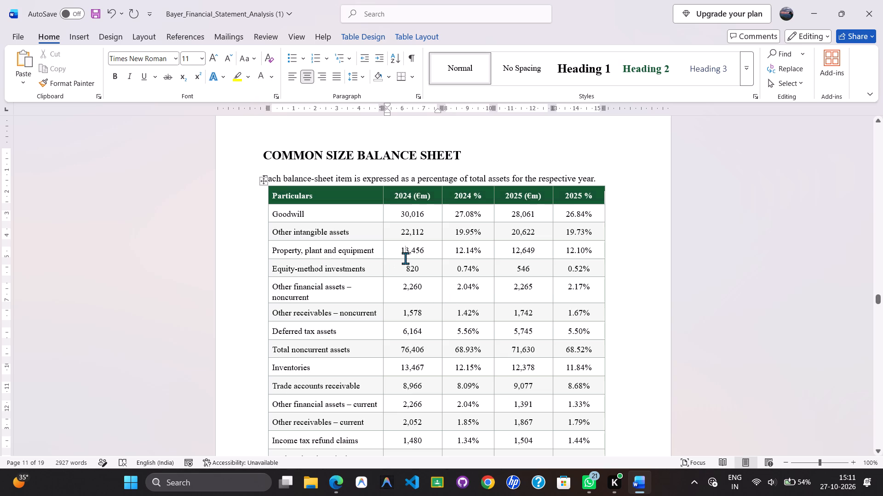
Bold the header row of the common-size income statement table, from Particulars through 2025 %.
scroll(405, 258, "up", 2)
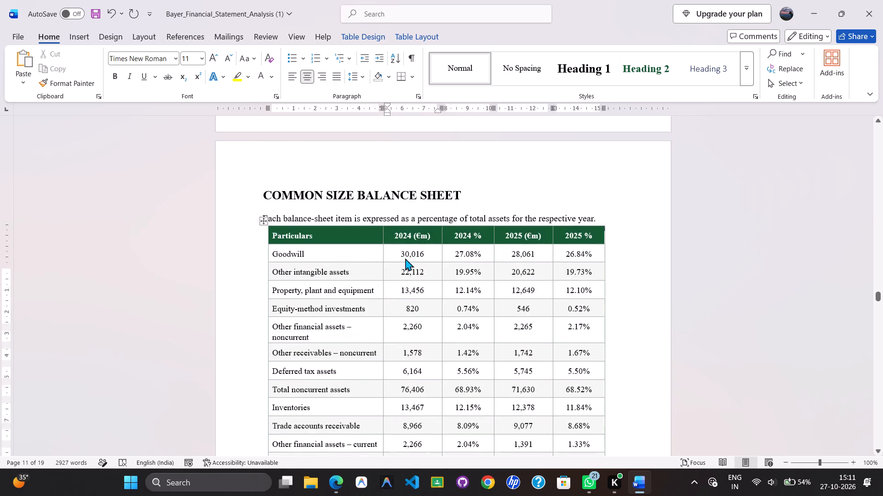
scroll(405, 258, "up", 5)
scroll(405, 258, "down", 2)
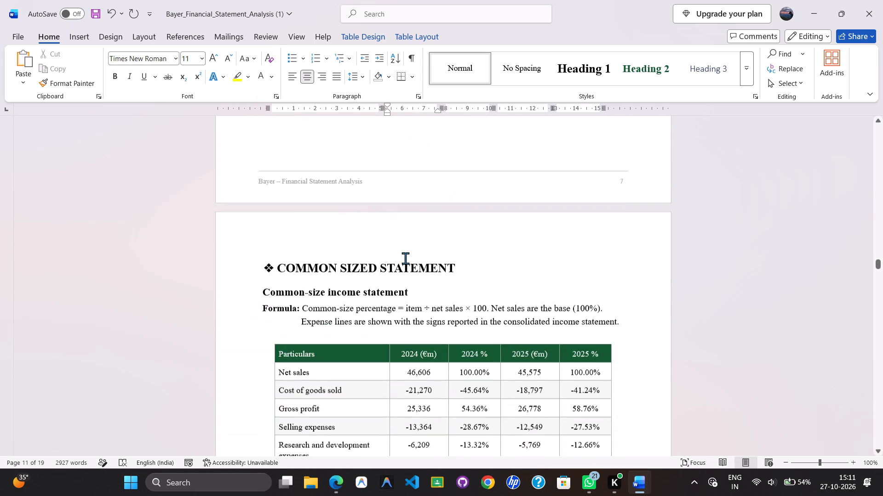
left_click(279, 292)
key("ctrl+shift+Right")
key("ctrl+shift+Down")
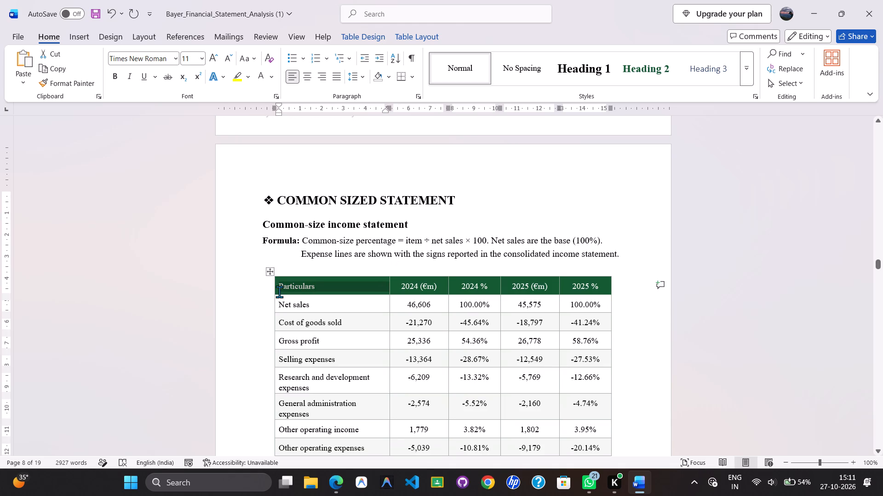
key("ctrl+shift+Down")
key("ctrl+shift+Down")
key("ctrl+shift+Down")
key("ctrl+shift+Down")
key("ctrl+b")
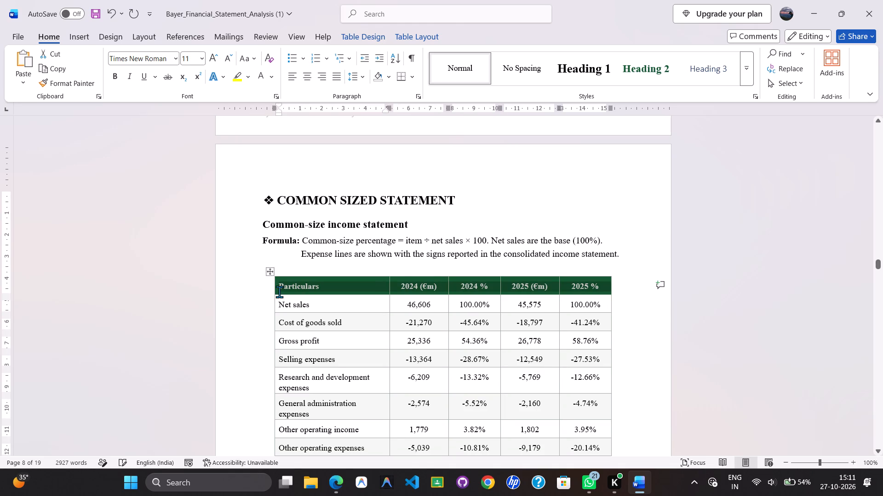
Bold the header row of the Comparative Balance Sheet table, from Particulars through Change %.
scroll(279, 292, "up", 5)
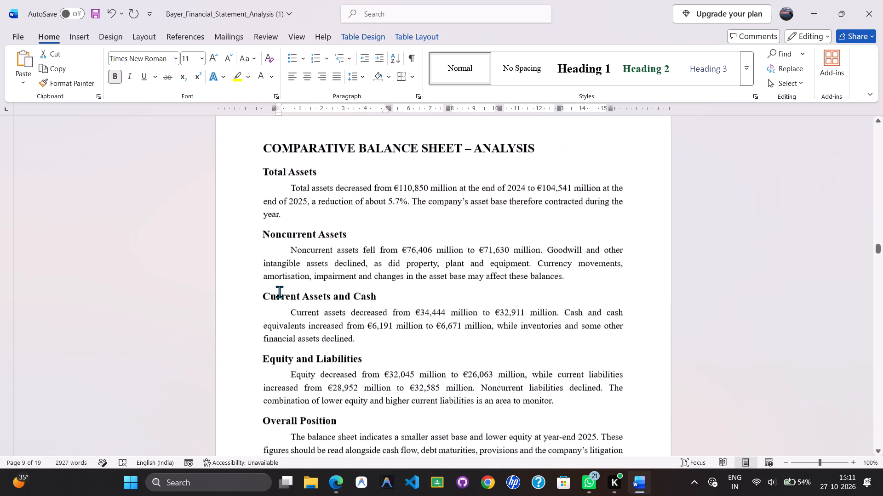
scroll(279, 292, "up", 5)
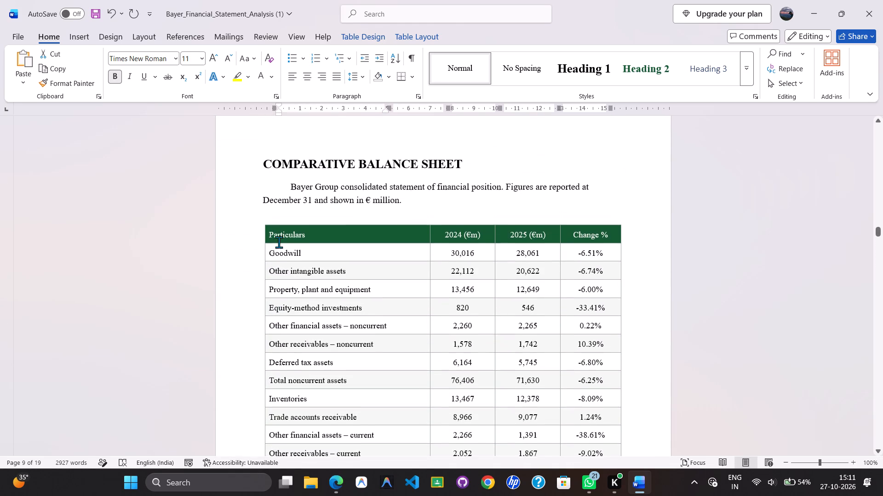
left_click(274, 240)
key("Left")
key("ctrl+shift+Down")
key("ctrl+shift+Down")
key("ctrl+shift+Down")
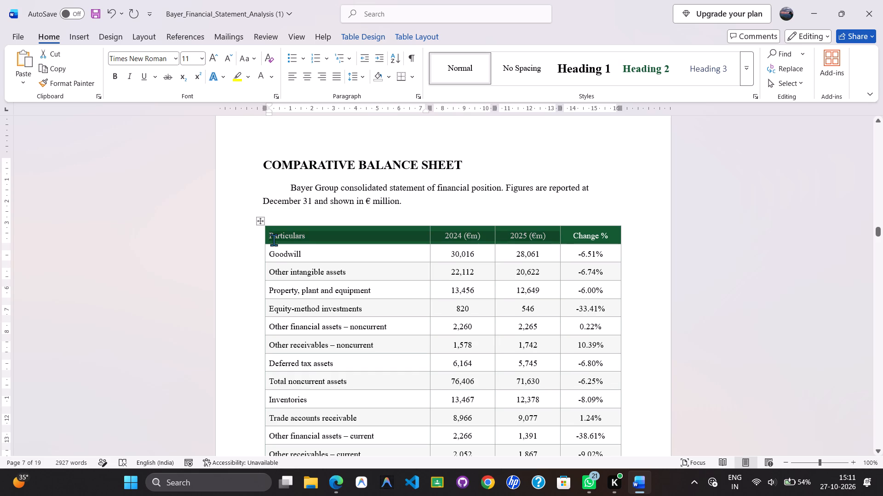
key("ctrl+shift+Down")
key("ctrl+b")
Bold the header row of the Comparative Profit and Loss Statement table, from Particulars through Change %.
scroll(274, 240, "up", 3)
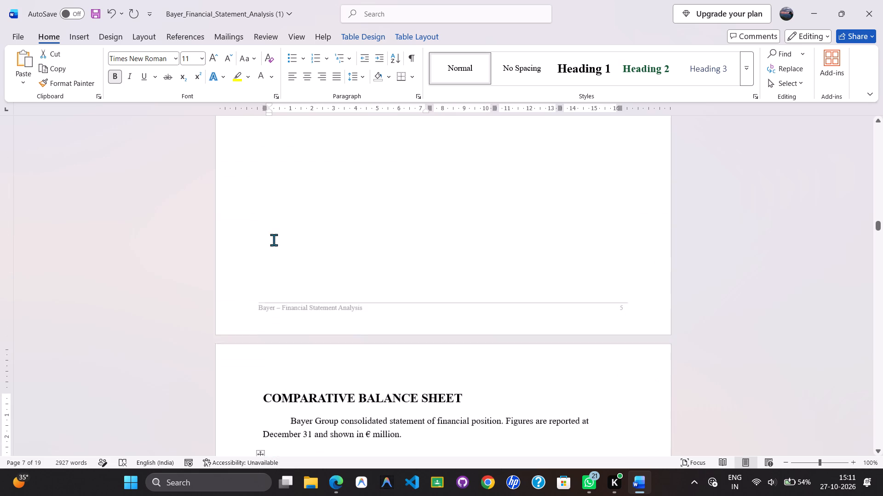
scroll(274, 240, "up", 6)
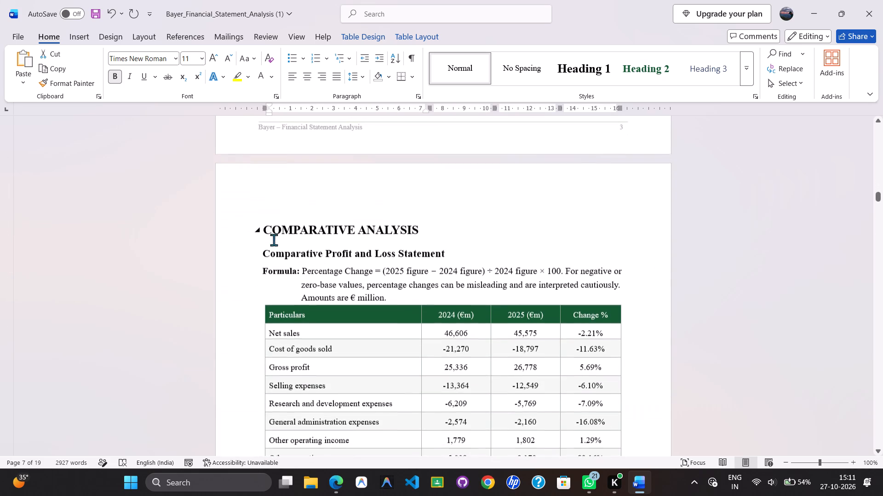
left_click(274, 311)
key("Left")
key("ctrl+shift+Down")
key("ctrl+shift+Down")
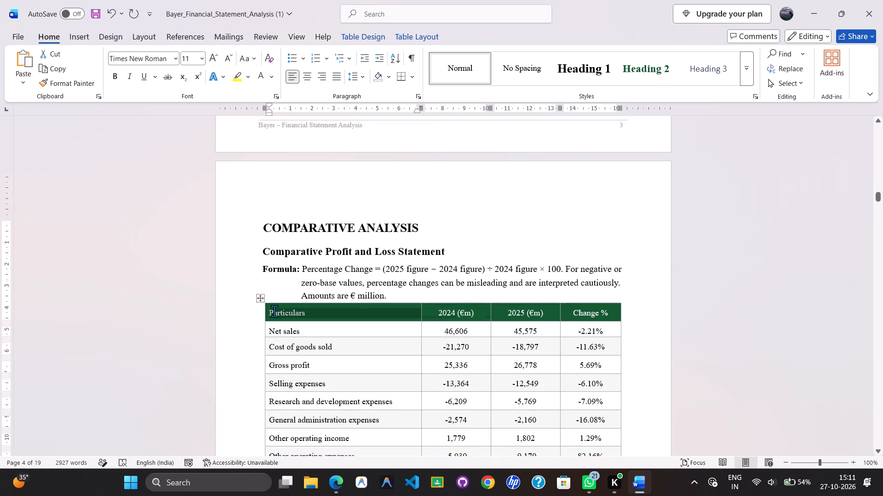
key("ctrl+shift+Down")
key("ctrl+shift+Down")
key("ctrl+b")
Review the formatting of the report's pages from the company introduction through the common size analysis interpretation.
scroll(274, 311, "down", 2)
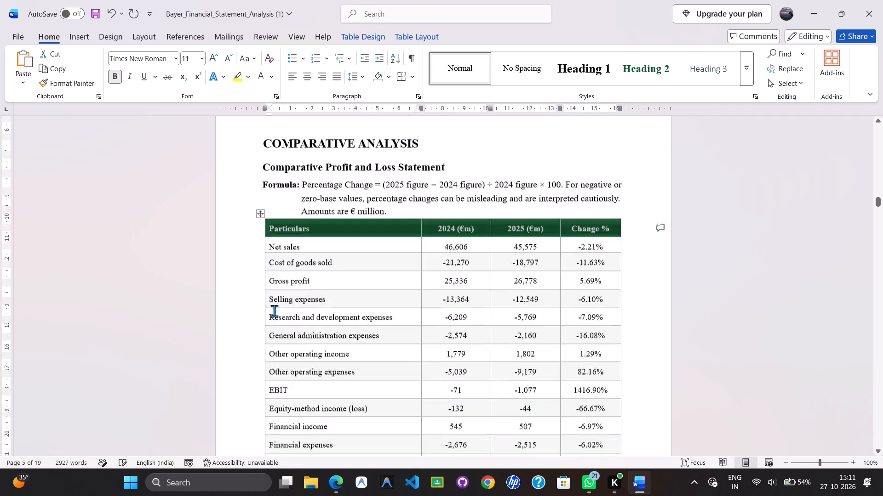
scroll(274, 311, "down", 1)
scroll(274, 311, "up", 2)
scroll(274, 311, "down", 1)
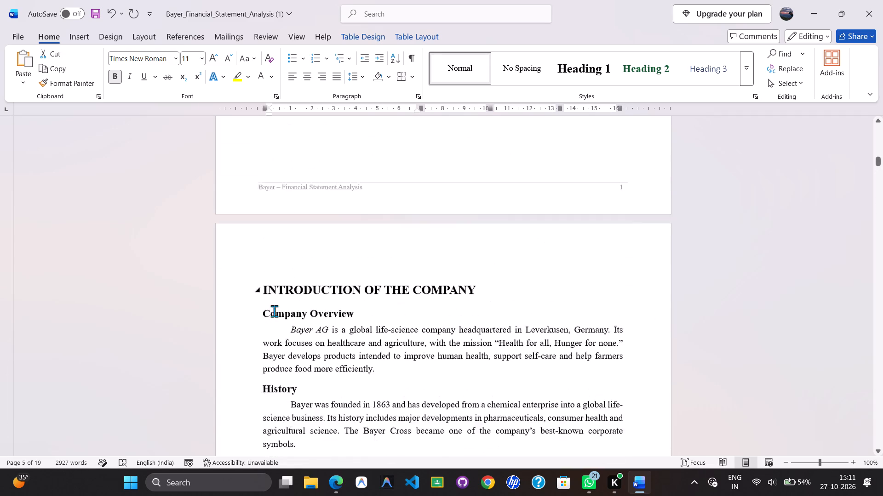
scroll(274, 311, "down", 1)
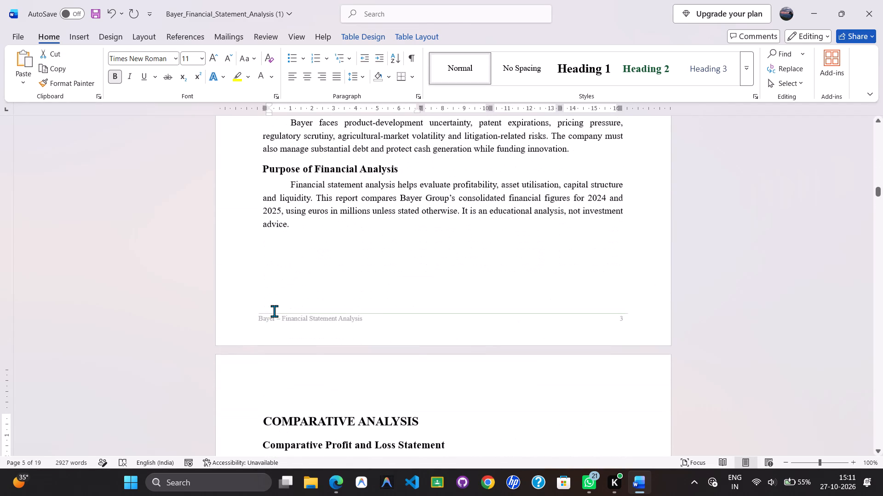
scroll(274, 311, "up", 4)
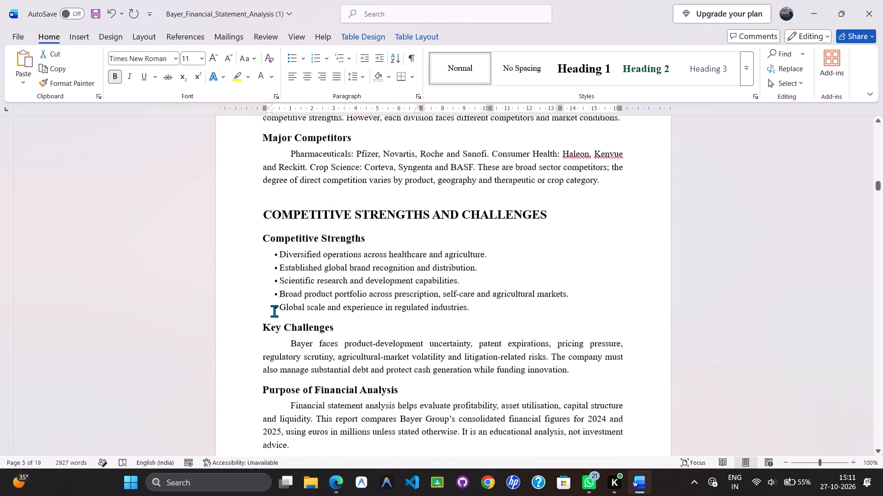
scroll(274, 311, "up", 2)
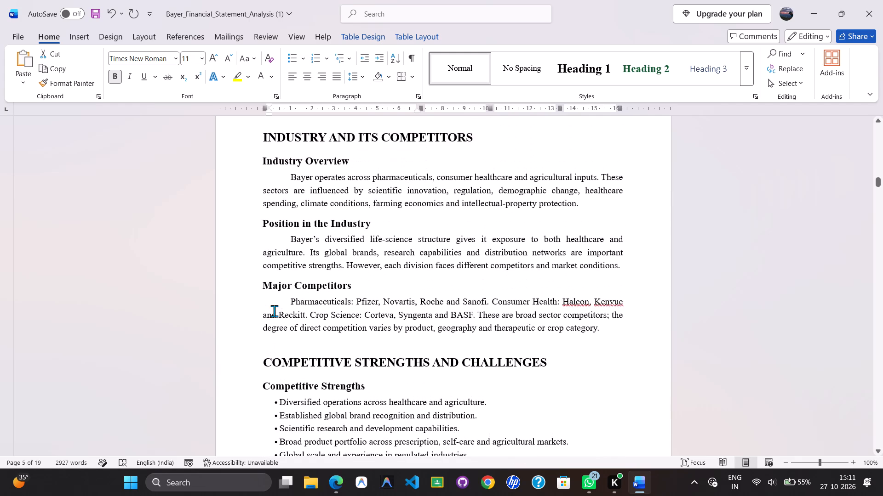
scroll(274, 311, "up", 1)
scroll(274, 311, "down", 11)
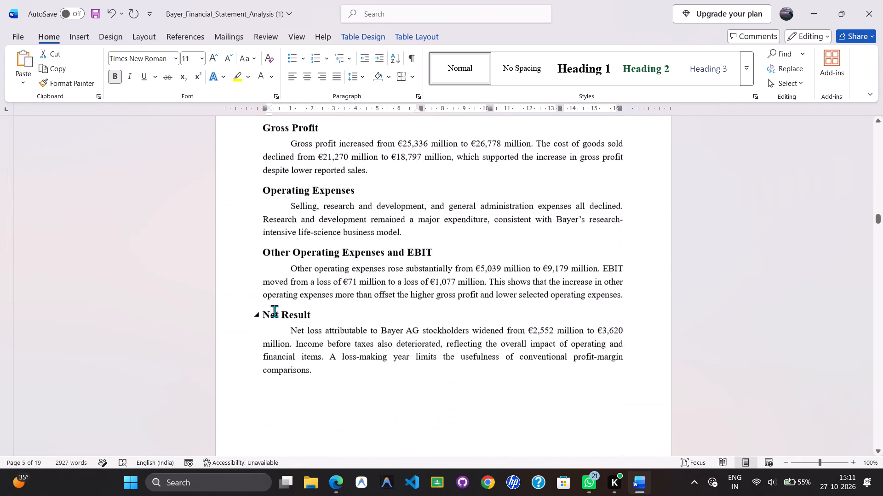
scroll(274, 311, "down", 5)
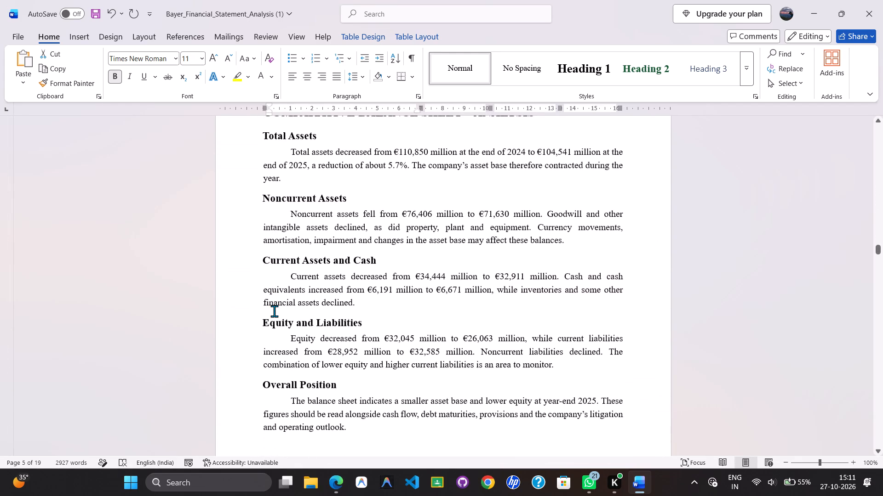
scroll(274, 311, "down", 3)
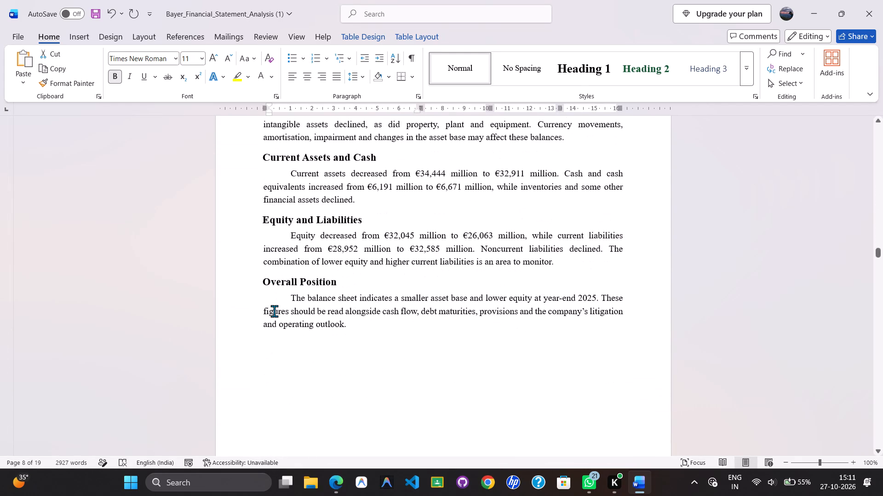
scroll(274, 311, "down", 4)
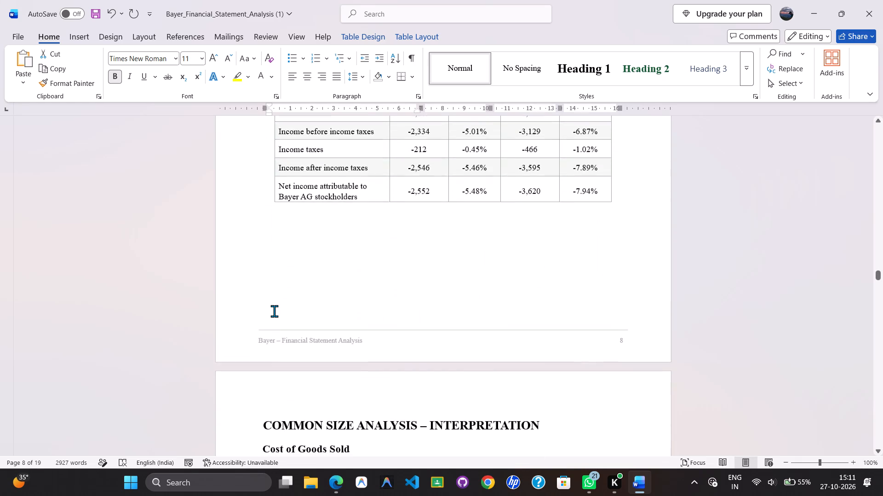
scroll(274, 311, "down", 3)
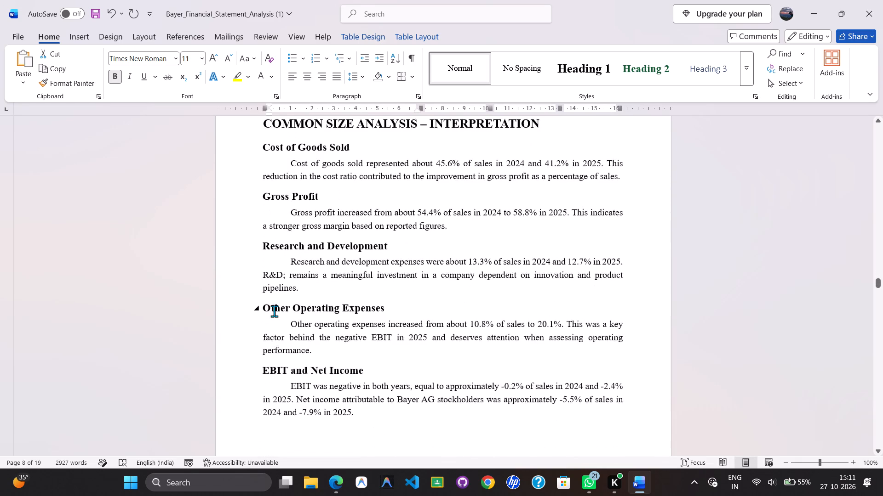
Insert a blank line between the introductory sentence and the table in the Common Size Balance Sheet section.
scroll(274, 311, "down", 6)
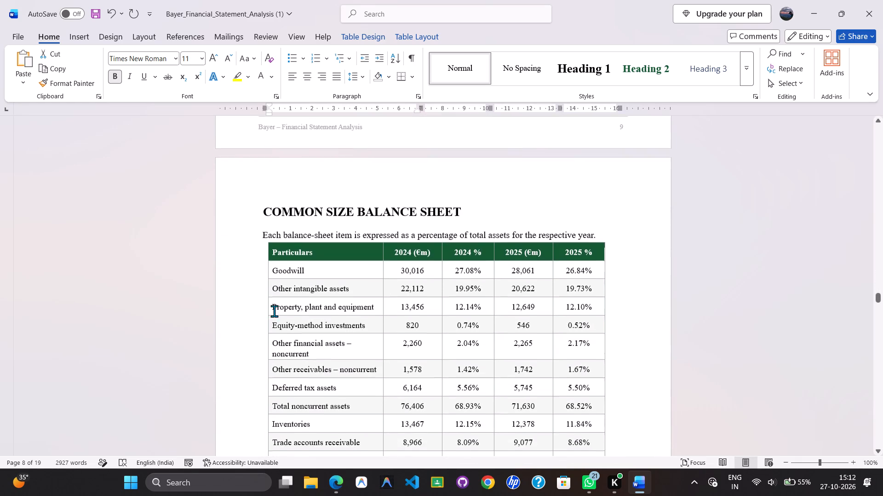
scroll(274, 311, "down", 3)
left_click(600, 153)
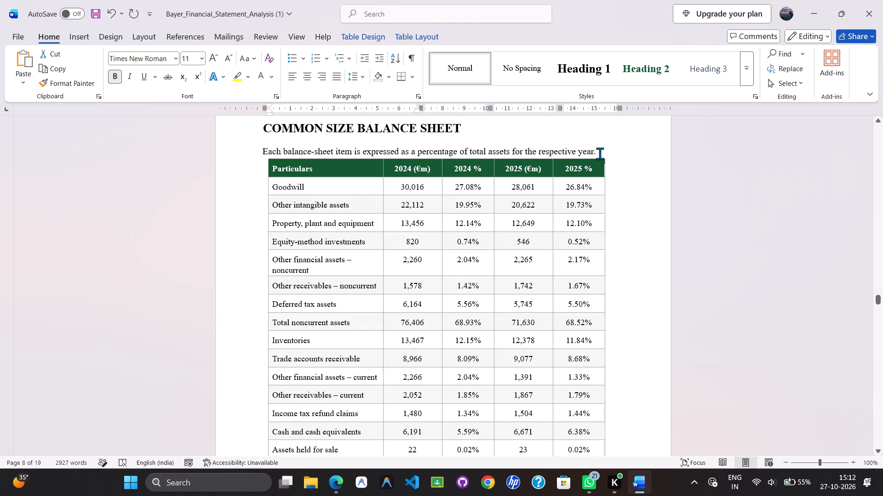
key("Return")
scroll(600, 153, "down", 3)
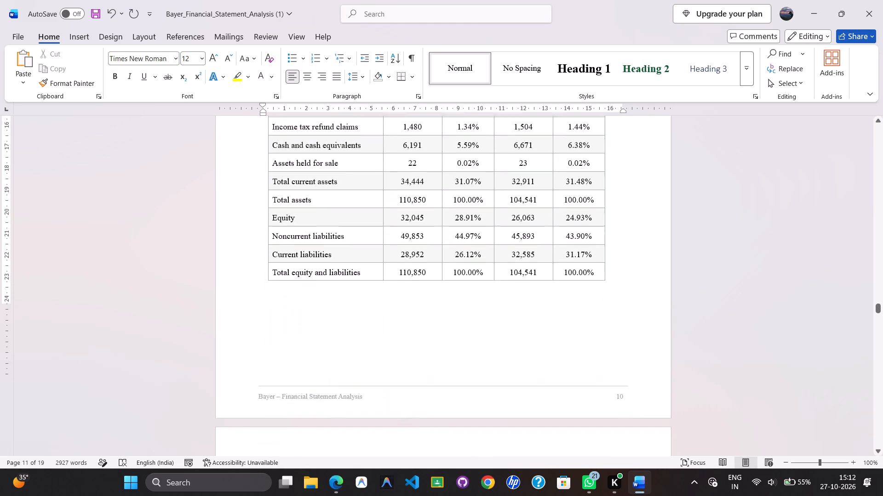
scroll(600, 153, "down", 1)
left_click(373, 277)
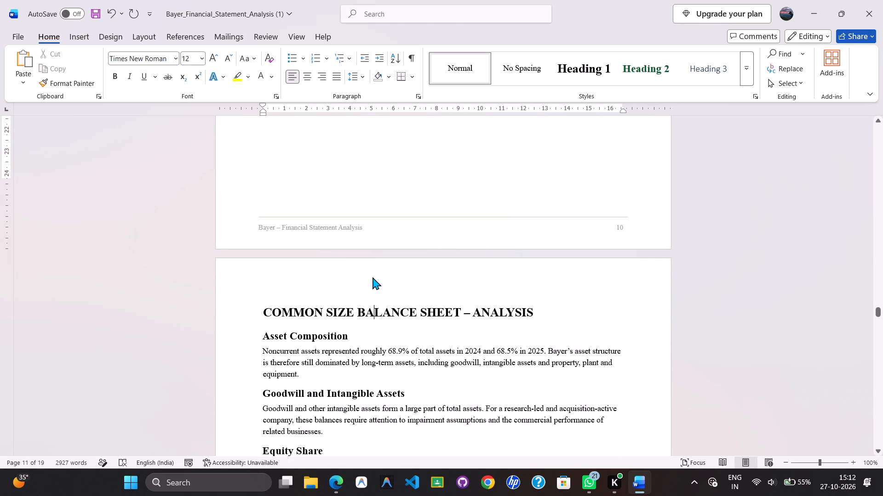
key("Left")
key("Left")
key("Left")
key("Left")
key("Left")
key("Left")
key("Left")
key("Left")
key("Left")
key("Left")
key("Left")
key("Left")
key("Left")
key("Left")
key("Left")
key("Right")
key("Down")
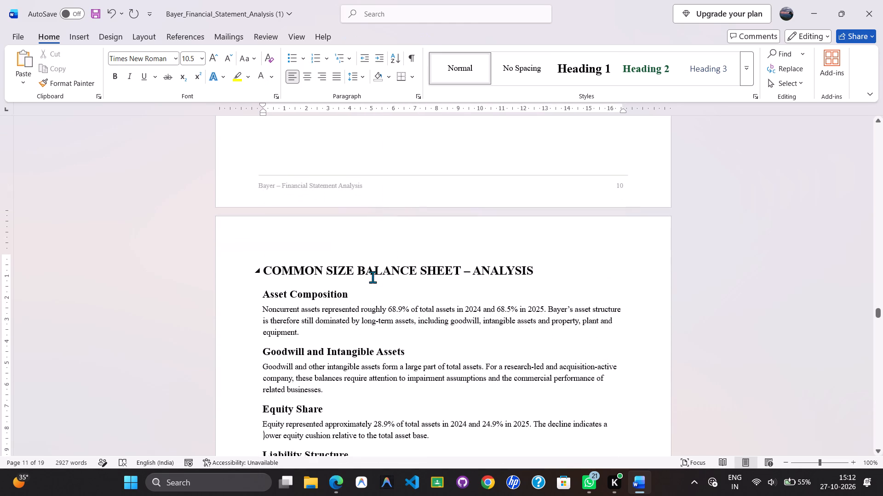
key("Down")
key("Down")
Justify the five body paragraphs of the Common Size Balance Sheet – Analysis section and set them to 12 points.
scroll(373, 277, "down", 1)
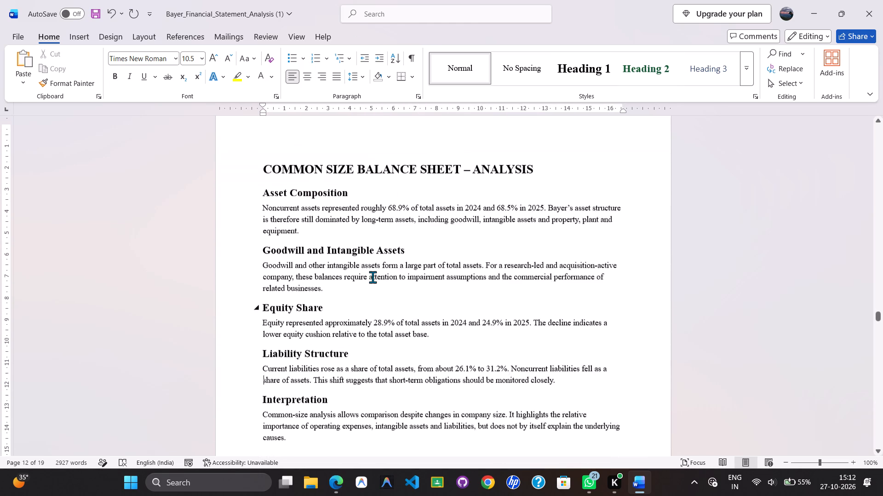
scroll(373, 277, "down", 1)
left_click_drag(230, 165, 230, 172)
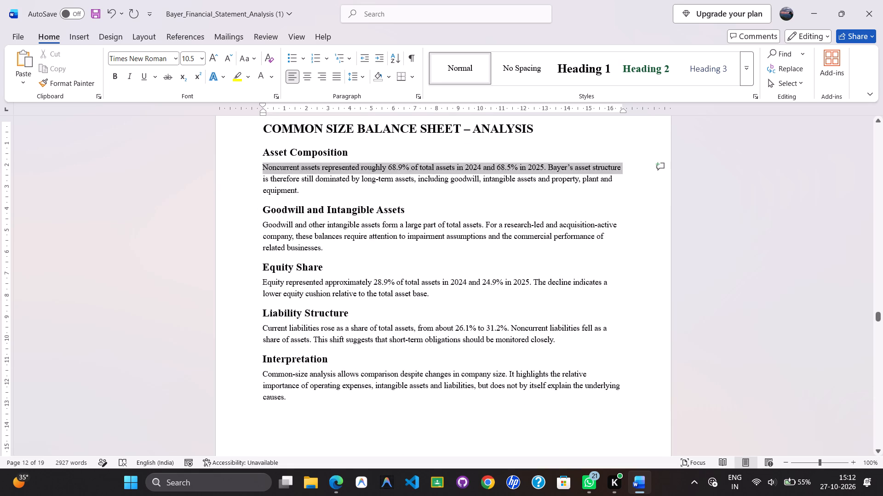
left_click_drag(230, 172, 234, 187)
left_click_drag(236, 224, 237, 246, "ctrl")
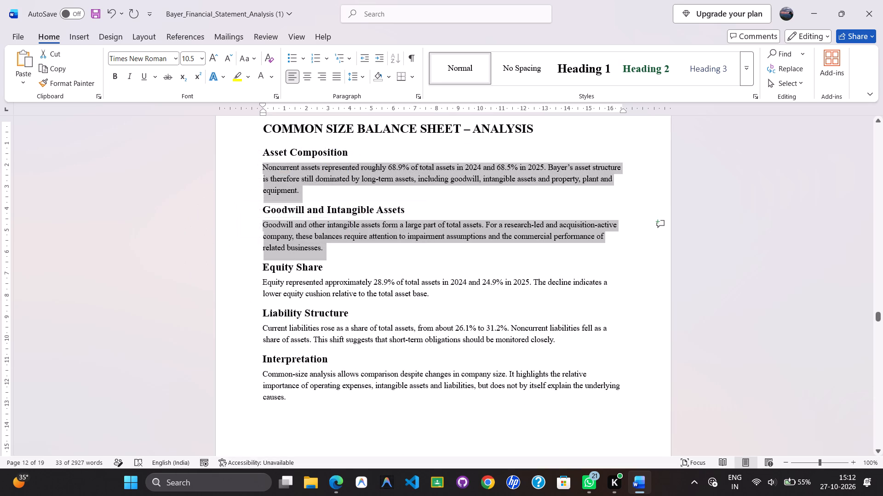
left_click_drag(241, 282, 241, 293, "ctrl")
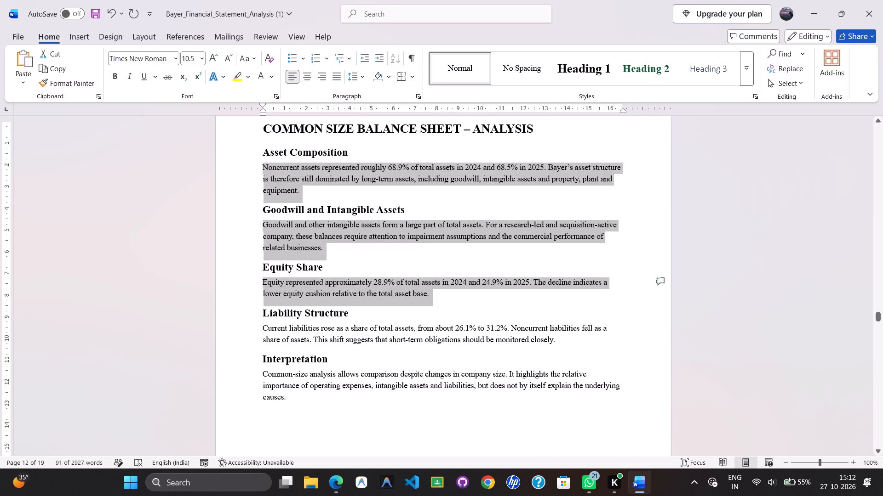
left_click_drag(241, 327, 241, 342, "ctrl")
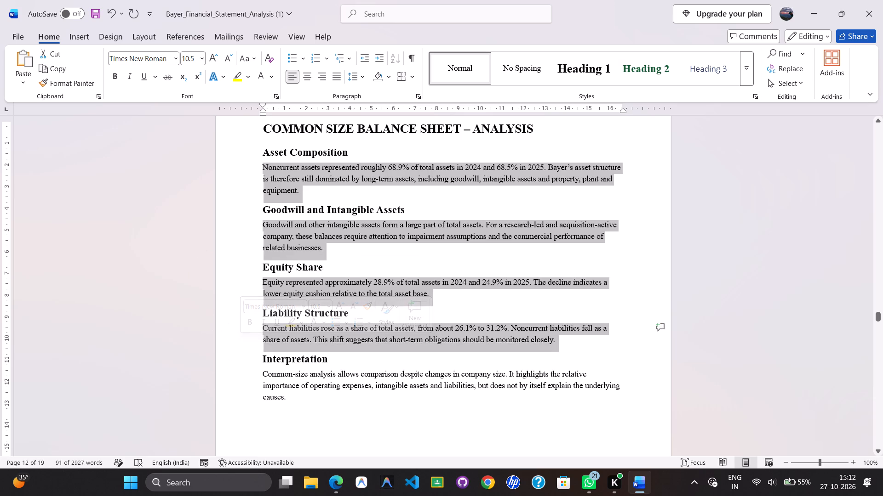
left_click_drag(238, 374, 238, 395, "ctrl")
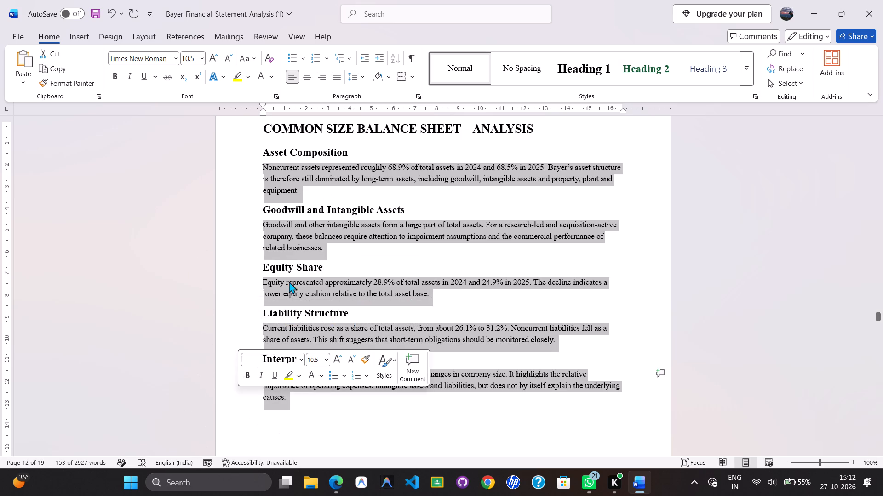
left_click(336, 80)
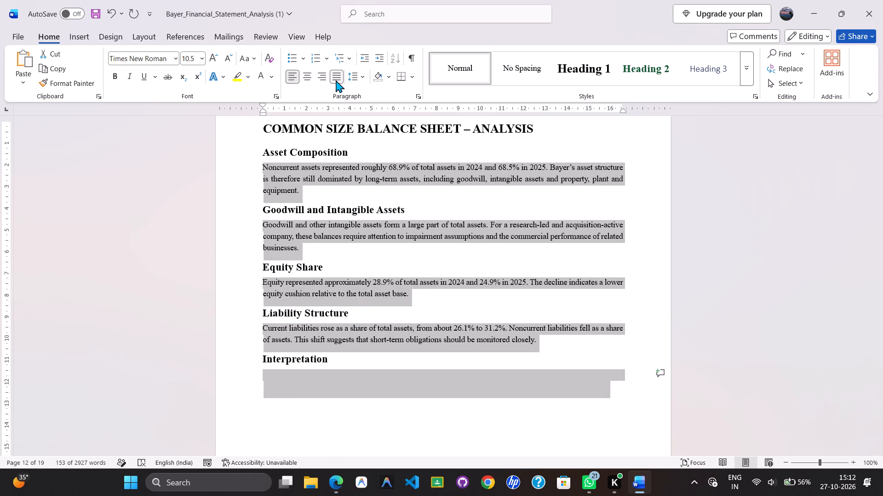
key("ctrl+shift+period")
key("ctrl+shift+period")
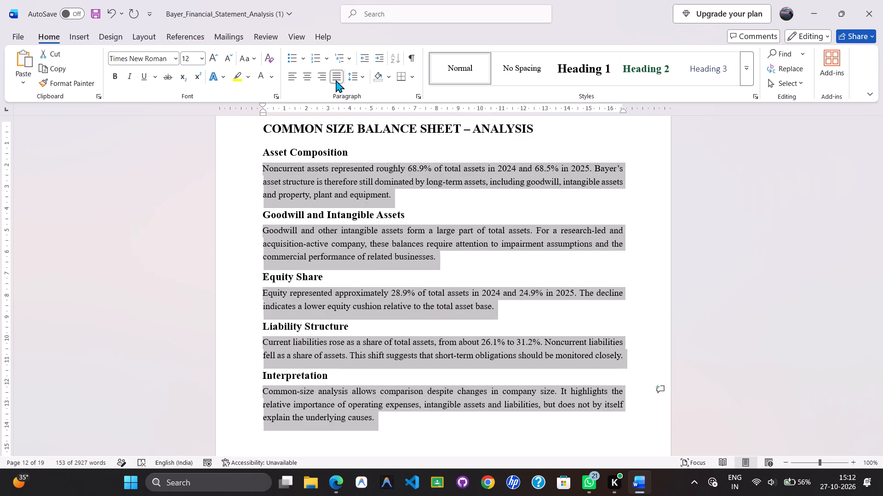
Indent the first lines of the Asset Composition and the Goodwill and Intangible Assets paragraphs.
key("Left")
key("Tab")
key("Tab")
key("Down")
key("Down")
key("Down")
key("Down")
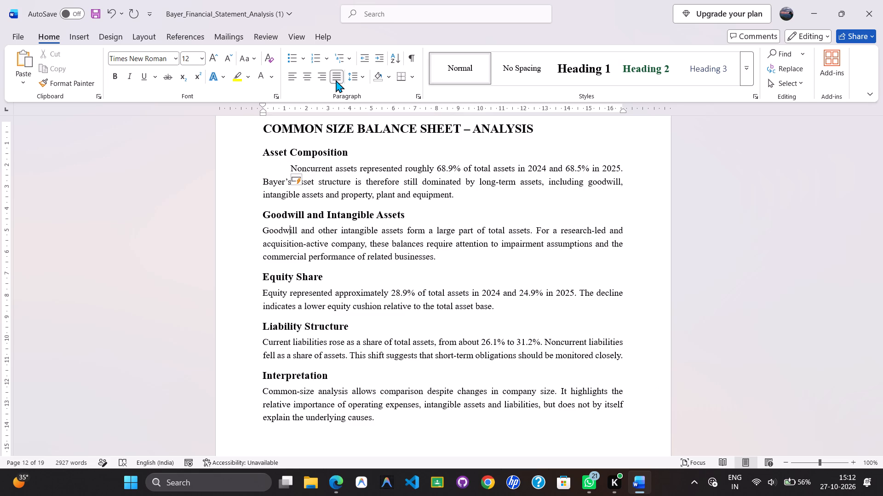
key("ctrl+Up")
key("Tab")
key("Tab")
Indent the first lines of the Equity Share and Liability Structure paragraphs to match the ones above.
key("Down")
key("Down")
key("Down")
key("Down")
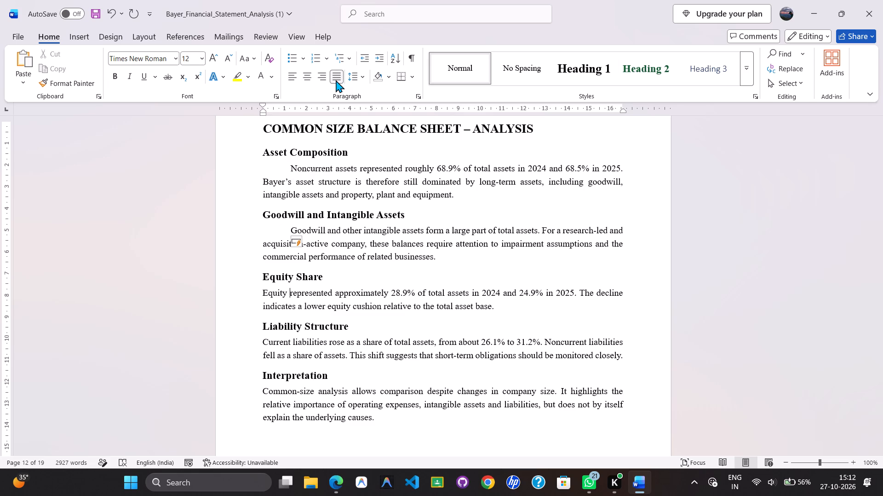
key("ctrl+Up")
key("Tab")
key("Tab")
key("Down")
key("Down")
key("Down")
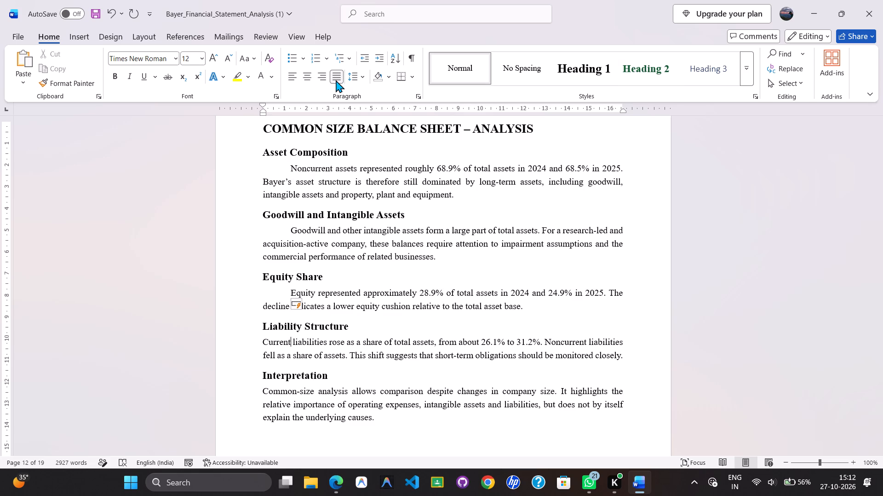
key("ctrl+Up")
key("Tab")
key("Tab")
Indent the first line of the Interpretation paragraph in the common size balance sheet analysis.
key("Down")
key("Down")
key("Down")
key("Down")
key("ctrl+Up")
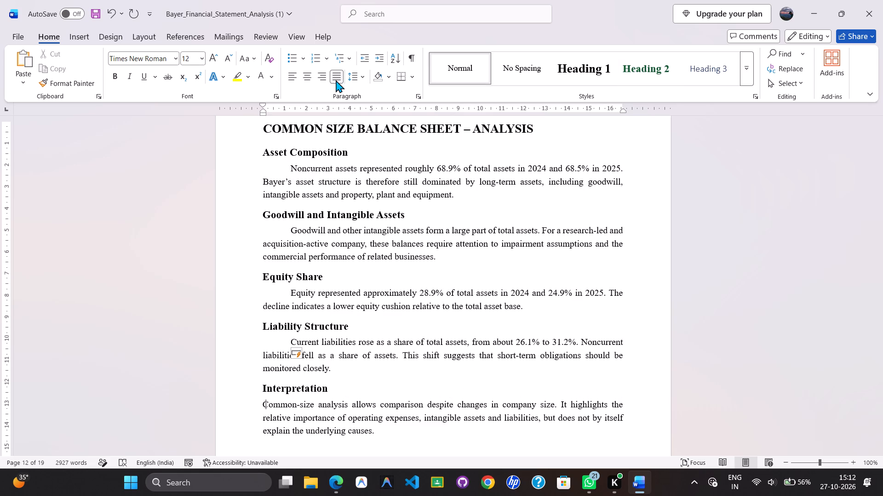
key("Tab")
key("Tab")
key("Tab")
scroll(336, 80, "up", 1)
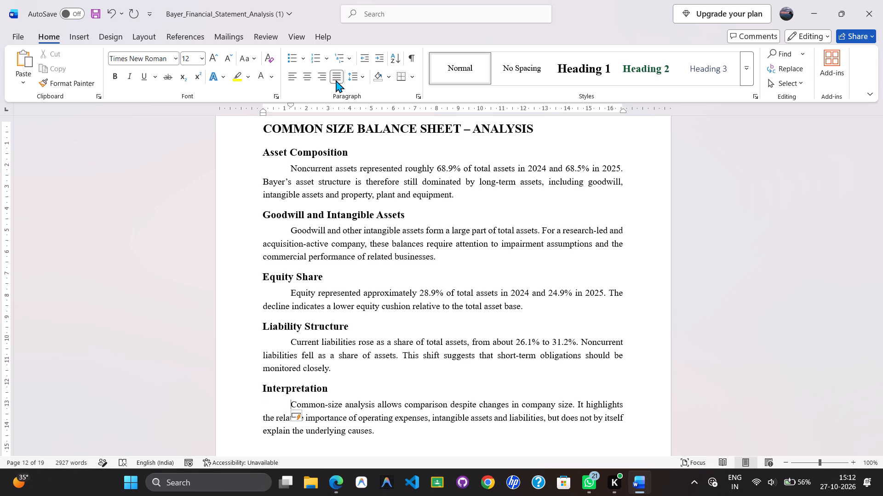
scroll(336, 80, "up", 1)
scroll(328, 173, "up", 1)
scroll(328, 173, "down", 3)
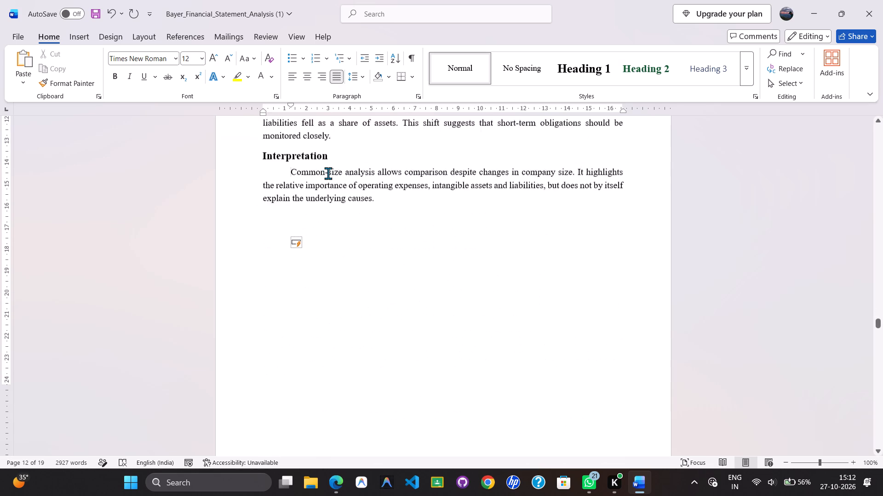
Set the introductory paragraph under the Trend Analysis heading to 12 points.
scroll(335, 239, "down", 3)
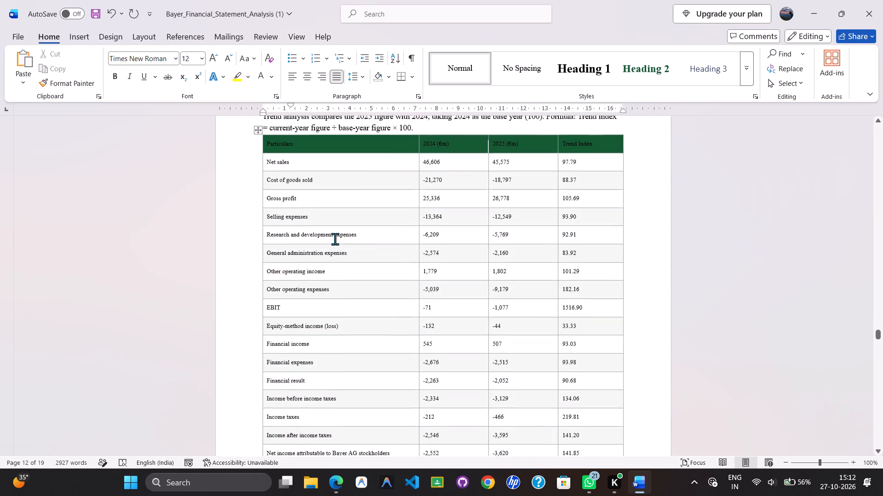
scroll(335, 239, "up", 1)
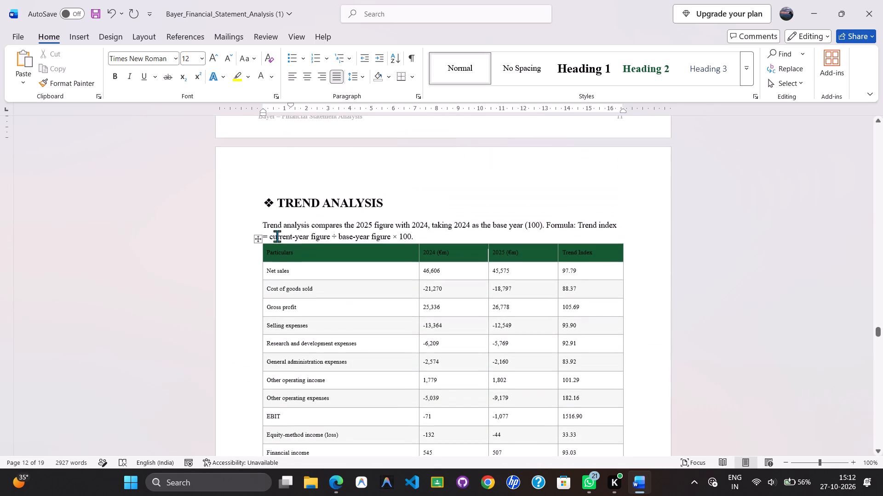
left_click_drag(241, 224, 241, 234)
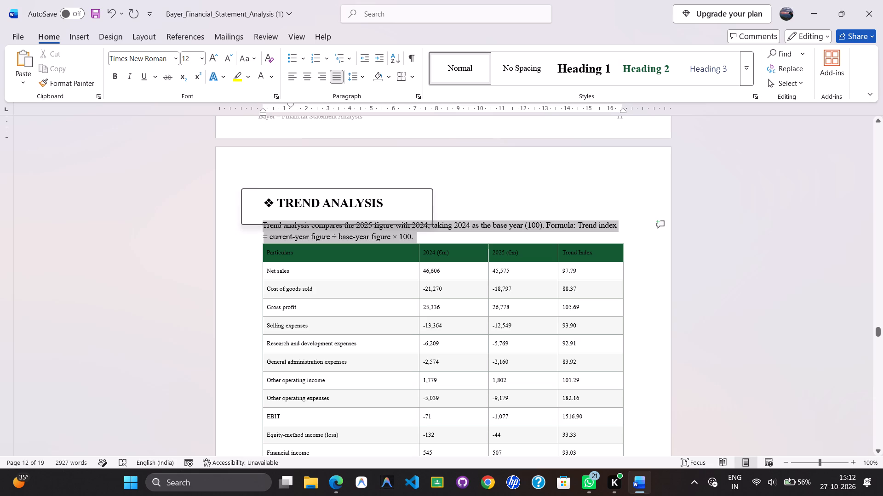
key("ctrl+shift+period")
key("ctrl+shift+period")
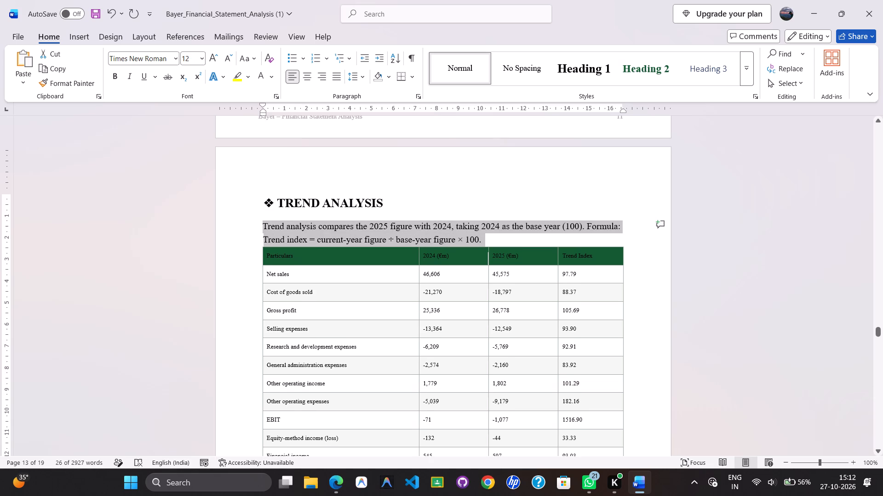
Move the trend index formula onto its own line within the introductory paragraph and bold the "Formula:" label.
key("Left")
key("Down")
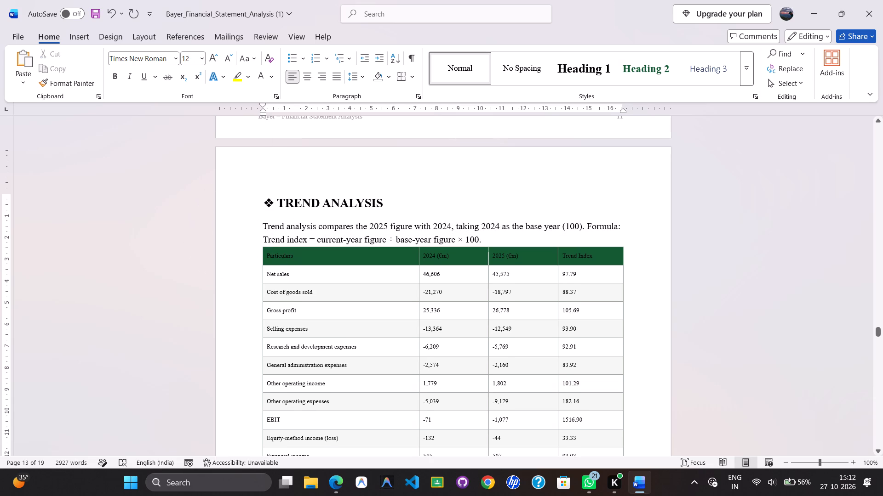
key("Left")
key("ctrl+Left")
key("ctrl+Left")
key("shift+Return")
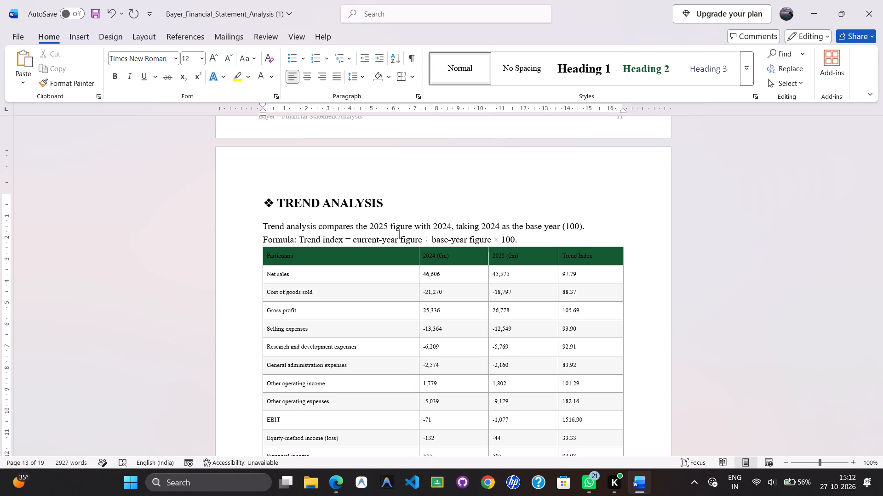
key("ctrl+shift+Right")
key("ctrl+shift+Right")
key("ctrl+b")
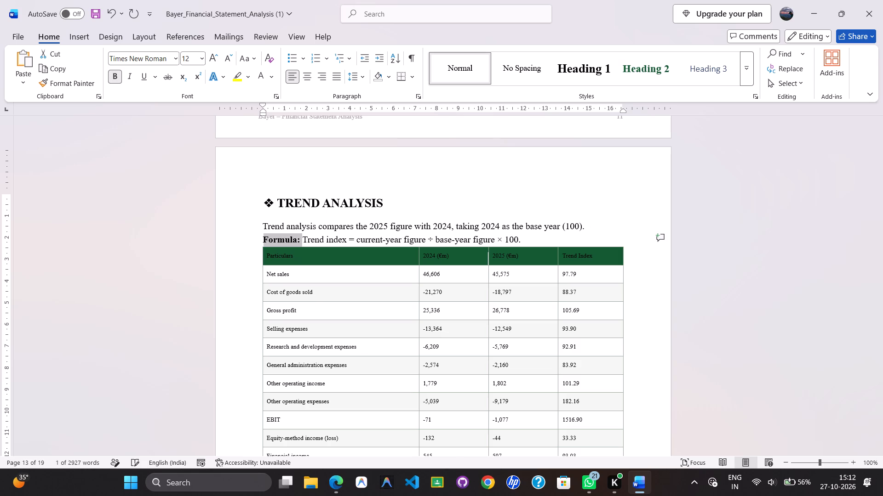
Insert a blank line above the trend index formula and shrink its font size to leave only a narrow gap.
key("ctrl+Right")
key("Left")
key("Left")
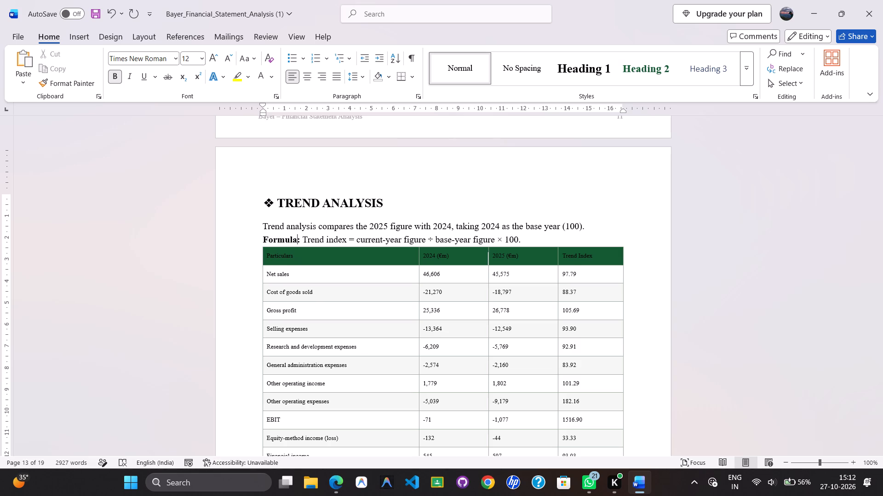
key("ctrl+Left")
key("shift+Return")
key("Up")
key("ctrl+shift+Right")
key("ctrl+shift+comma")
key("ctrl+shift+comma")
key("ctrl+shift+comma")
key("ctrl+shift+comma")
key("ctrl+shift+comma")
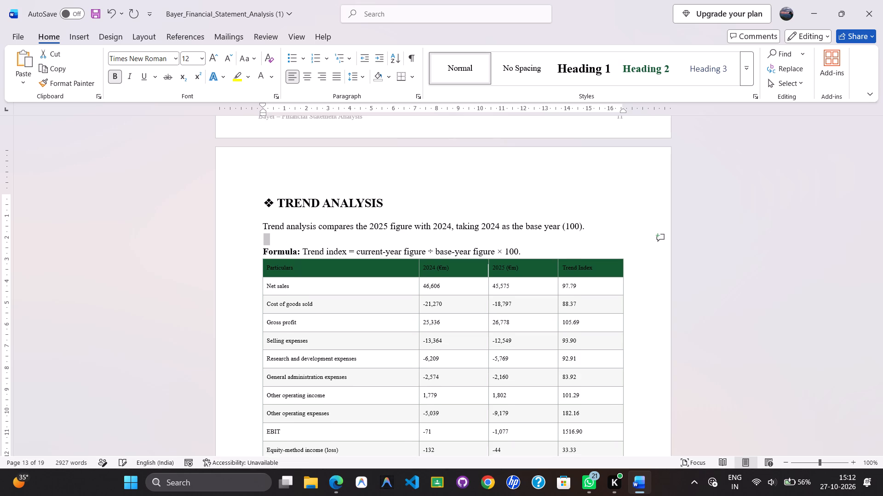
key("ctrl+shift+comma")
key("ctrl+shift+comma")
key("ctrl+shift+comma")
key("Down")
key("Down")
key("Left")
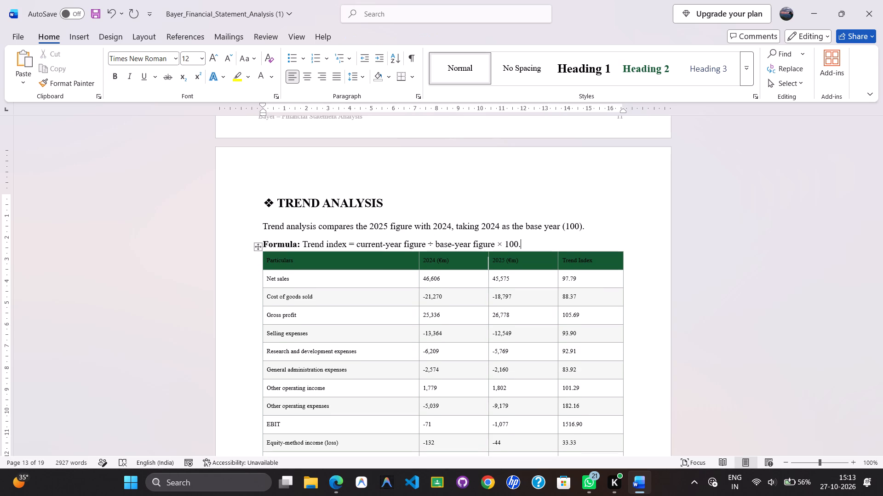
Add a blank paragraph between the trend index formula and the table below it.
key("Return")
key("Down")
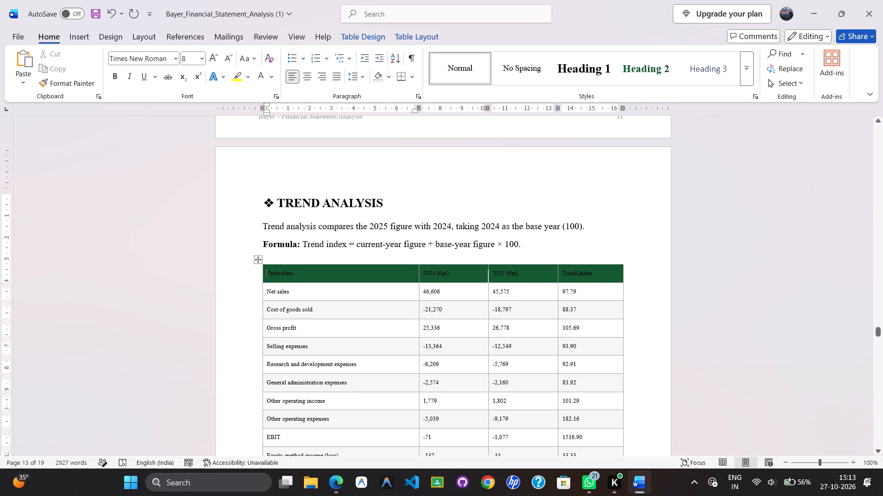
Set all the text in the Trend Analysis table to 11 points.
left_click_drag(239, 278, 261, 276)
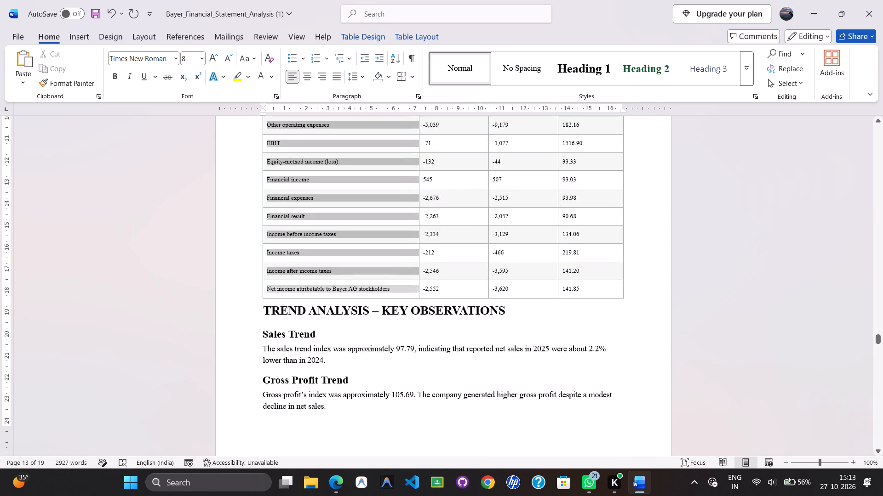
left_click_drag(261, 276, 521, 286)
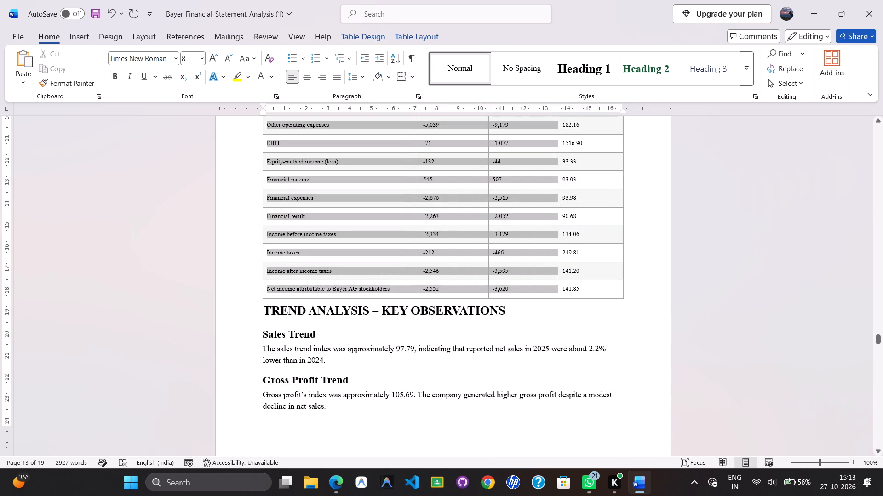
left_click_drag(521, 286, 571, 286)
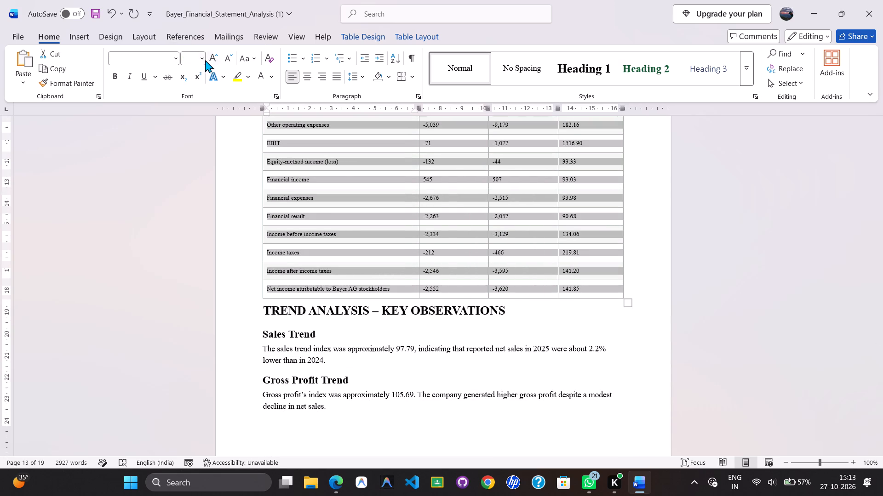
left_click(201, 60)
left_click(189, 113)
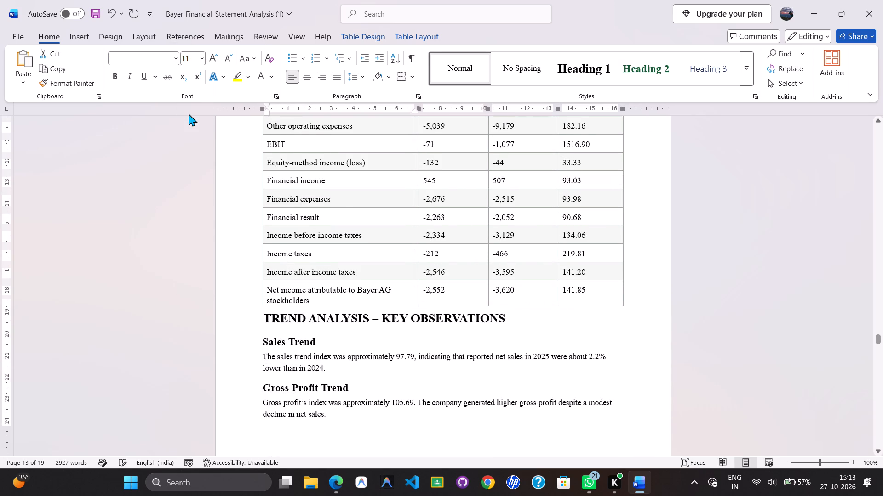
Make the header row text of the Trend Analysis table white and bold.
scroll(447, 280, "up", 2)
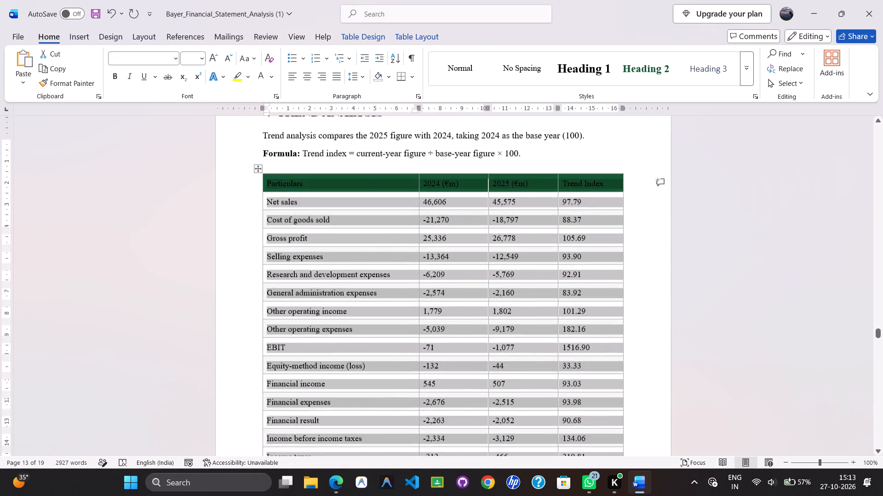
scroll(447, 280, "up", 1)
left_click(263, 257)
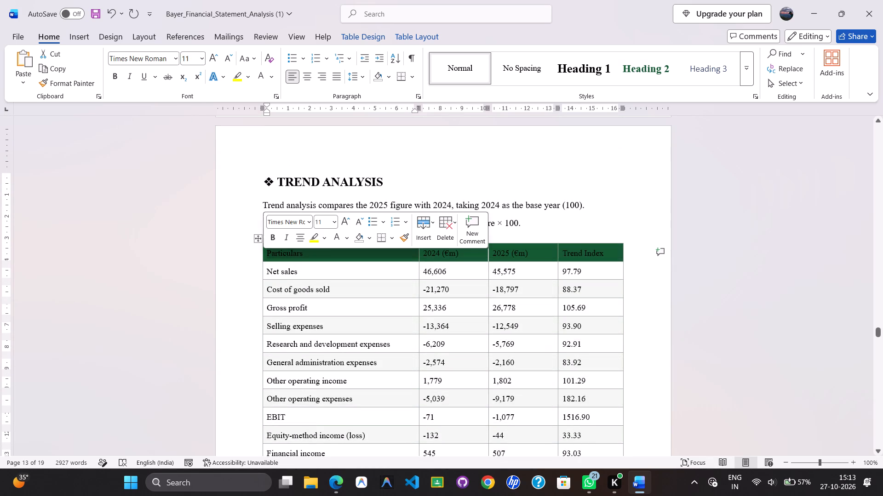
key("shift+Right")
key("shift+Right")
key("shift+Right")
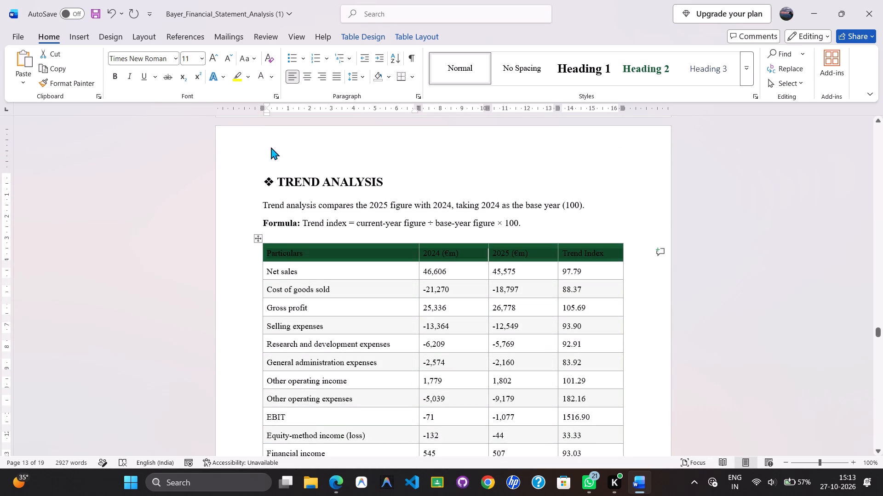
left_click(262, 79)
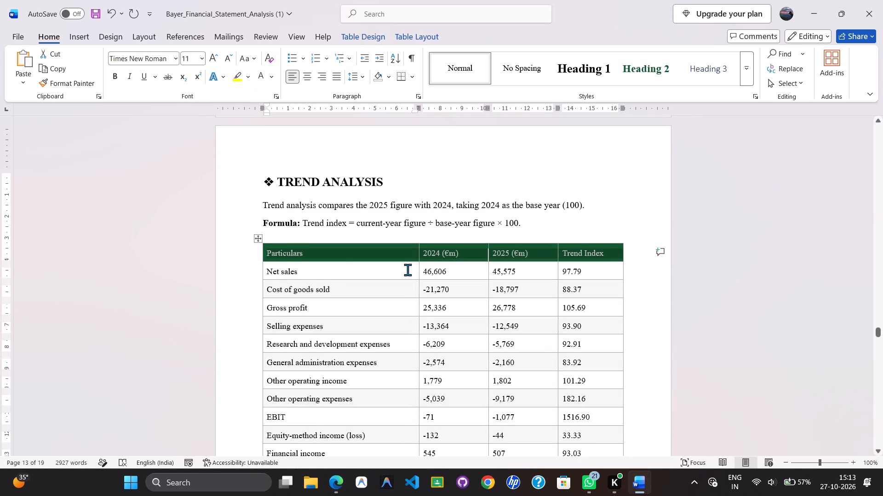
key("ctrl+b")
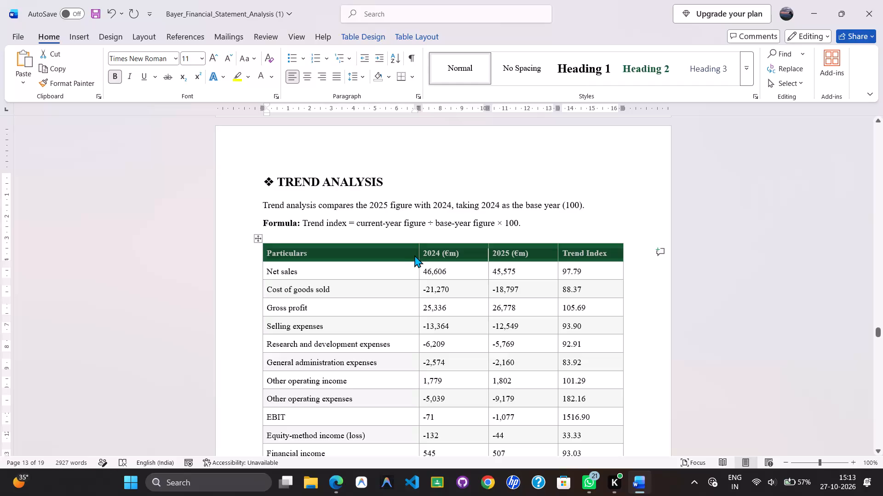
Centre the 2024 (€m), 2025 (€m) and Trend Index columns of the Trend Analysis table, including their headers.
left_click(414, 255)
left_click_drag(422, 255, 507, 302)
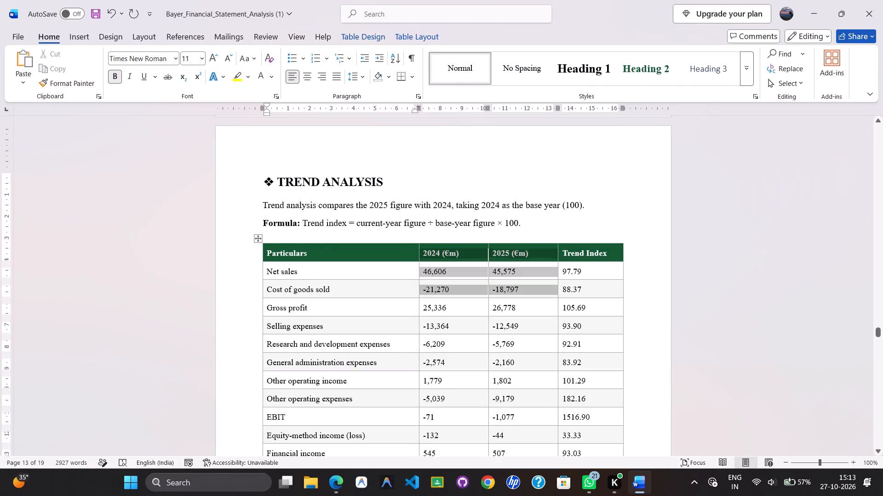
left_click_drag(507, 302, 575, 465)
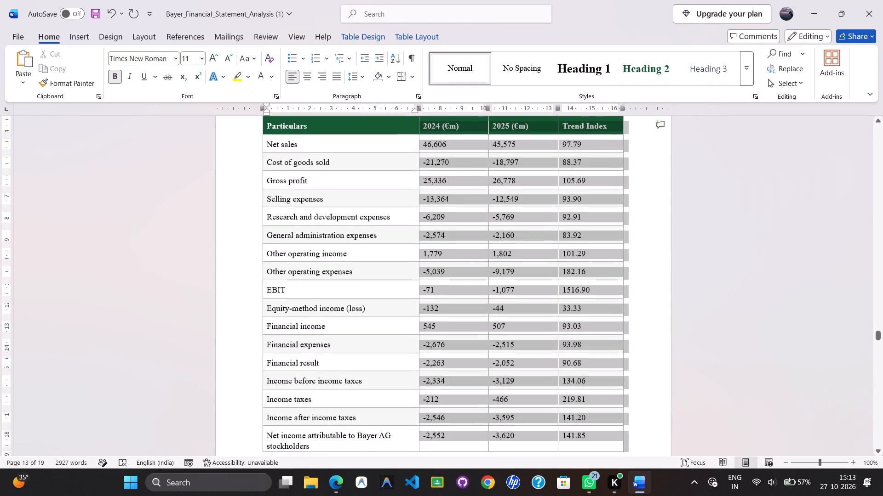
left_click_drag(575, 465, 581, 338)
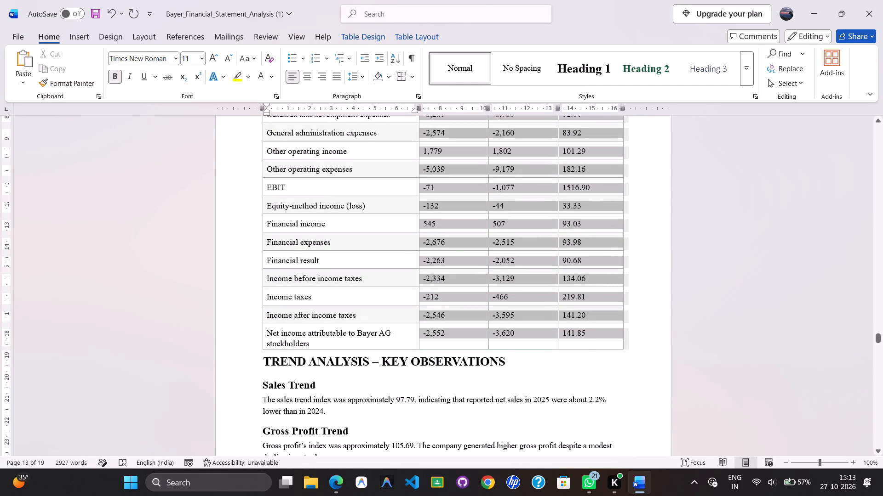
left_click_drag(581, 338, 581, 337)
left_click(305, 75)
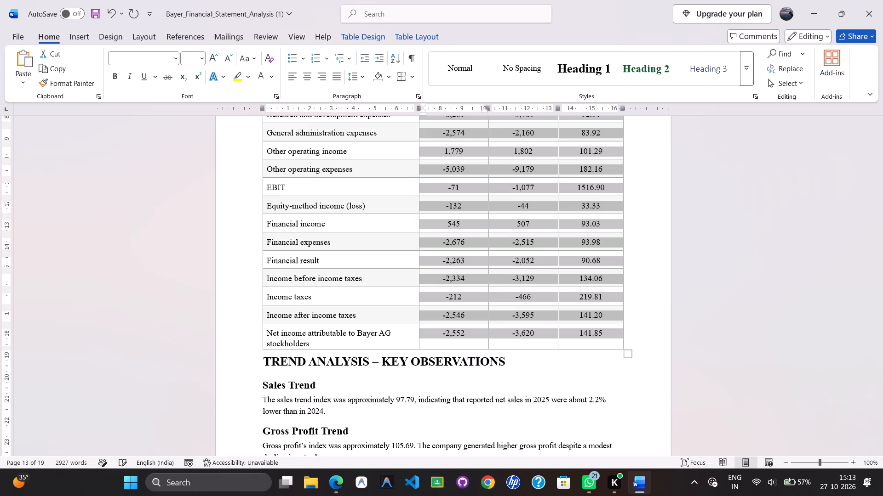
Insert a page break before the Trend Analysis – Key Observations heading so the section starts on a new page.
scroll(414, 440, "up", 1)
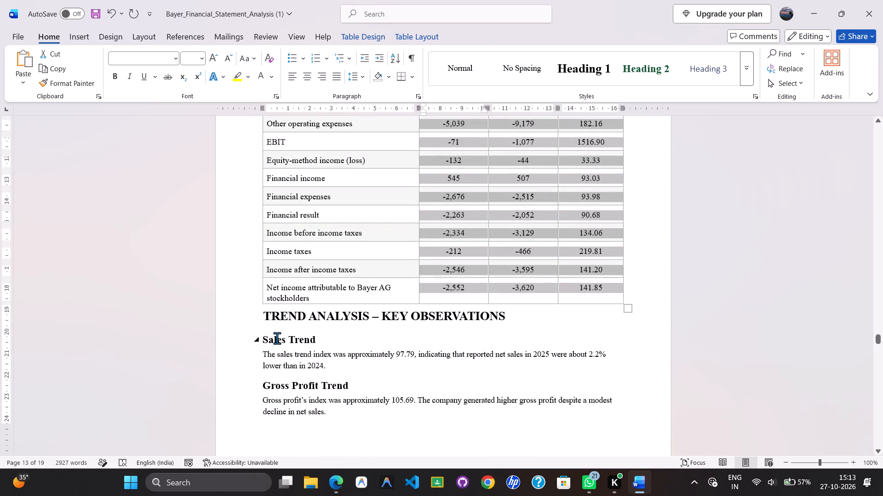
left_click(262, 317)
key("ctrl+Return")
Review the layout of the pages from the Common Size Balance Sheet through the Trend Analysis – Key Observations section.
scroll(262, 317, "up", 1)
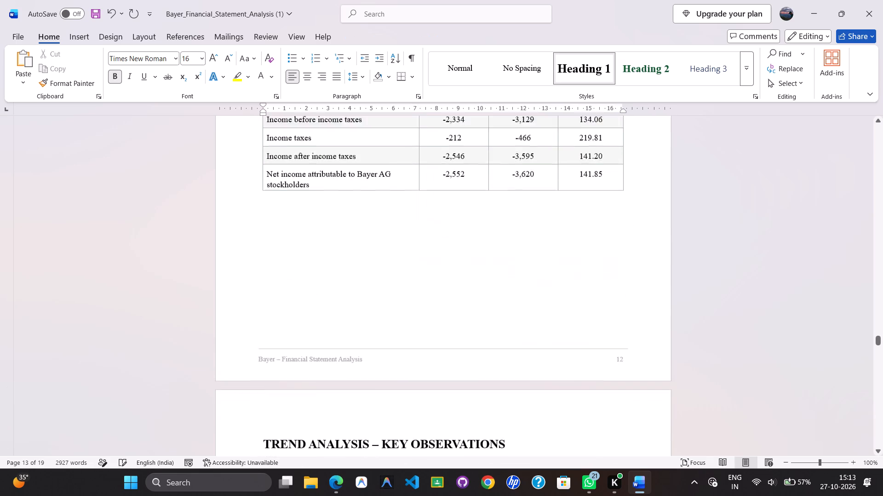
scroll(262, 317, "up", 7)
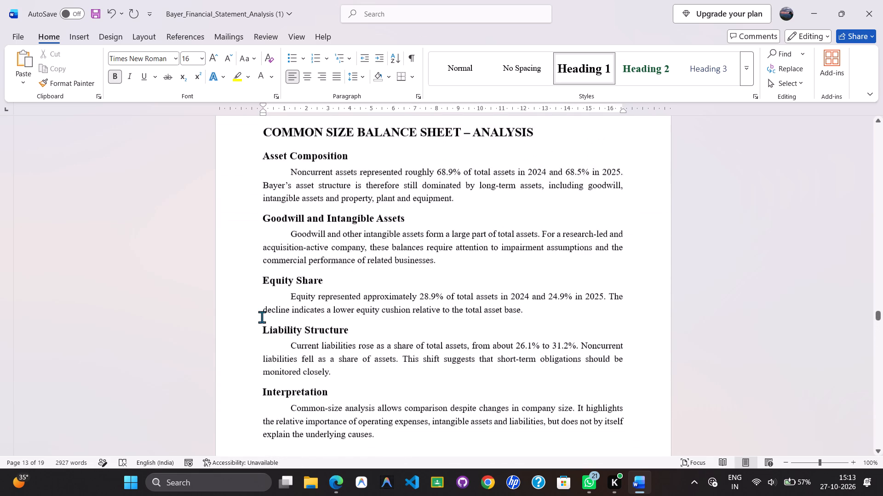
scroll(262, 317, "up", 6)
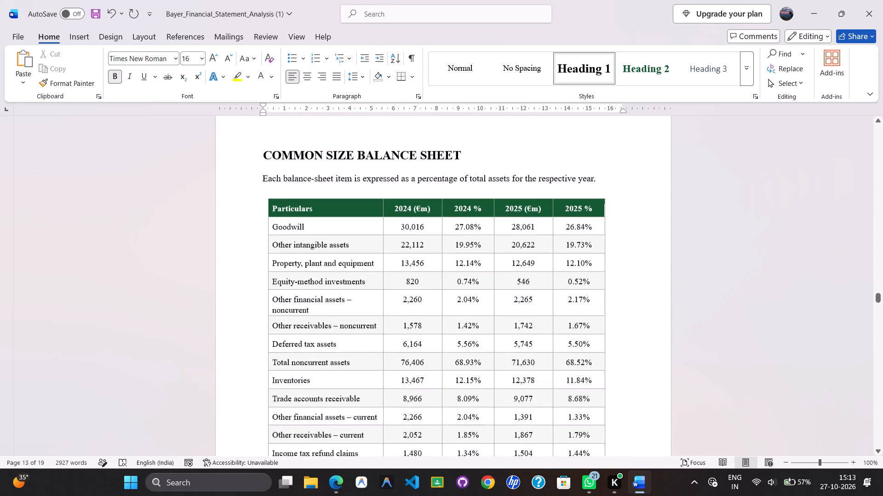
scroll(262, 317, "up", 1)
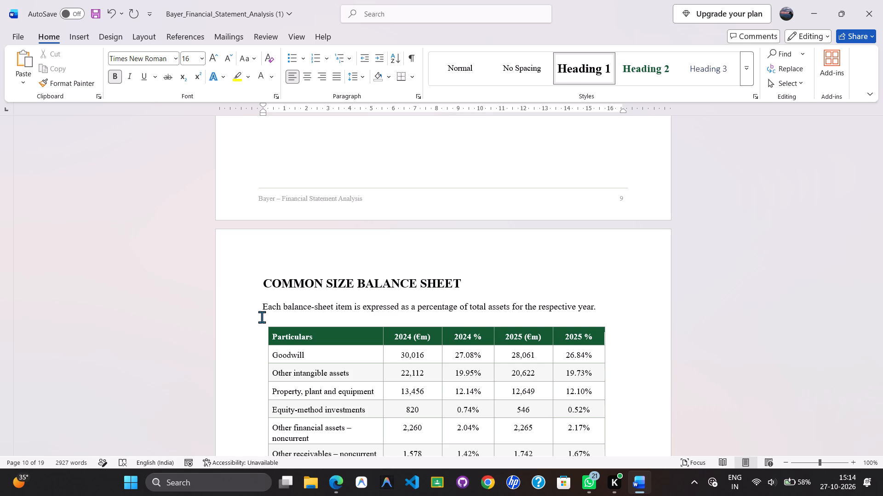
scroll(262, 317, "down", 1)
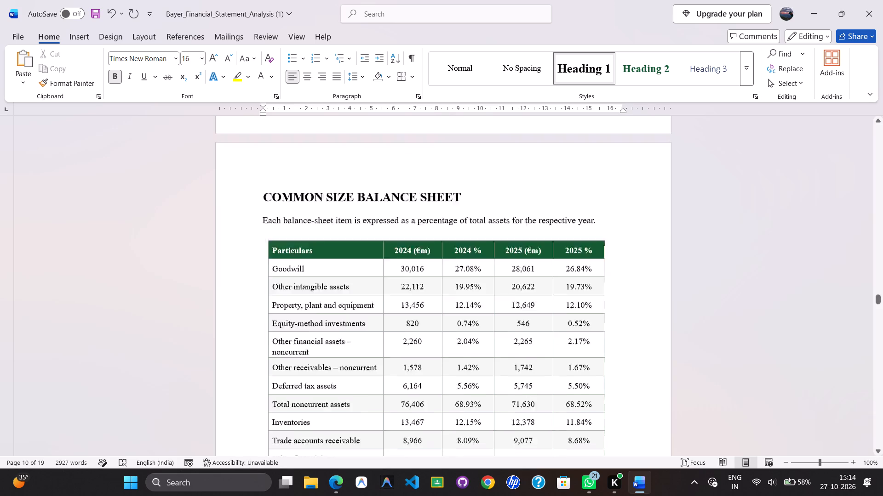
scroll(262, 317, "down", 5)
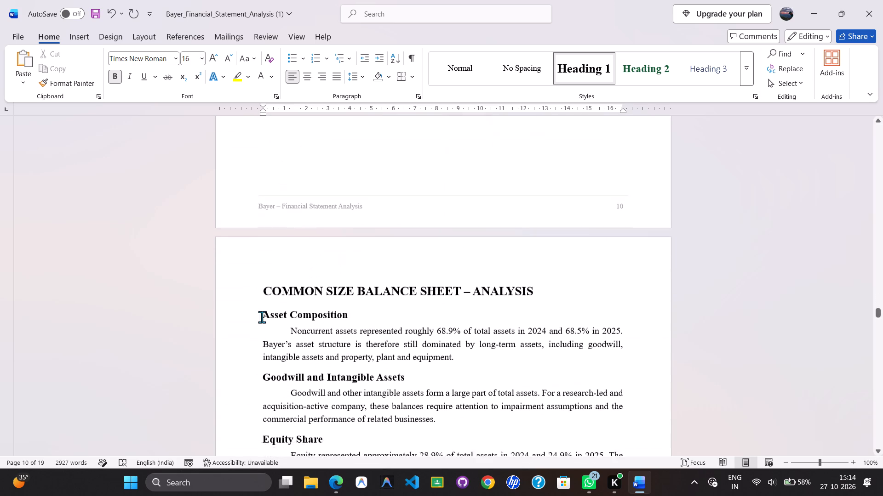
scroll(262, 317, "down", 6)
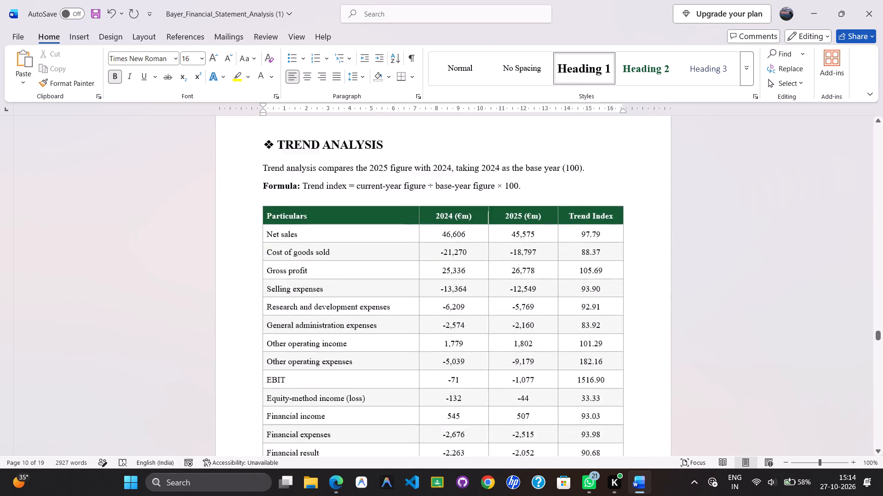
scroll(262, 317, "down", 3)
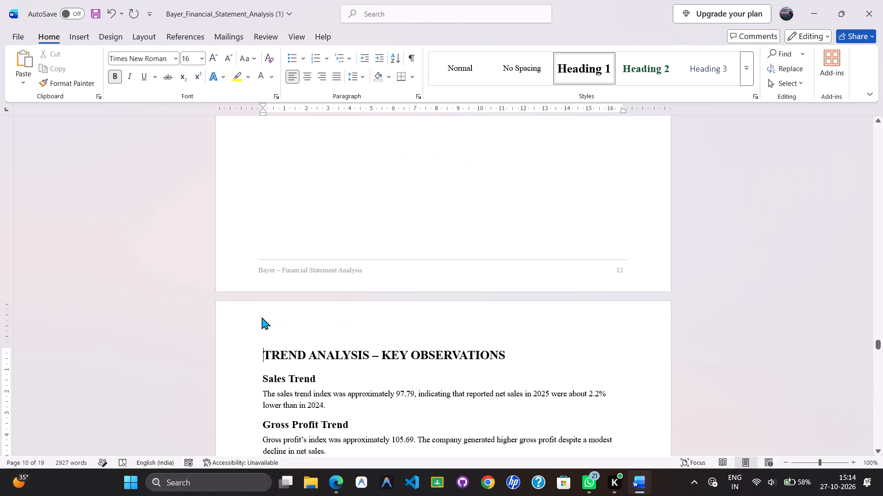
scroll(262, 317, "down", 1)
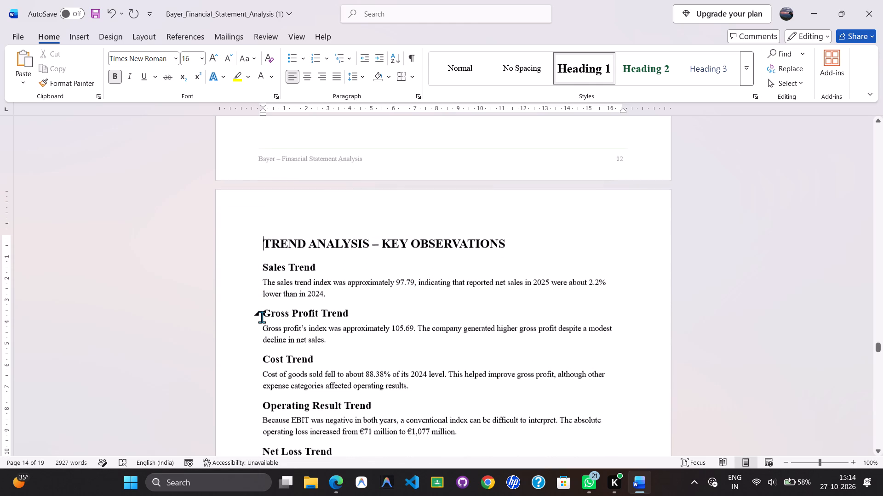
scroll(262, 317, "down", 2)
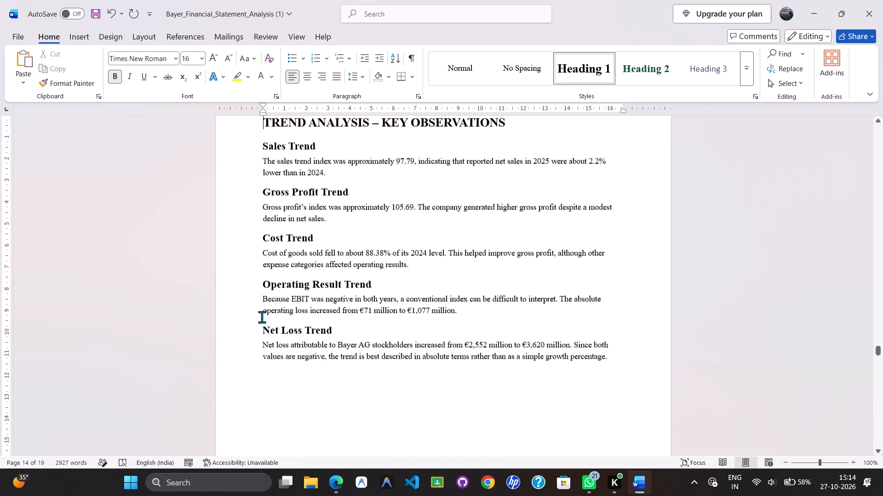
Enlarge the Sales Trend and Gross Profit Trend paragraphs under Trend Analysis – Key Observations to 12 points.
scroll(237, 163, "down", 3)
scroll(237, 163, "up", 1)
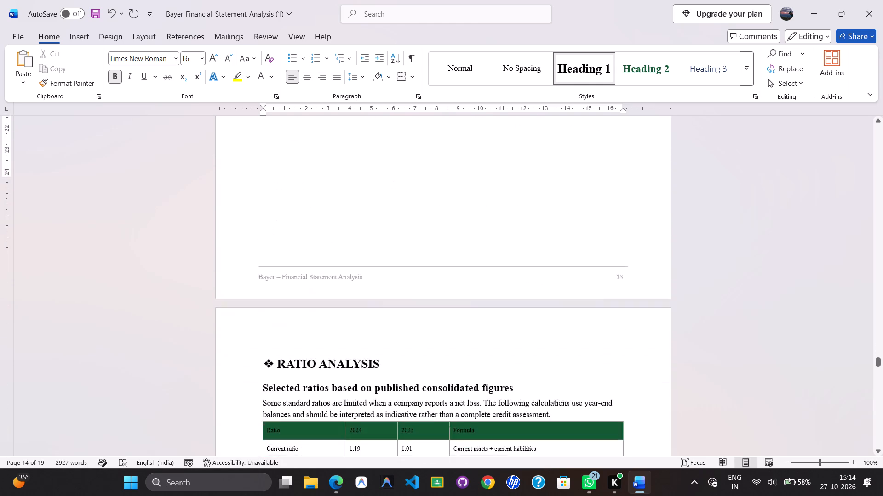
scroll(237, 163, "up", 2)
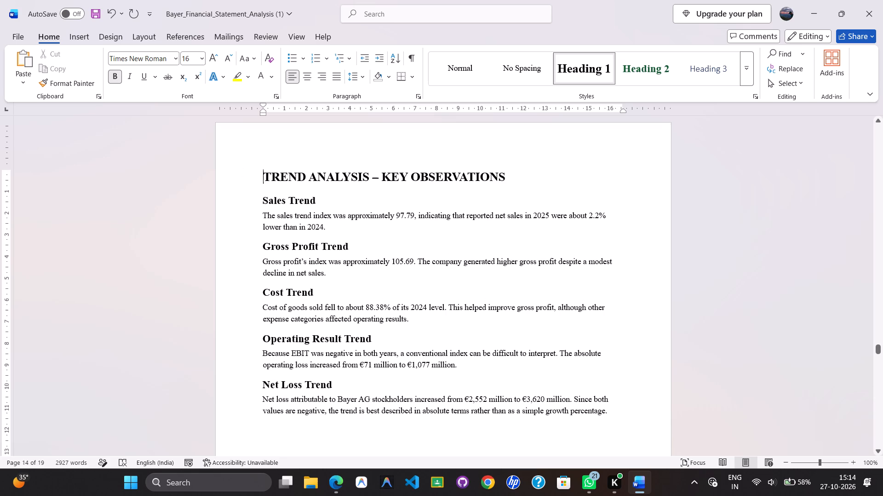
scroll(235, 205, "down", 1)
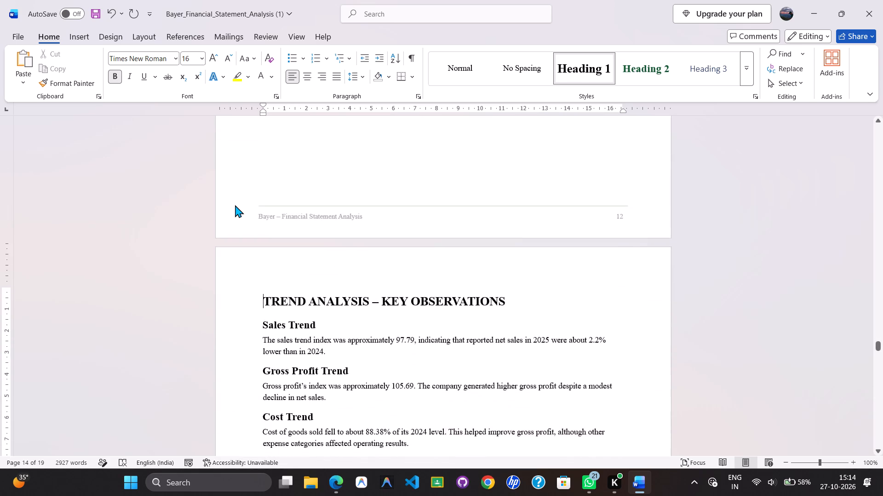
scroll(235, 205, "down", 1)
left_click_drag(233, 194, 233, 202)
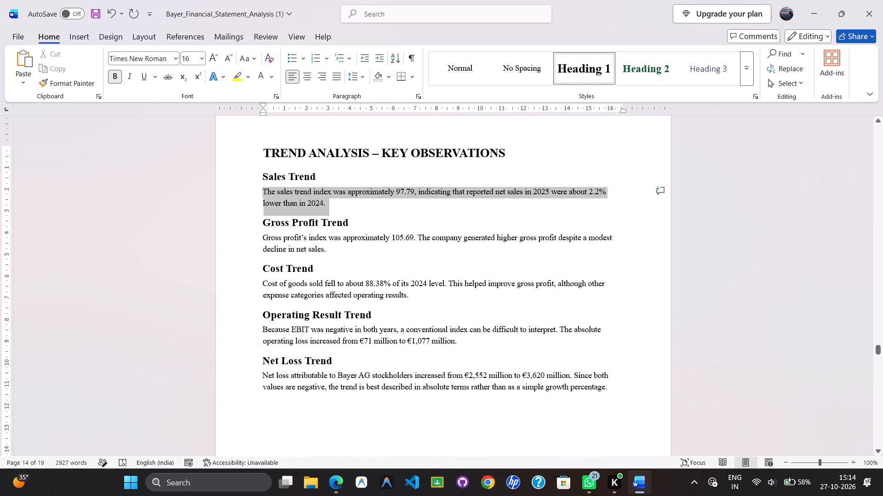
left_click_drag(233, 202, 233, 203)
key("ctrl+shift+period")
key("ctrl+shift+period")
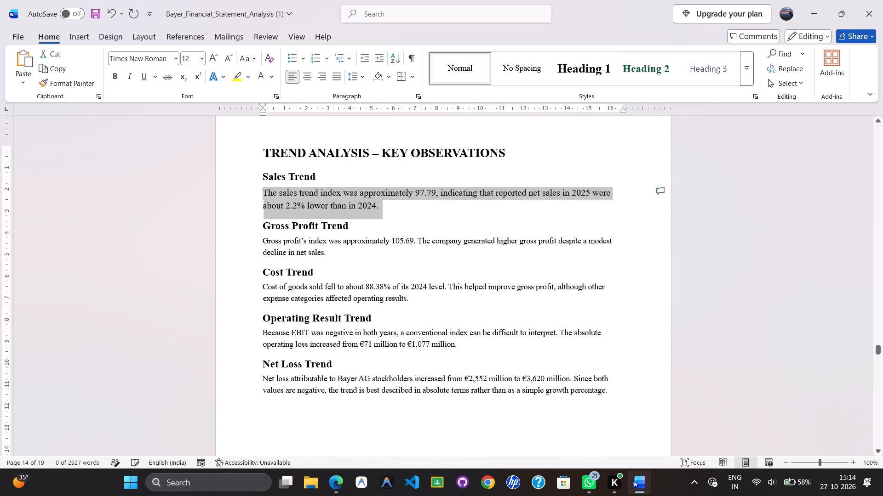
left_click_drag(233, 237, 234, 263)
key("ctrl+shift+period")
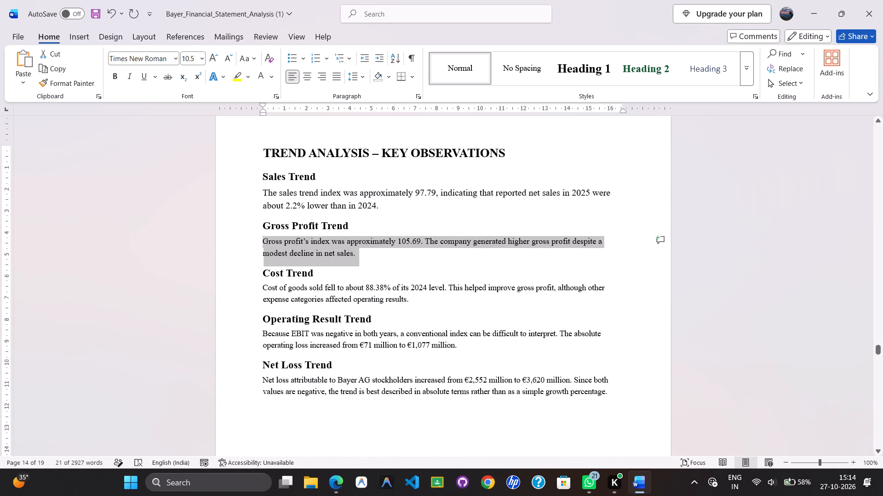
key("ctrl+shift+period")
Enlarge the Cost Trend, Operating Result Trend and Net Loss Trend paragraphs to 12 points.
left_click_drag(232, 287, 232, 297)
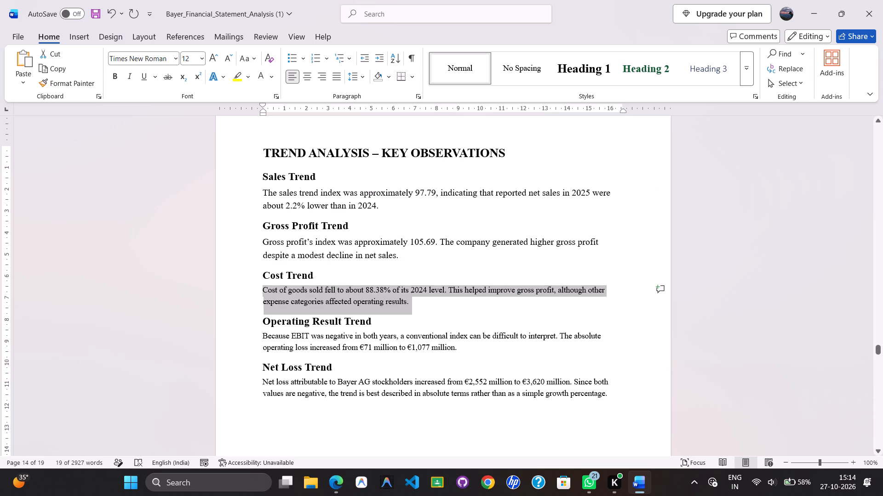
left_click_drag(232, 297, 233, 303)
key("ctrl+shift+period")
key("ctrl+shift+period")
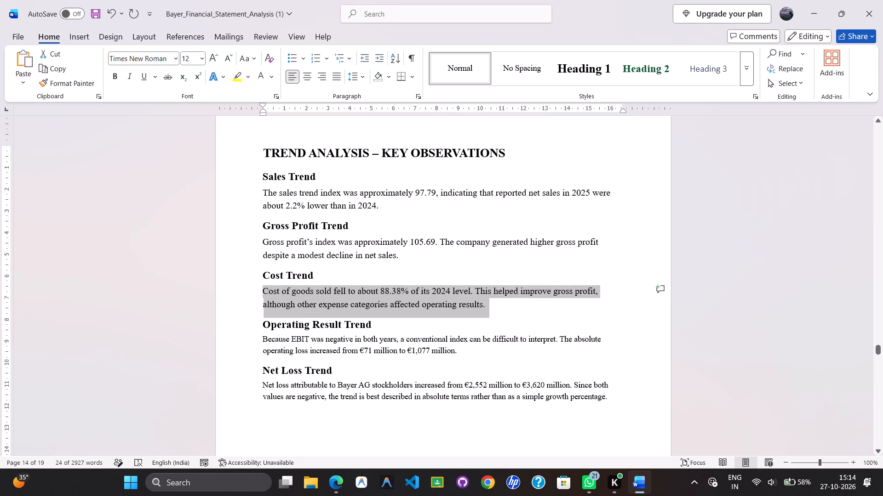
left_click_drag(235, 339, 237, 352)
key("ctrl+shift+period")
key("ctrl+shift+period")
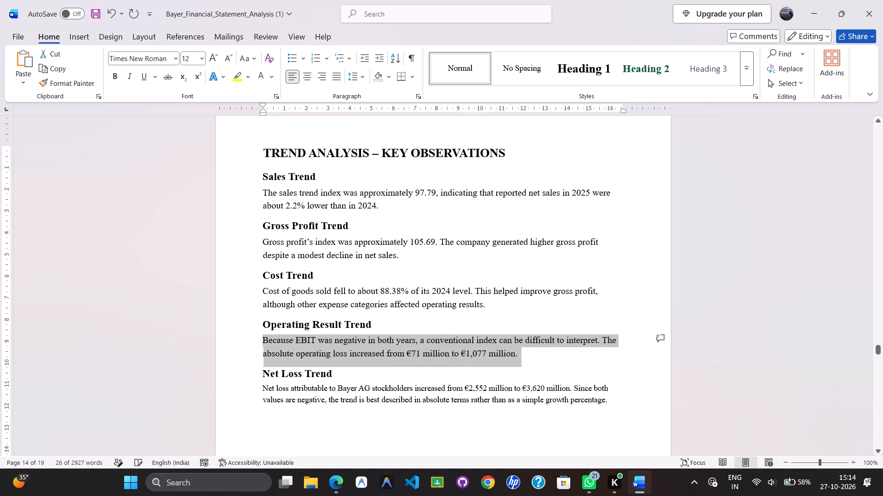
left_click_drag(238, 387, 242, 396)
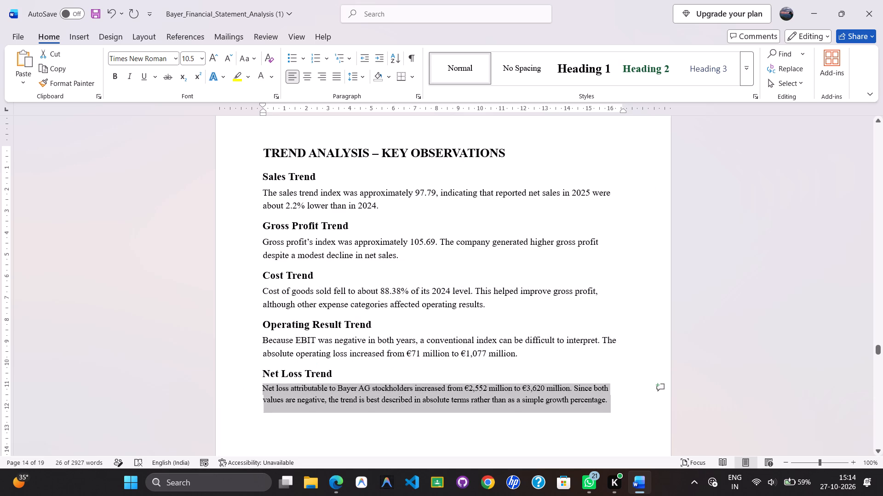
key("ctrl+shift+period")
key("ctrl+shift+period")
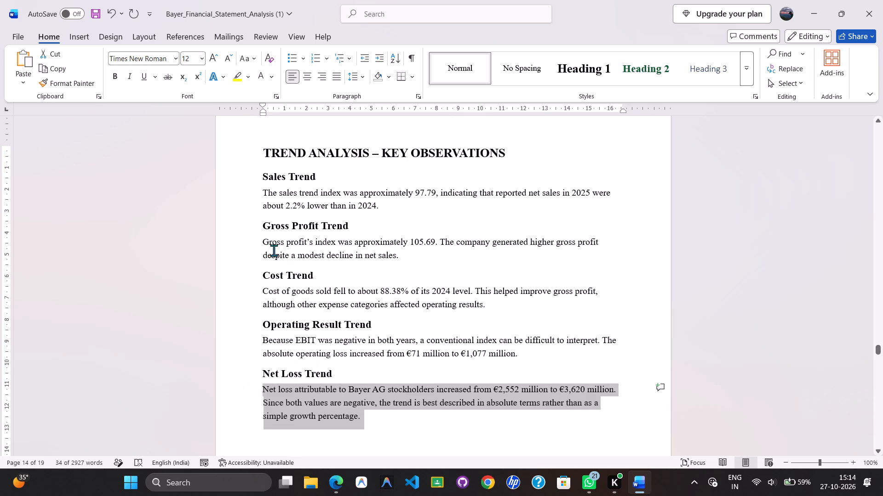
Indent the first line of the Sales Trend paragraph and justify the paragraph.
left_click(264, 195)
key("Tab")
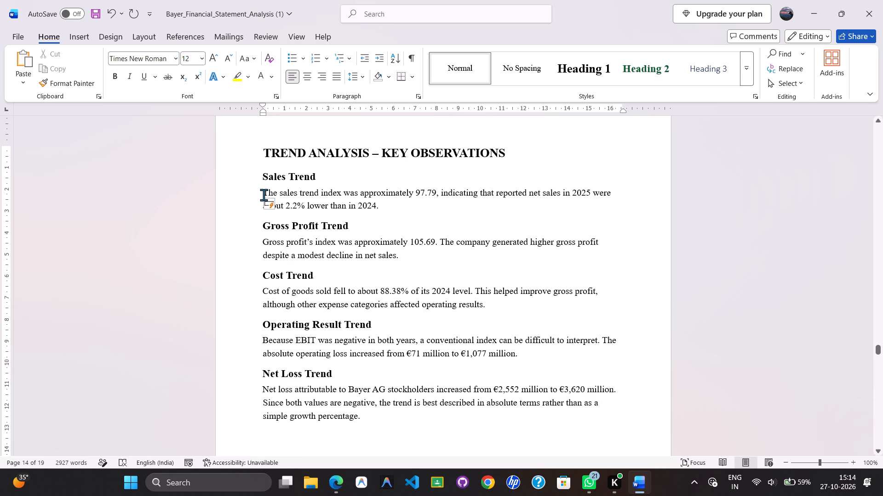
key("Tab")
key("ctrl+shift+Down")
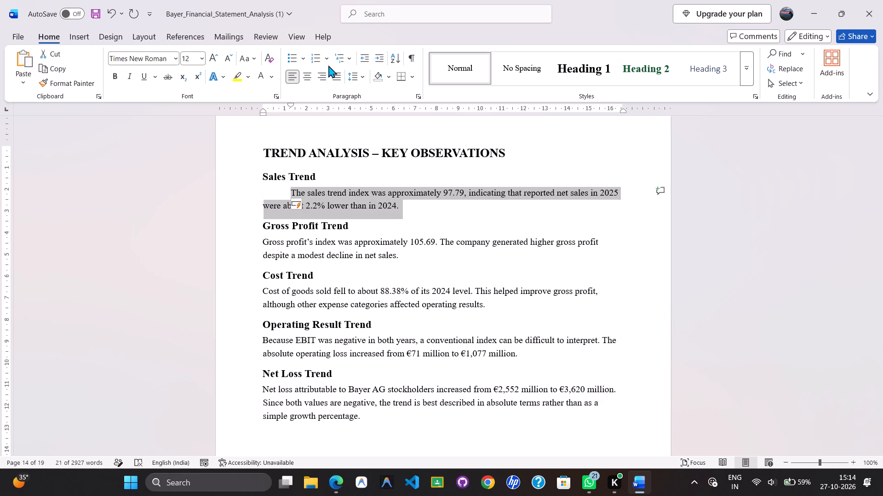
left_click(333, 70)
Indent the first line of the Gross Profit Trend paragraph and justify the paragraph.
left_click(264, 242)
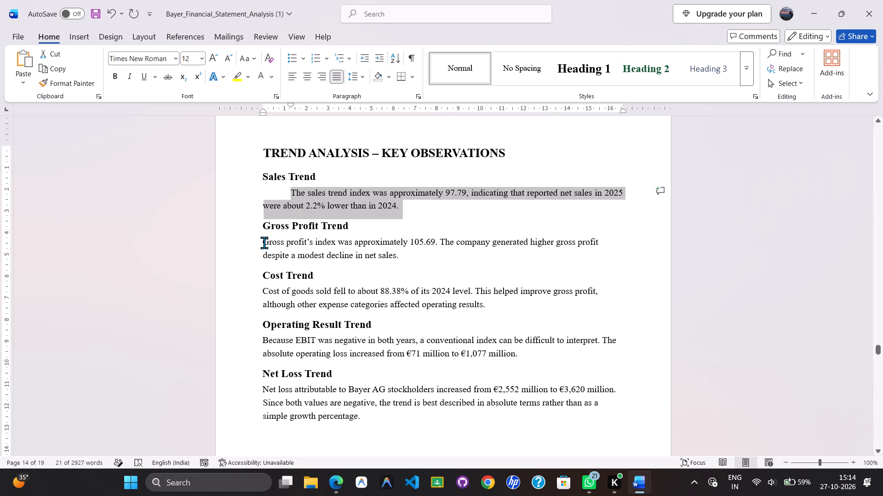
key("Tab")
key("Tab")
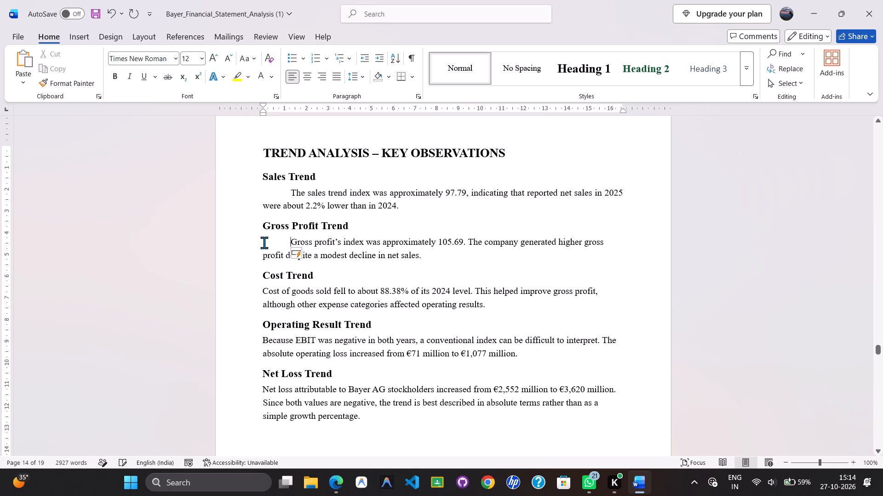
key("ctrl+shift+Left")
key("ctrl+shift+Right")
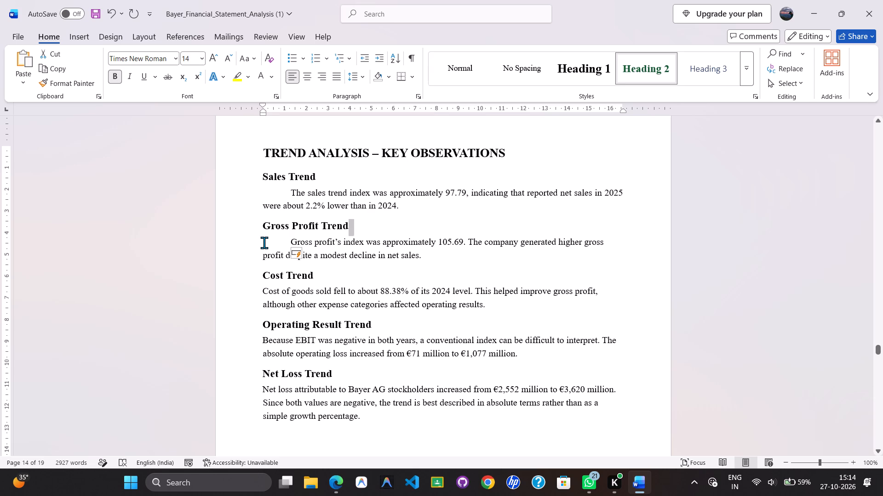
key("ctrl+shift+Down")
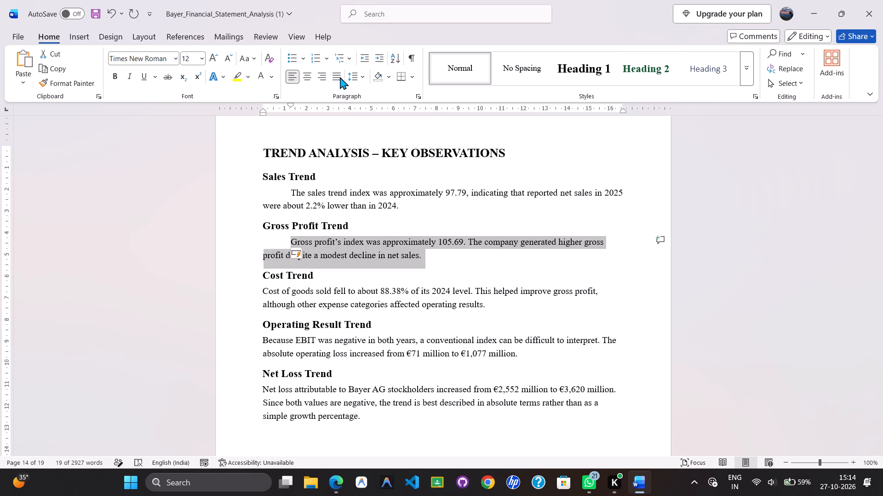
left_click(342, 77)
Justify the Cost Trend paragraph and indent its first line.
left_click(262, 299)
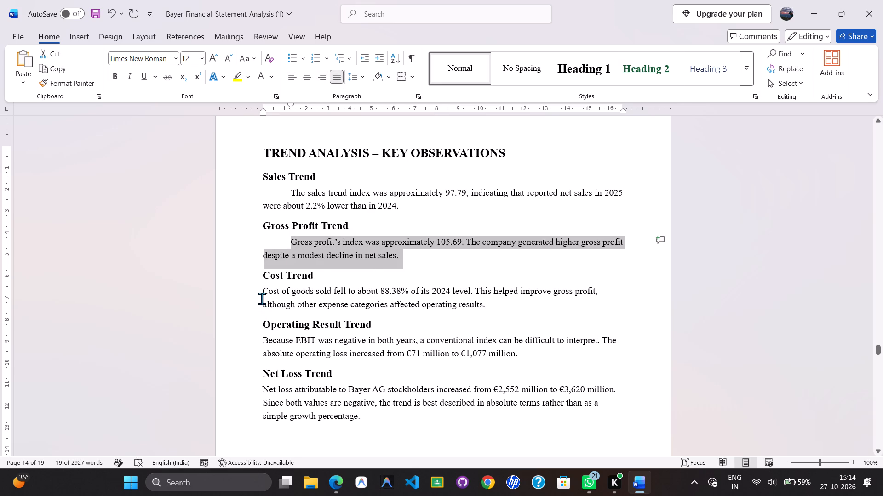
key("Up")
key("ctrl+shift+Down")
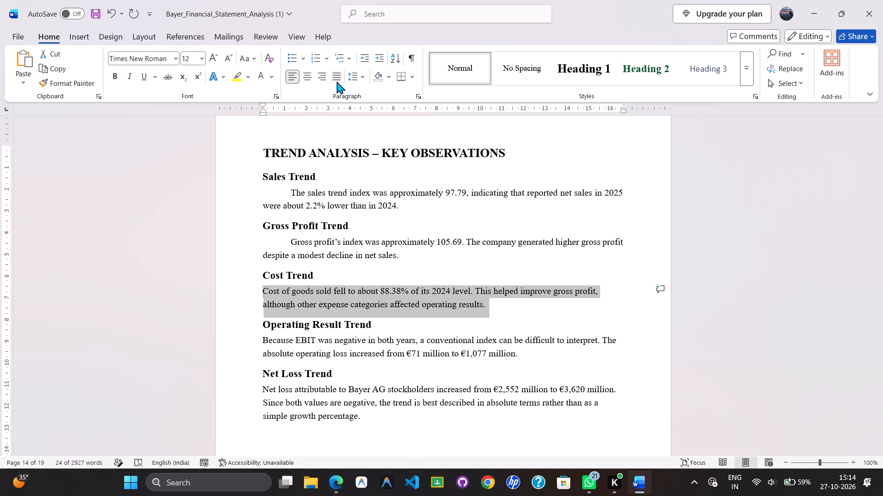
left_click(334, 80)
key("Left")
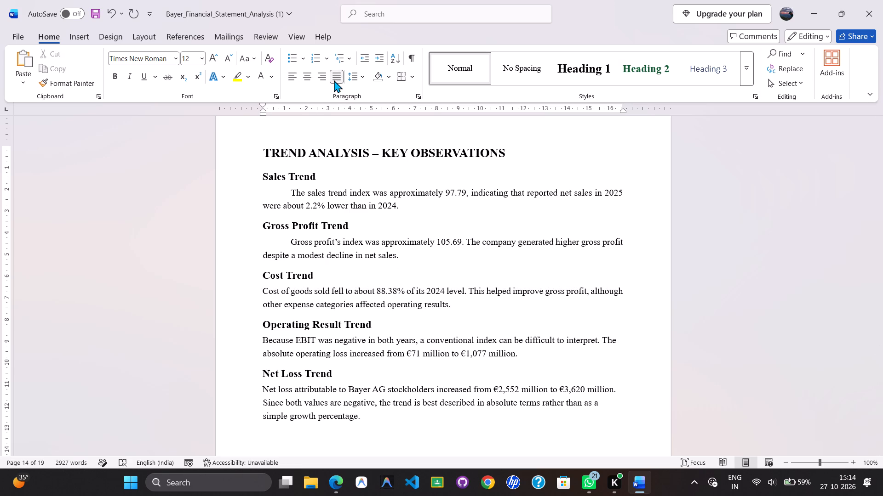
key("Tab")
Justify the Operating Result Trend paragraph and indent its first line.
key("Down")
key("Down")
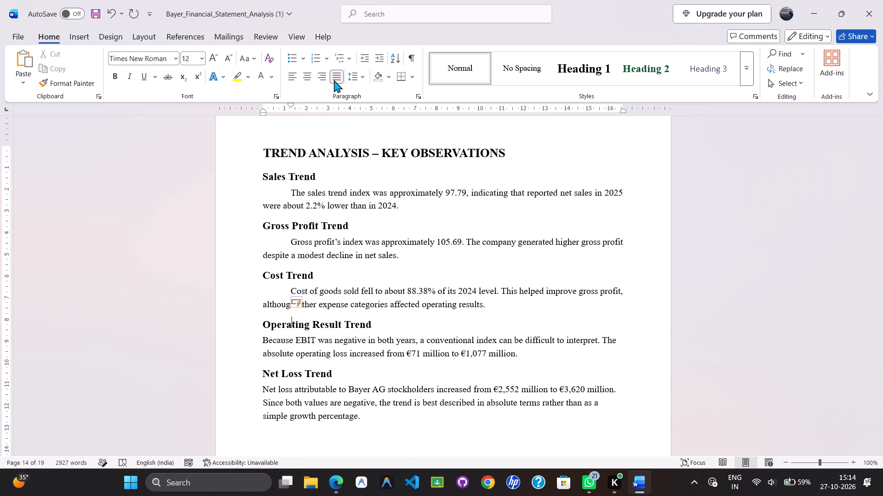
key("Down")
key("ctrl+Left")
key("ctrl+shift+Down")
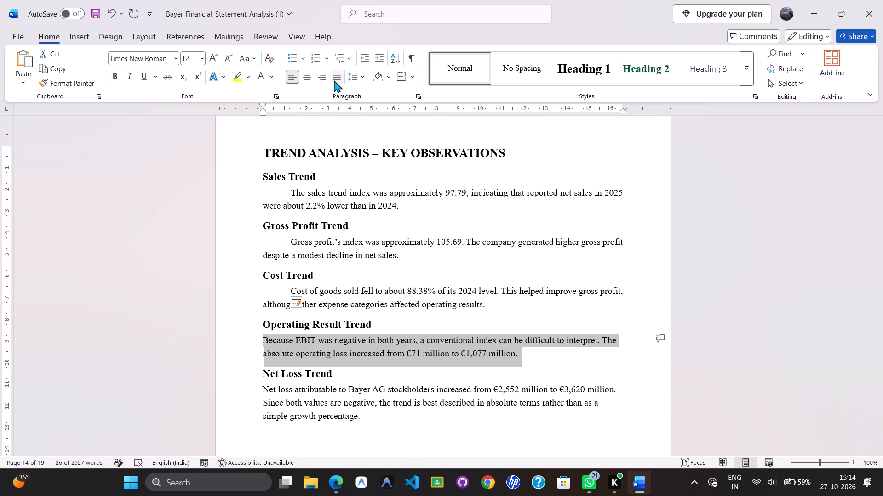
left_click(337, 72)
key("Left")
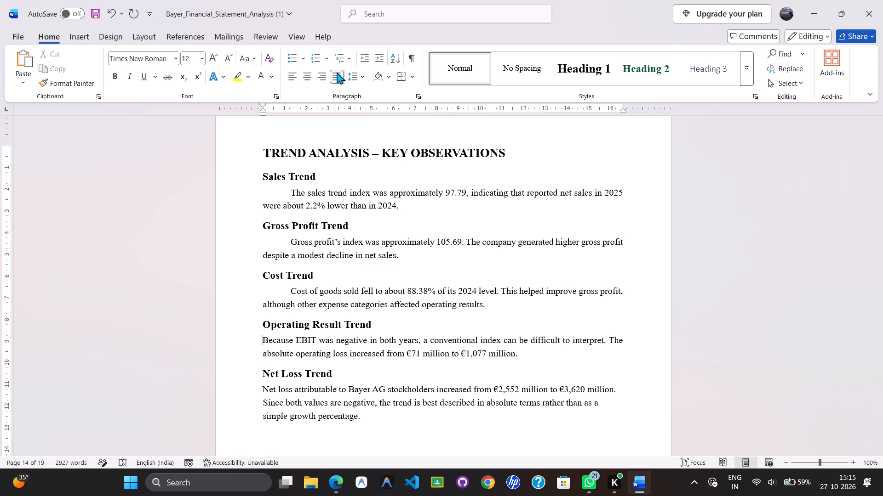
key("Tab")
key("Tab")
Justify the Net Loss Trend paragraph and indent its first line.
key("Down")
key("Down")
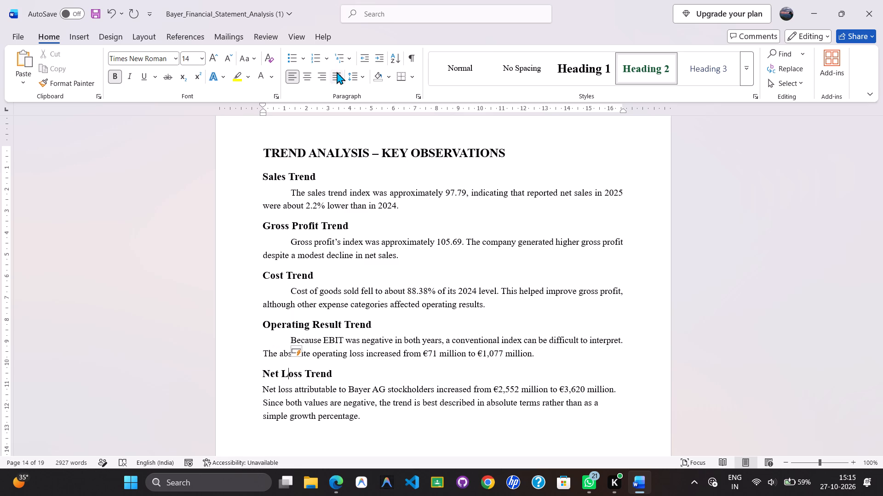
key("Down")
key("ctrl+Up")
key("ctrl+shift+Down")
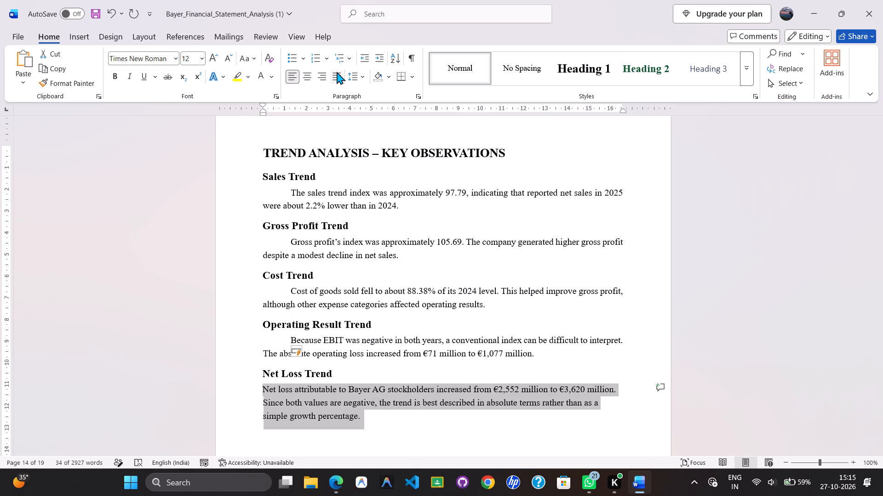
left_click(337, 72)
key("Left")
key("Tab")
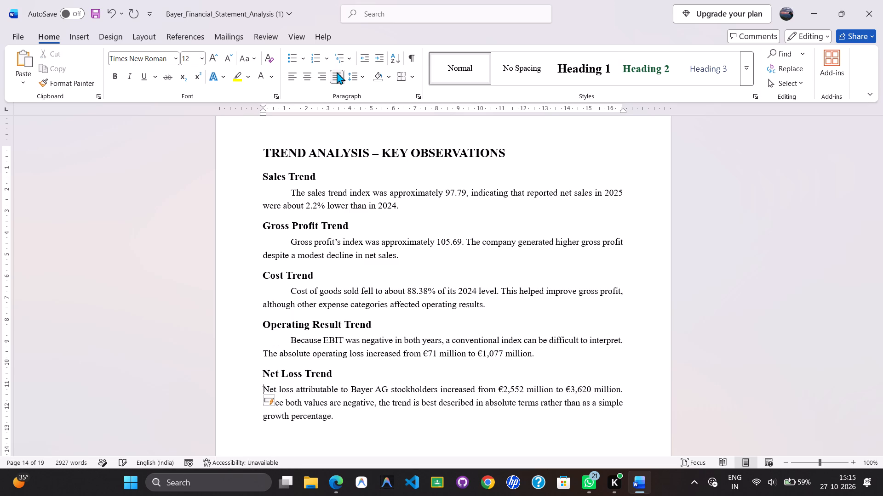
key("Tab")
key("Tab")
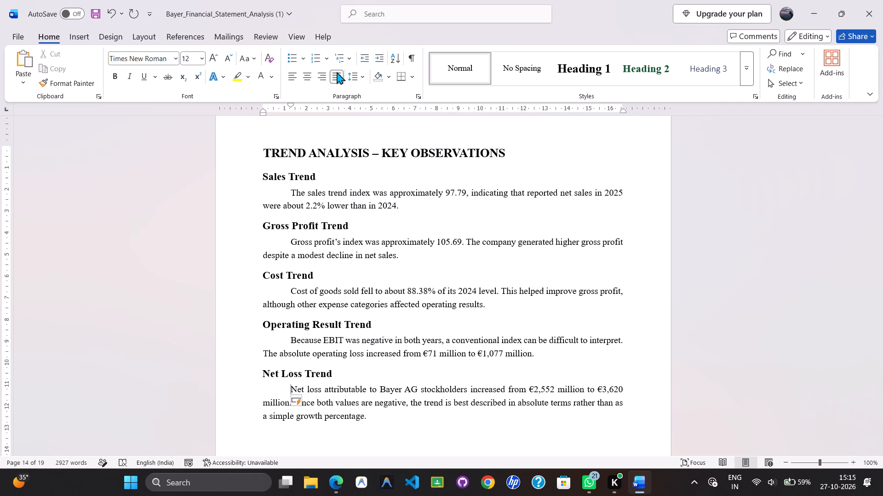
Remove the page break between the Net Loss Trend paragraph and the Ratio Analysis heading to bring that section onto the same page.
left_click(363, 231)
scroll(363, 231, "down", 3)
left_click(363, 231)
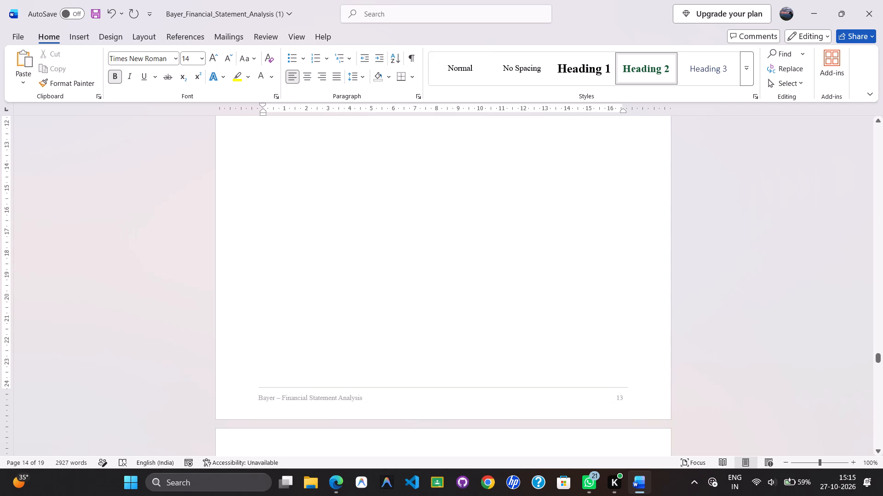
scroll(363, 231, "up", 1)
scroll(363, 231, "down", 4)
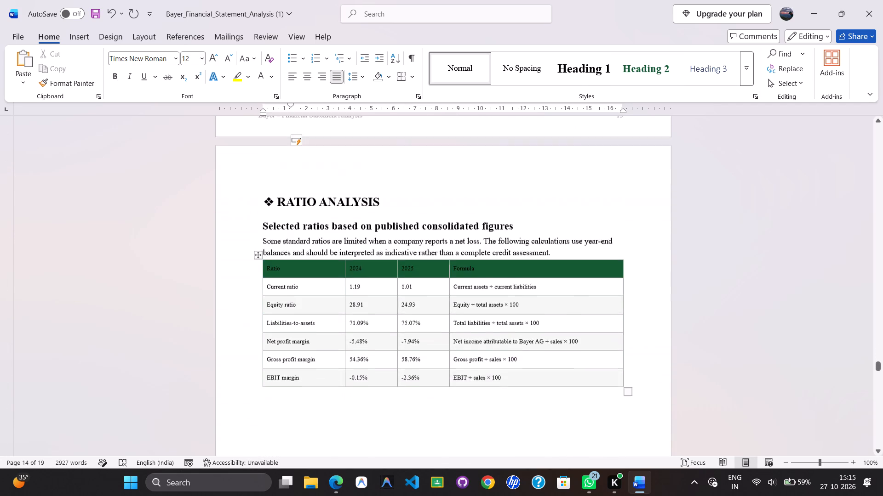
scroll(363, 231, "down", 3)
scroll(363, 231, "up", 3)
scroll(363, 231, "down", 1)
scroll(363, 234, "up", 1)
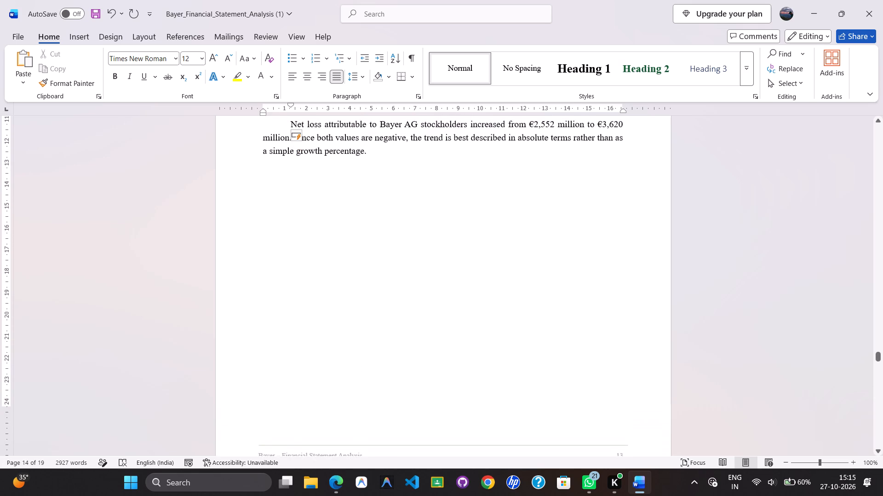
left_click(397, 164)
key("Delete")
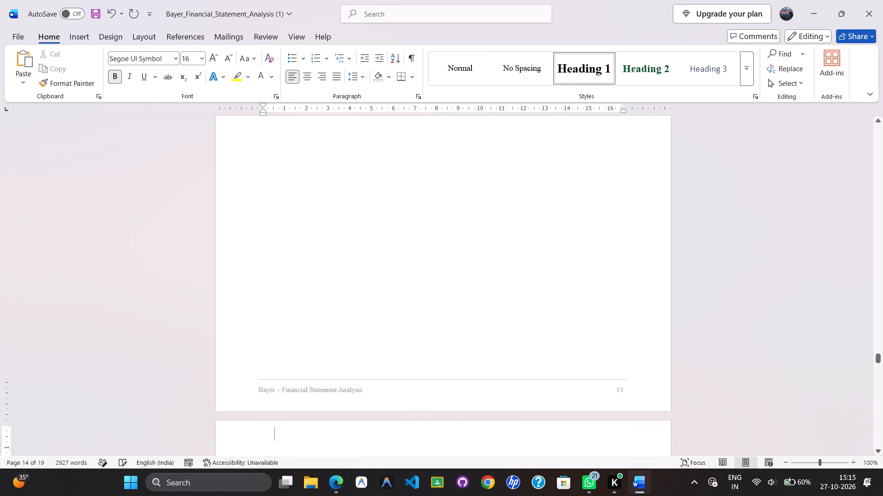
key("ctrl+z")
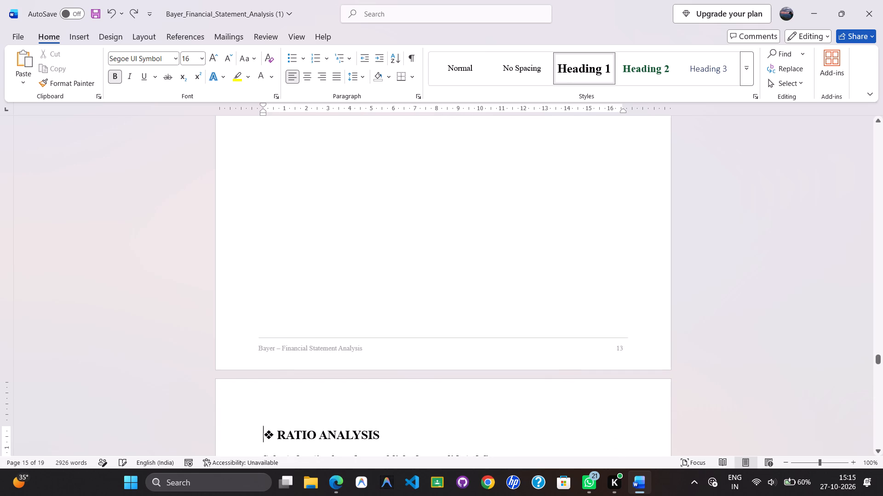
key("BackSpace")
key("BackSpace")
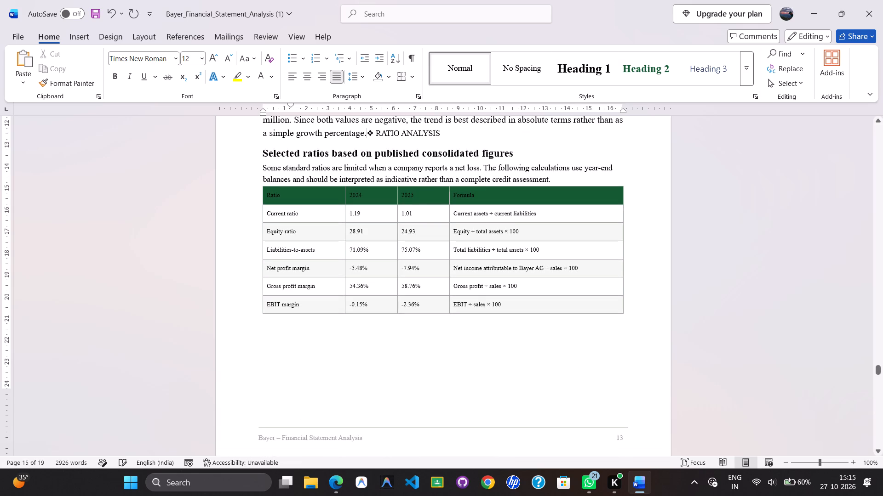
Put the Ratio Analysis title on its own line below the Net Loss Trend paragraph and apply the Heading 1 style.
key("Return")
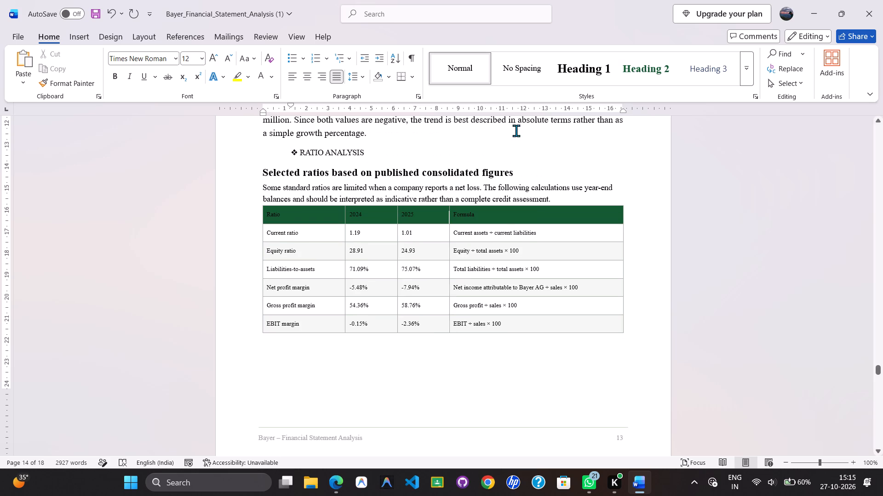
left_click(568, 65)
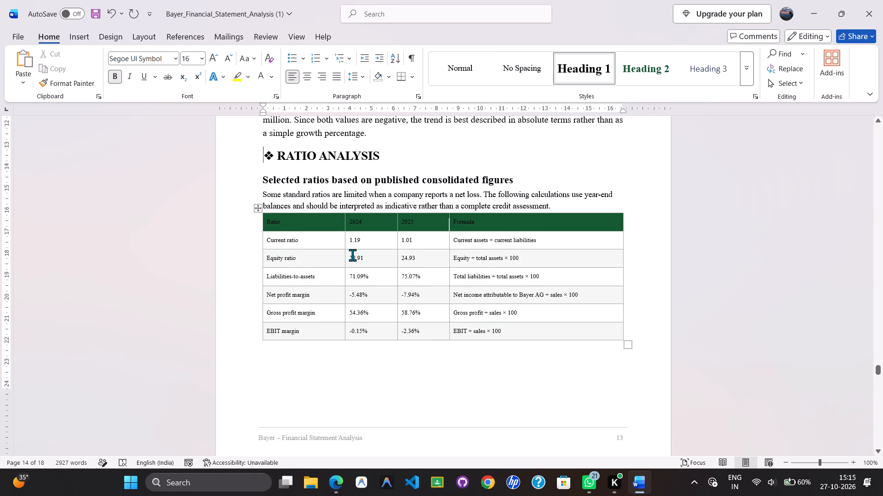
Increase the introductory paragraph under Selected ratios based on published consolidated figures to 12-point text.
scroll(352, 255, "down", 1)
left_click_drag(248, 174, 248, 177)
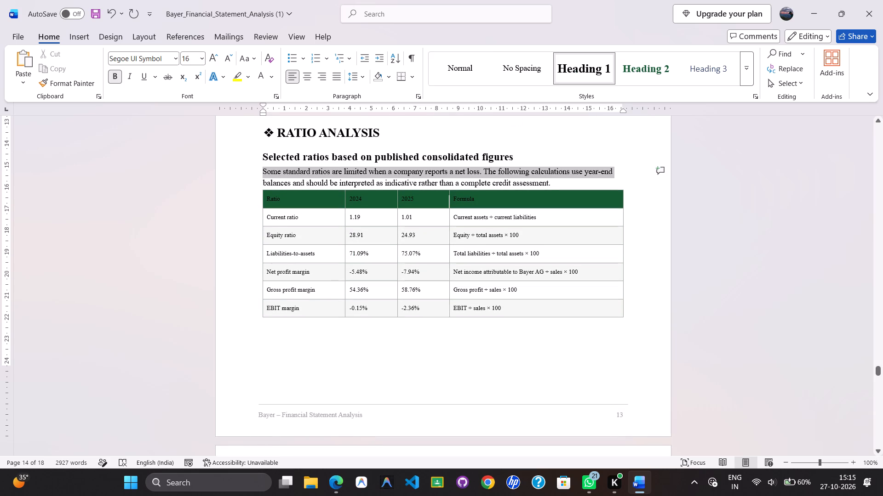
left_click_drag(248, 177, 249, 185)
key("ctrl+shift+period")
key("ctrl+shift+period")
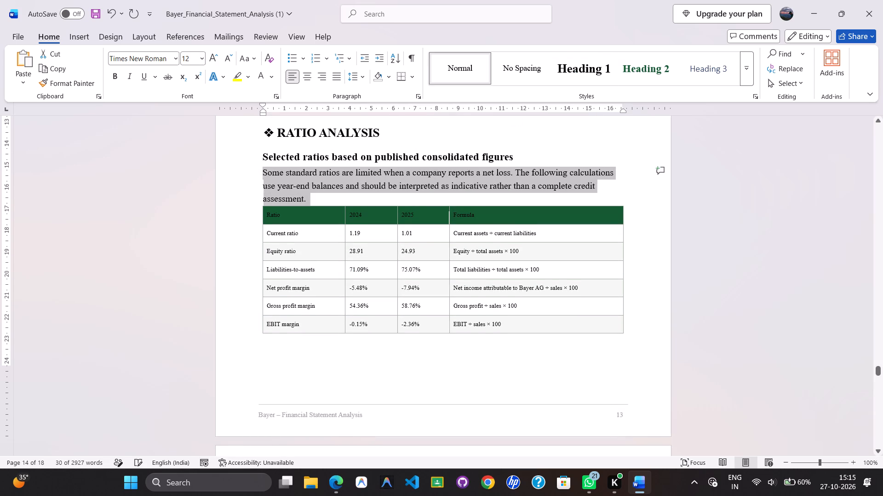
Justify the introductory paragraph above the ratio table and indent its first line.
key("Left")
key("shift+Down")
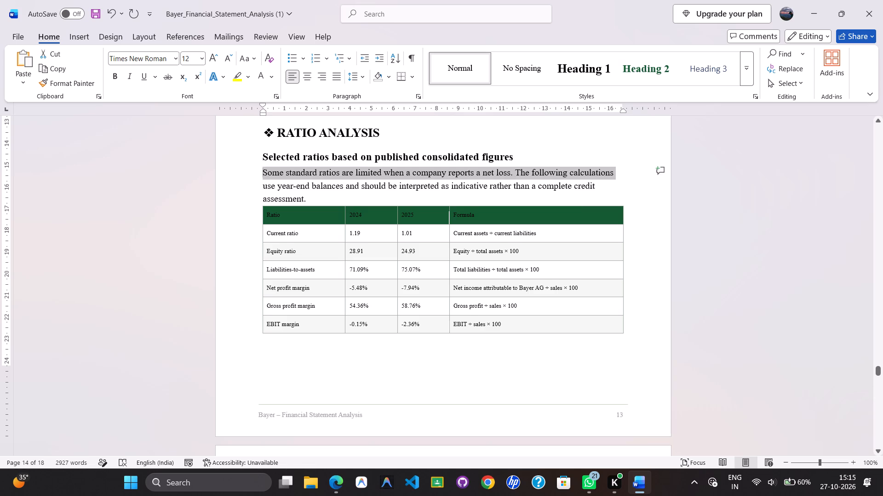
key("ctrl+shift+Down")
key("shift+Left")
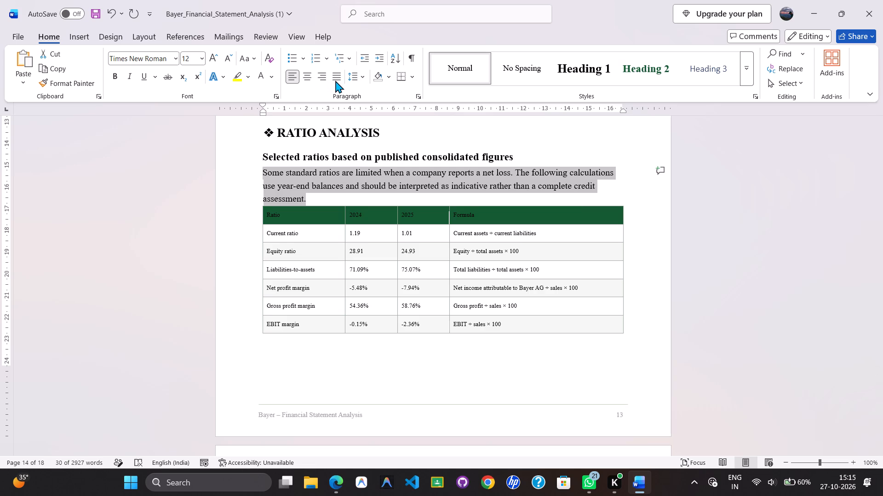
left_click(333, 80)
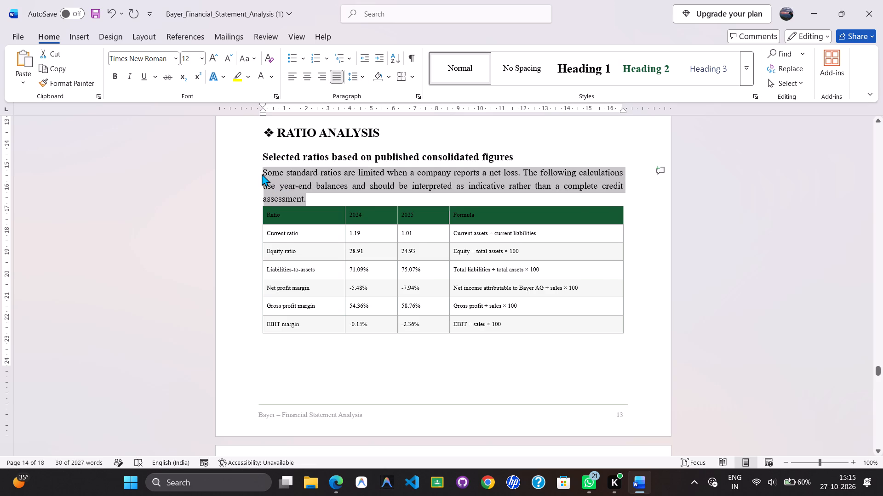
left_click(262, 174)
key("Tab")
key("Tab")
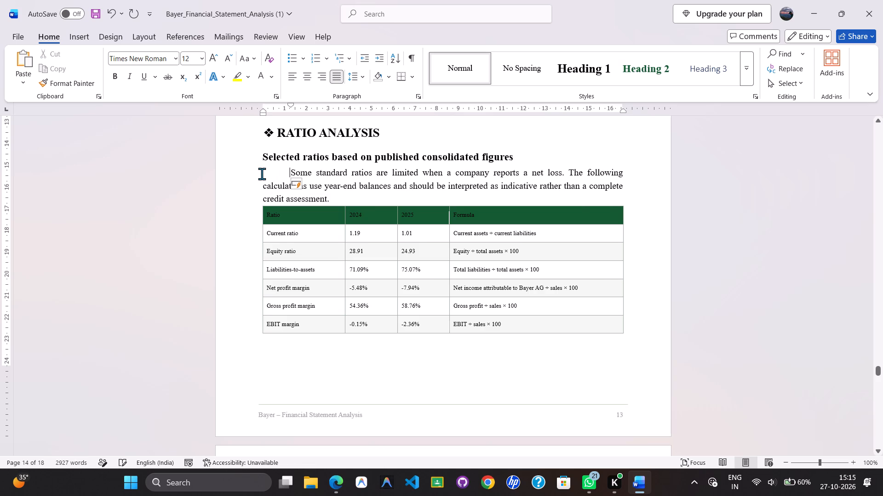
Set all the text in the ratio table to 11 points.
key("Right")
key("Down")
key("Down")
left_click_drag(240, 216, 240, 238)
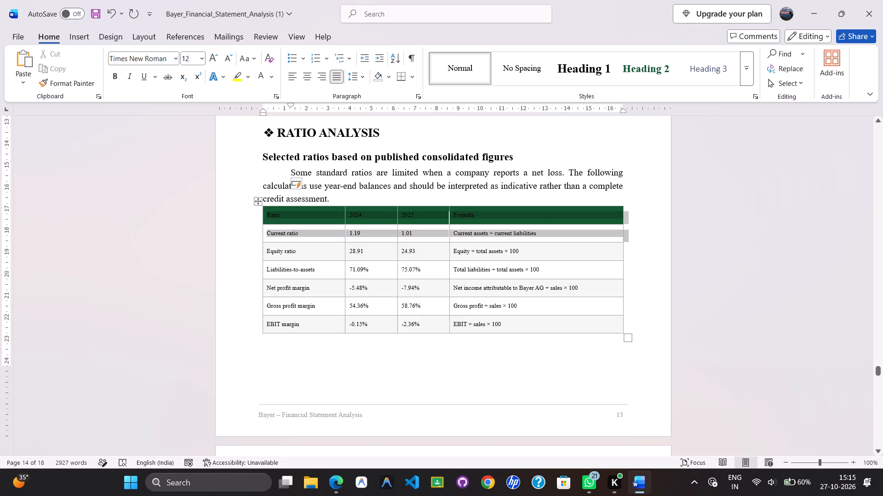
left_click_drag(240, 238, 243, 320)
left_click_drag(203, 56, 197, 114)
left_click(197, 114)
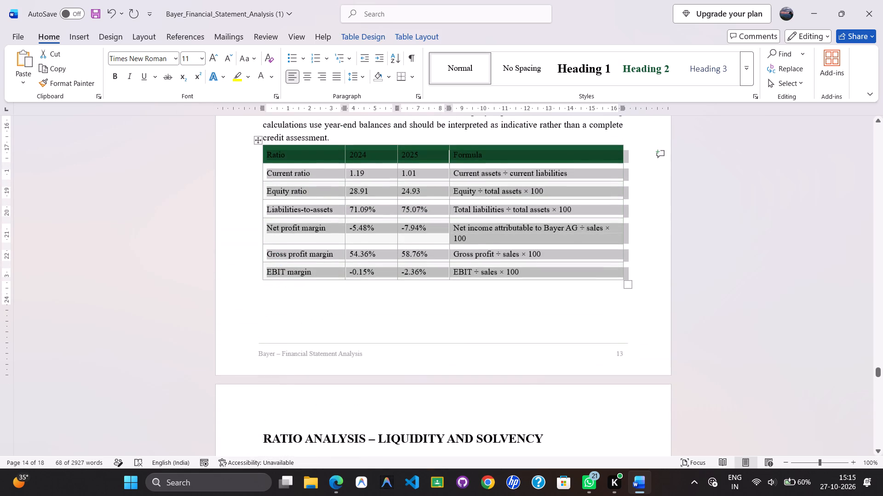
Make the ratio table's header row bold with white text.
left_click(249, 153)
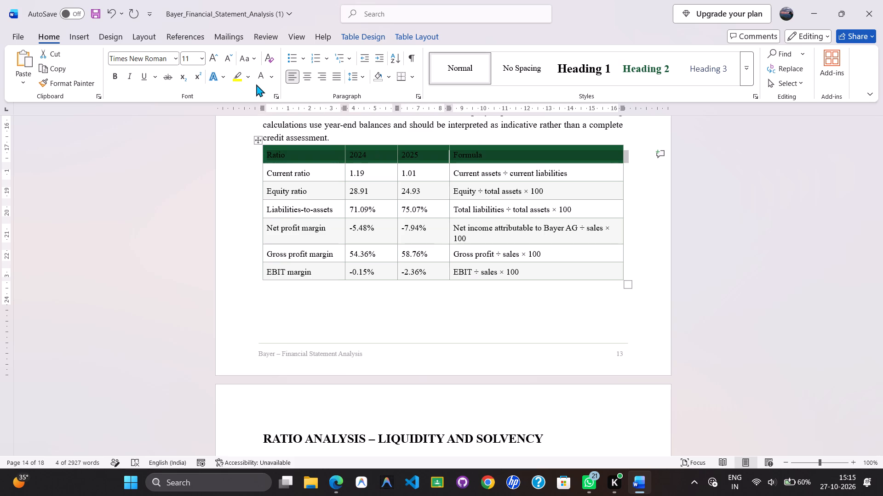
left_click(258, 80)
key("ctrl+b")
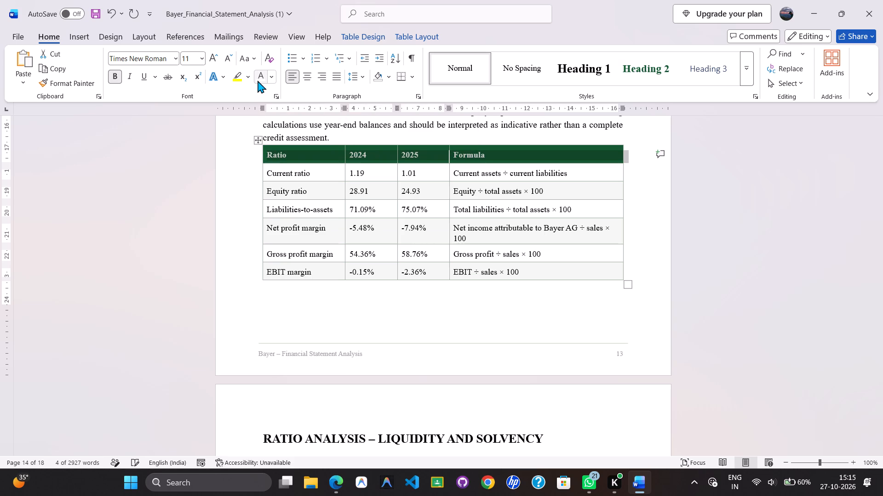
left_click(426, 251)
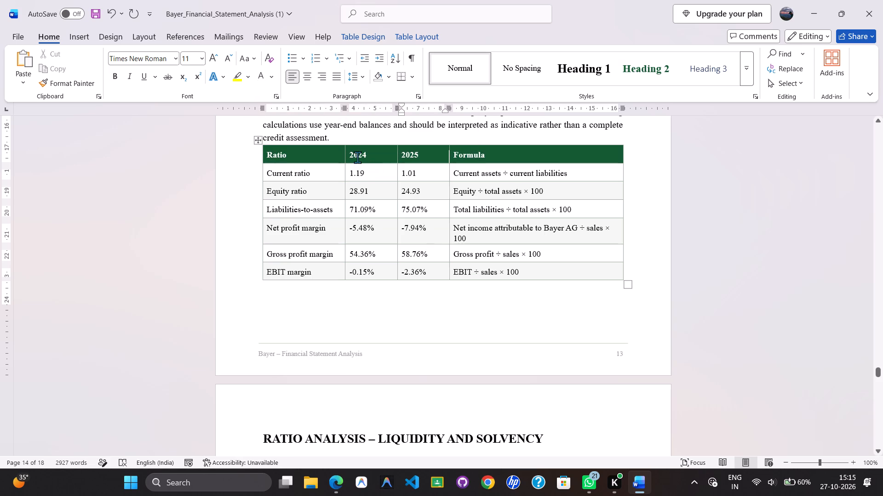
Centre the contents of the 2024 and 2025 columns in the ratio table.
left_click_drag(350, 157, 426, 273)
left_click(309, 82)
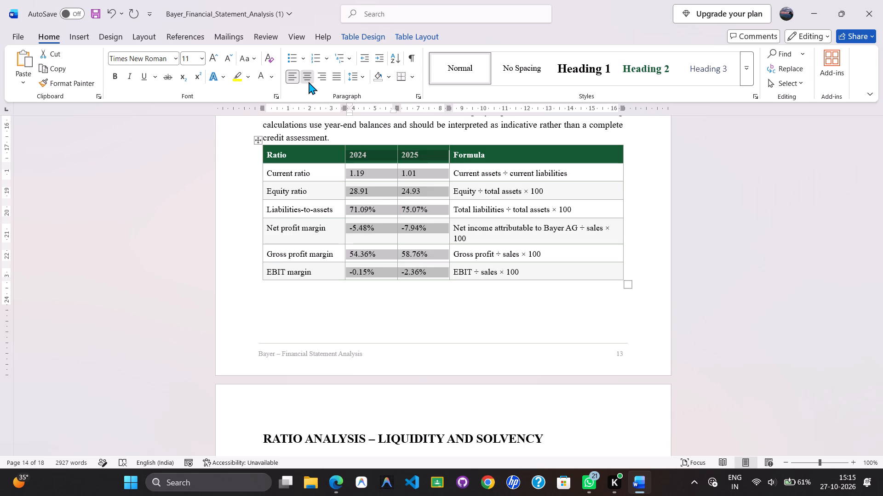
left_click(487, 311)
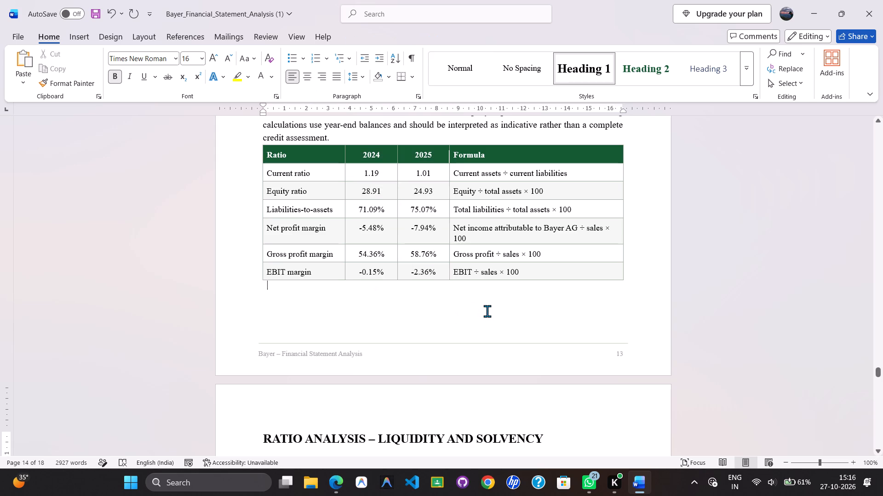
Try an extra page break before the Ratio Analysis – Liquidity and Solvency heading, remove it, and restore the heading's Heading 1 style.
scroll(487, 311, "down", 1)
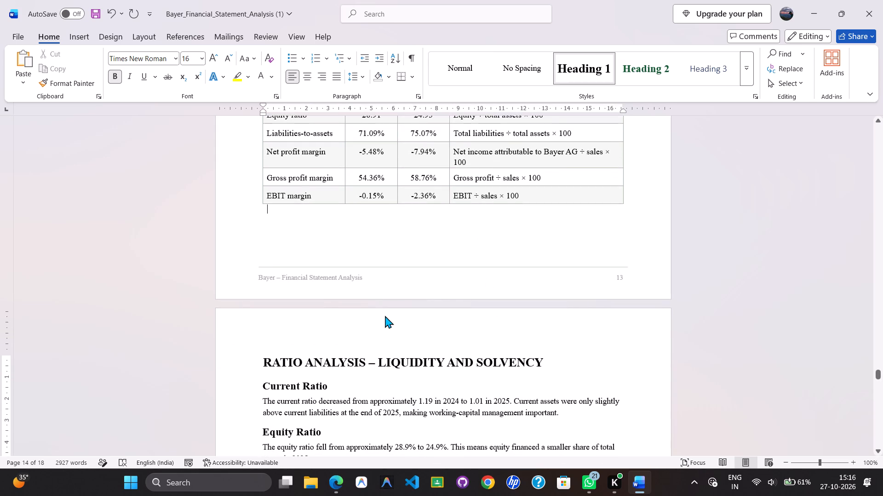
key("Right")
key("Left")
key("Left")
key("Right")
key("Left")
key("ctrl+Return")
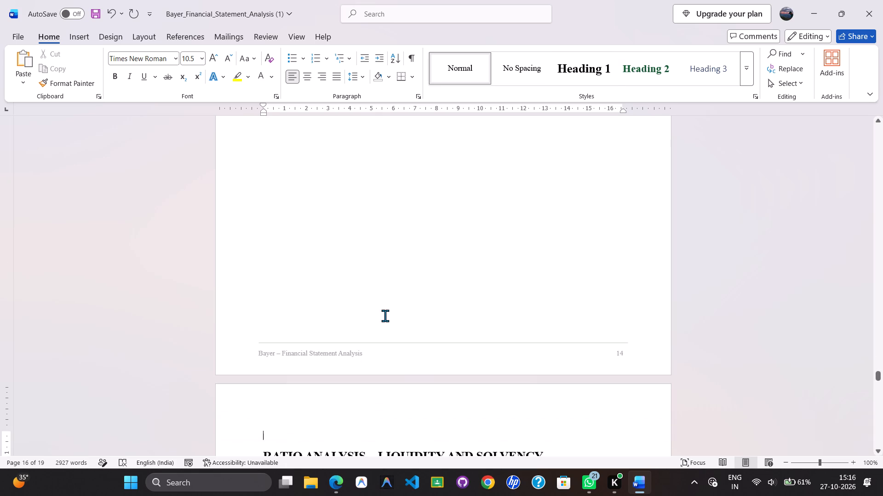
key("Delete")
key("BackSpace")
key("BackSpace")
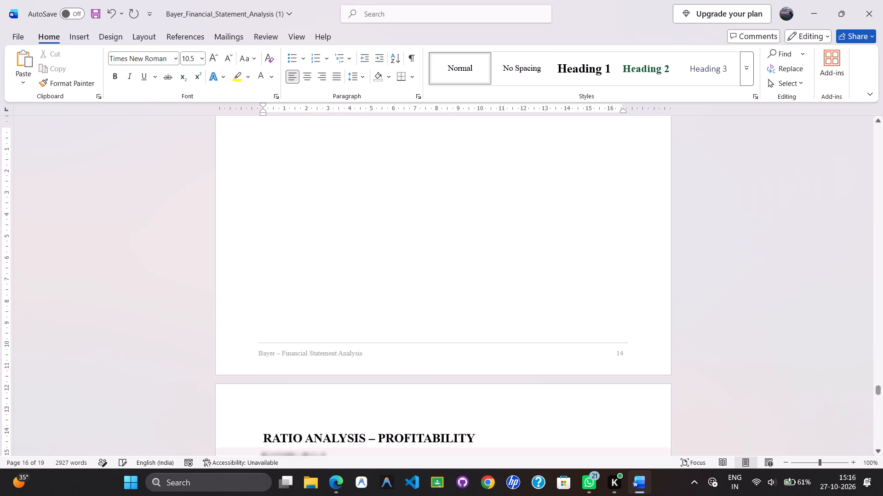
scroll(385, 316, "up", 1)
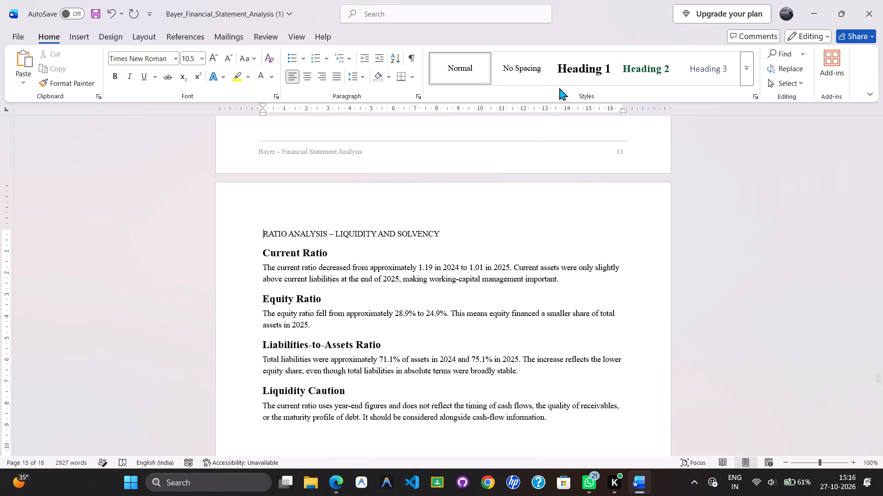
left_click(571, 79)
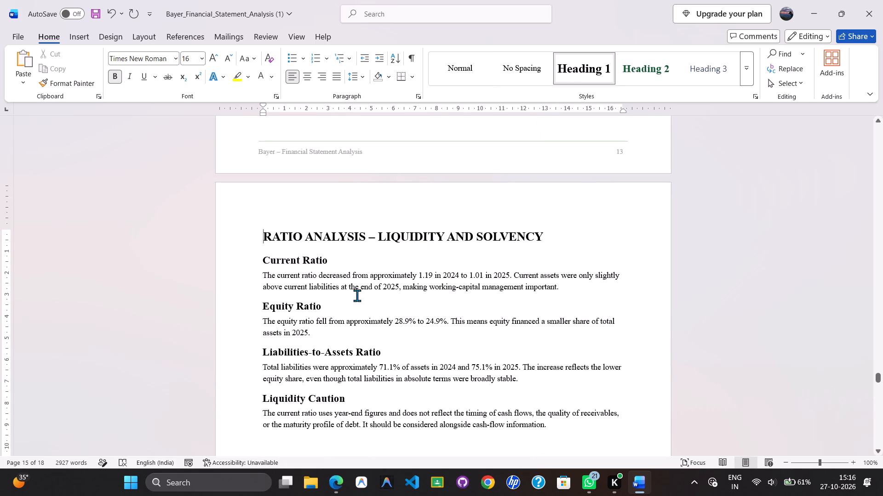
Remove the page break between the Liquidity Caution paragraph and the Ratio Analysis – Profitability heading.
scroll(357, 295, "down", 4)
scroll(357, 295, "up", 3)
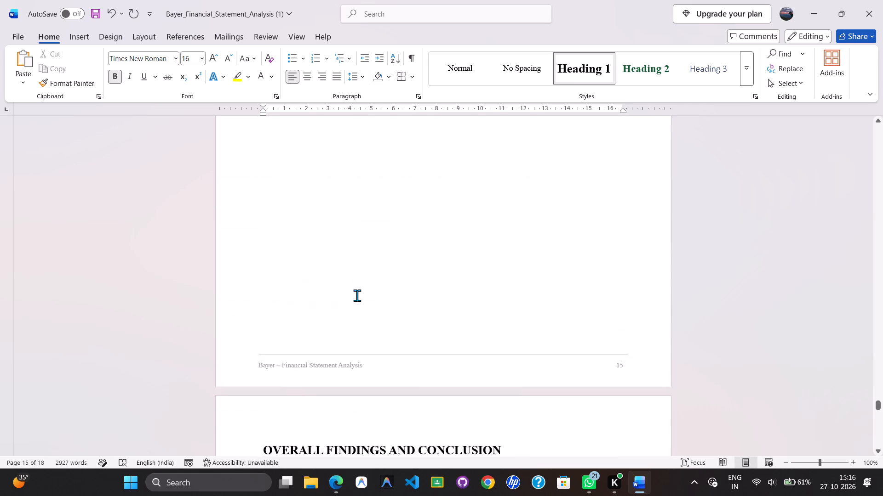
scroll(357, 295, "up", 3)
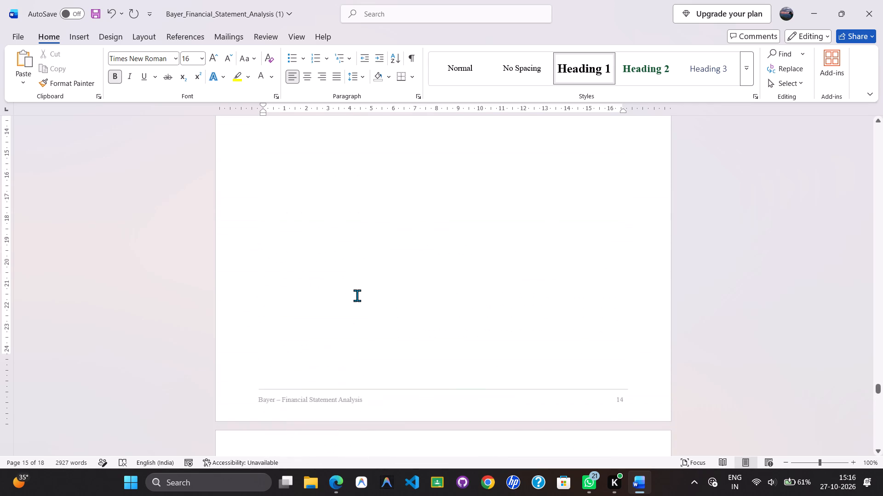
scroll(357, 295, "up", 3)
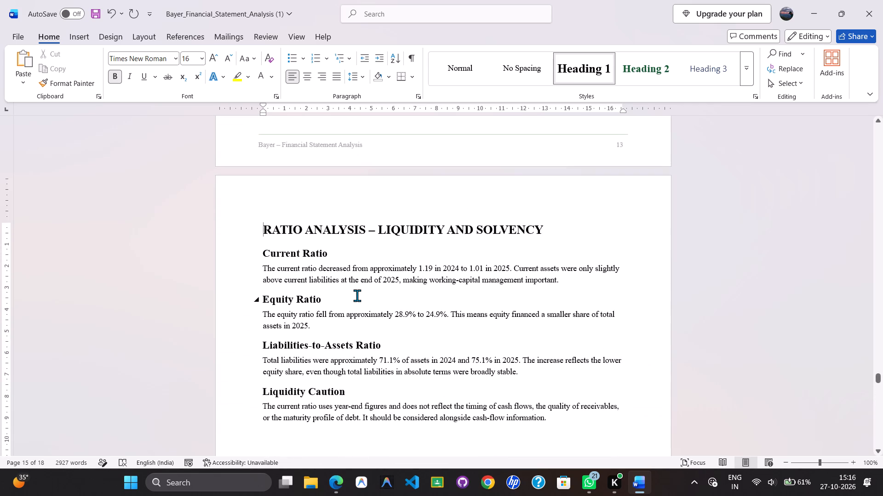
left_click(556, 417)
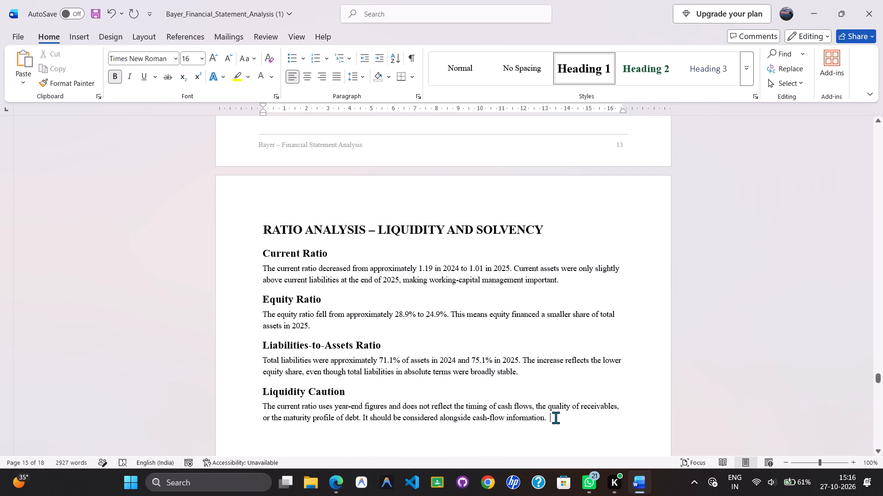
key("Delete")
key("ctrl+z")
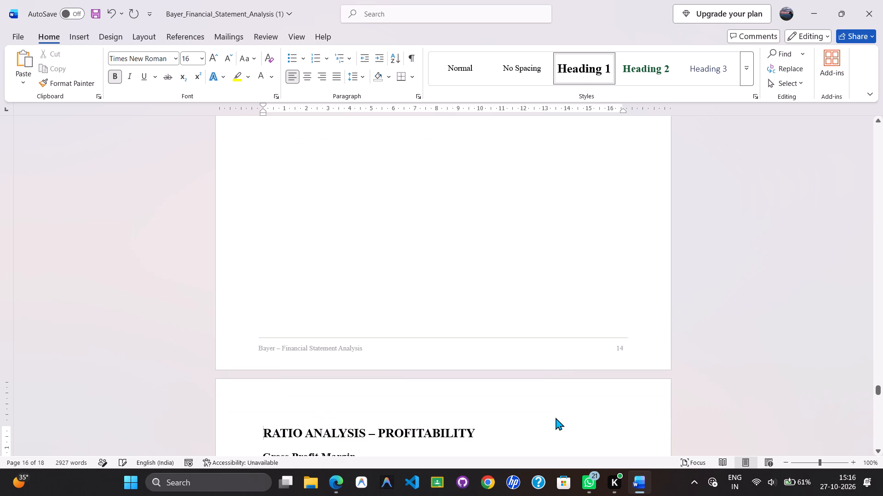
key("BackSpace")
key("BackSpace")
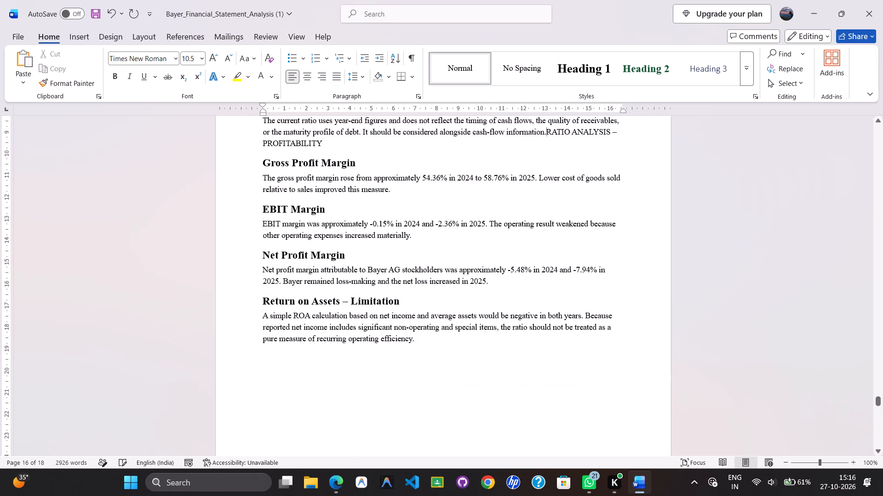
Put the Ratio Analysis – Profitability title on its own line below the Liquidity Caution paragraph and apply the Heading 1 style.
key("Return")
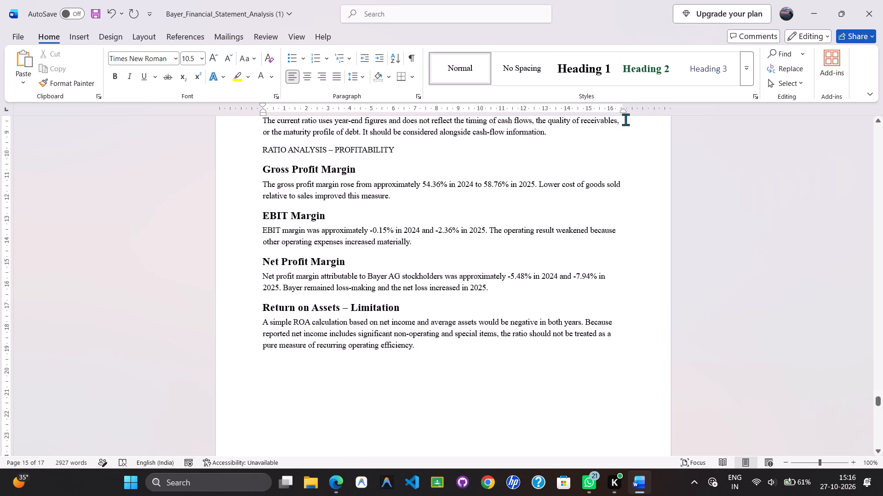
left_click(582, 61)
Set all body paragraphs under Ratio Analysis – Liquidity and Solvency and Ratio Analysis – Profitability to 12 pt and justify them.
scroll(476, 259, "up", 1)
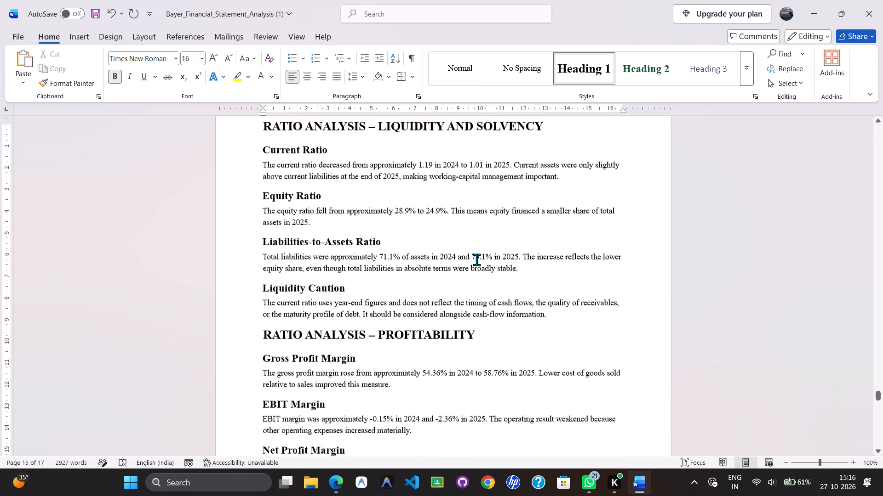
scroll(476, 259, "up", 1)
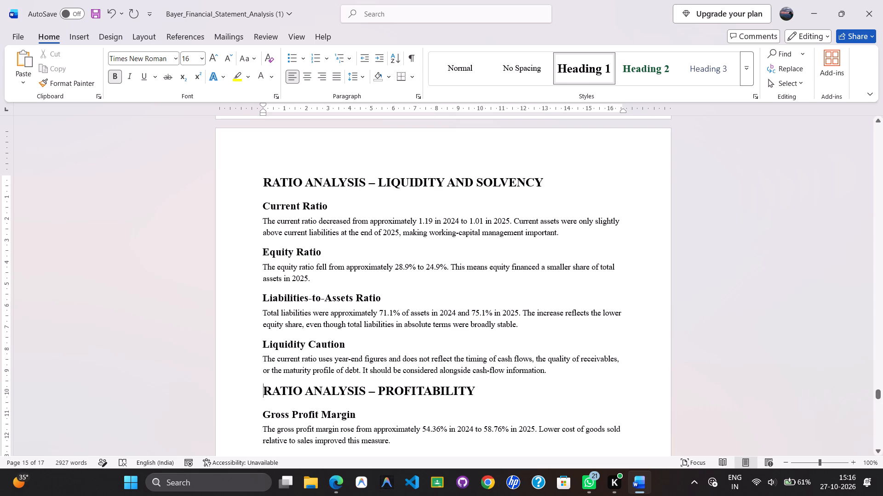
left_click_drag(241, 222, 241, 240)
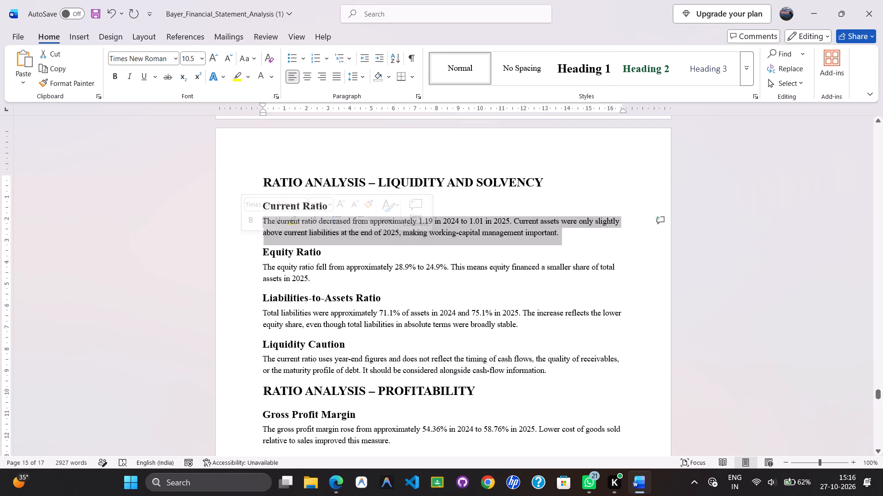
left_click_drag(242, 269, 242, 279, "ctrl")
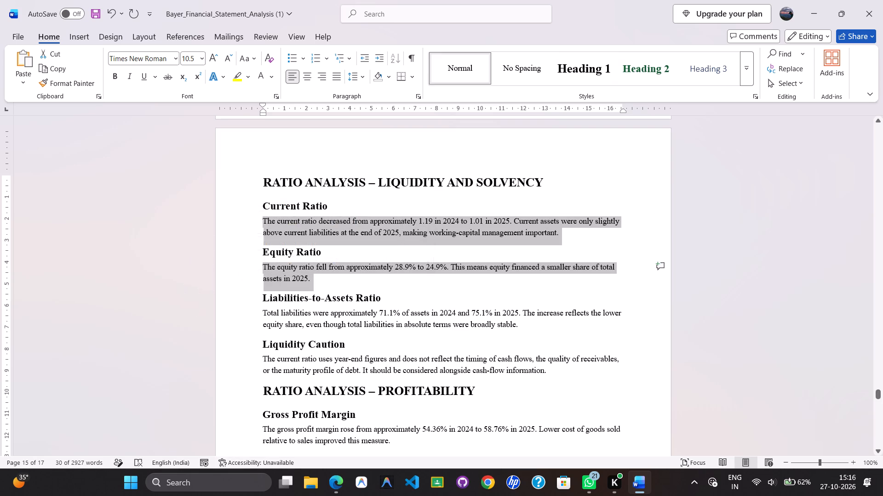
left_click_drag(243, 312, 243, 321, "ctrl")
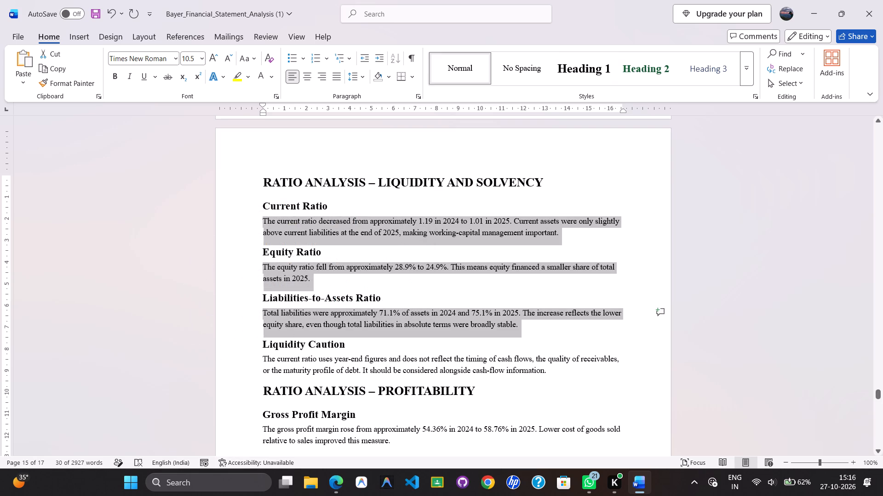
left_click_drag(243, 355, 243, 367, "ctrl")
scroll(243, 367, "down", 2)
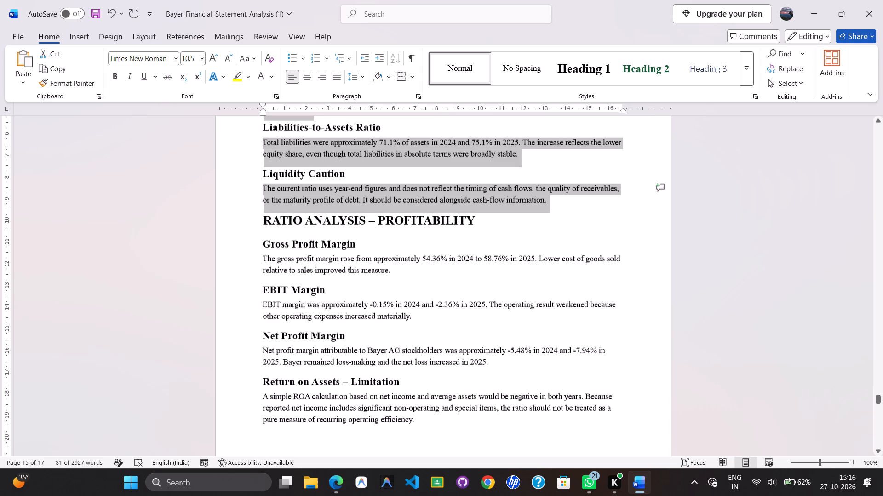
left_click_drag(246, 259, 246, 264, "ctrl")
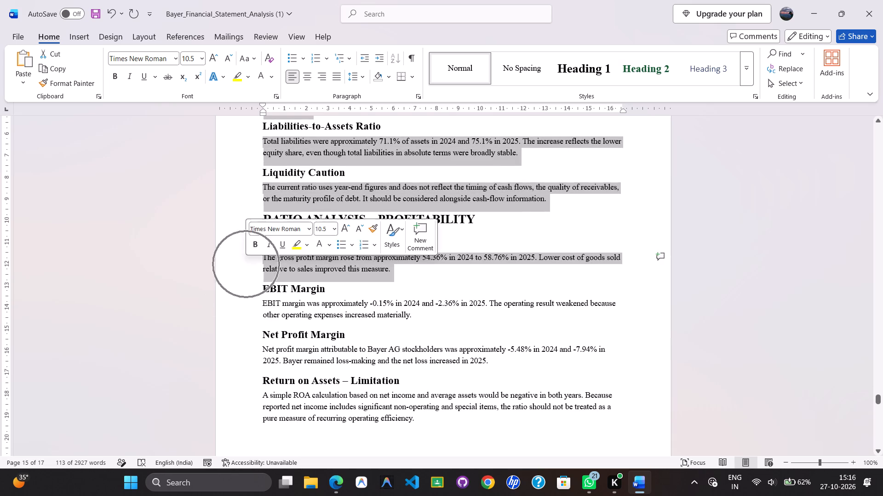
left_click_drag(247, 304, 248, 313, "ctrl")
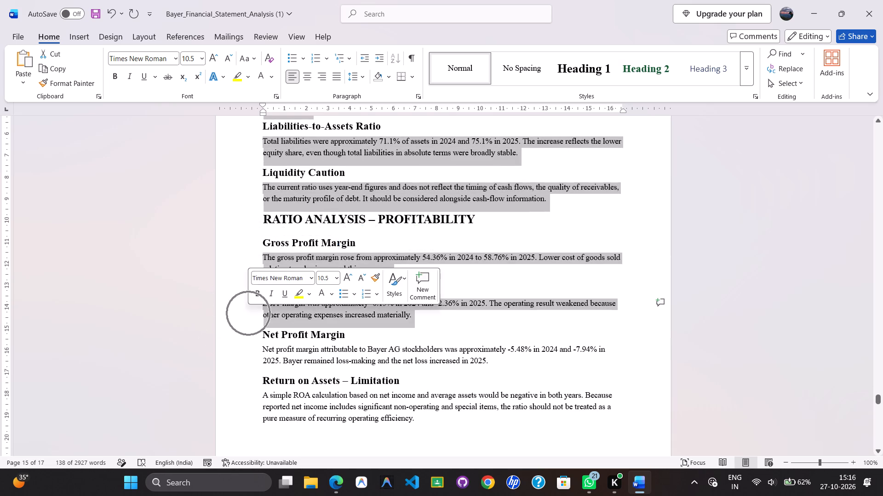
left_click_drag(250, 348, 252, 357, "ctrl")
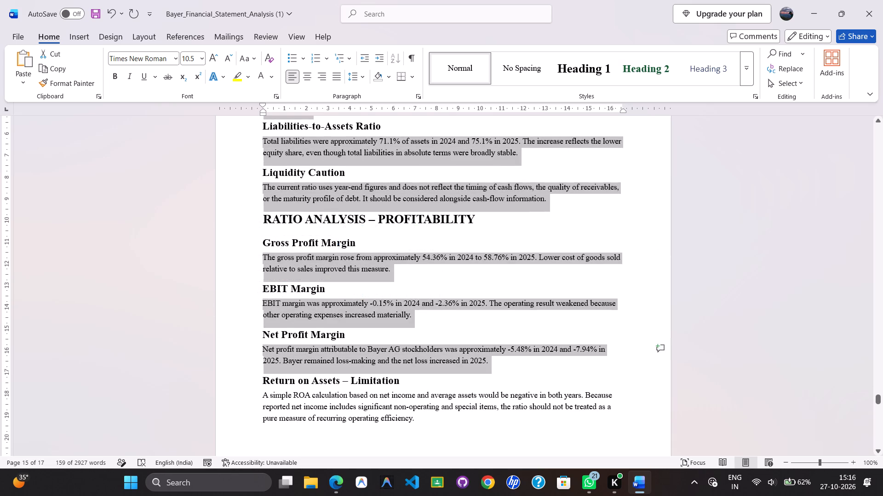
left_click_drag(252, 357, 252, 357, "ctrl")
scroll(252, 357, "down", 1)
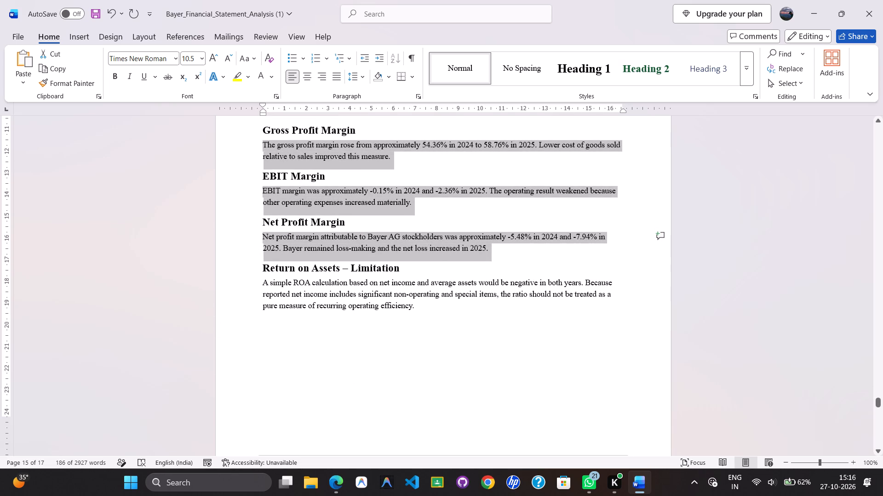
left_click_drag(241, 285, 241, 301, "ctrl")
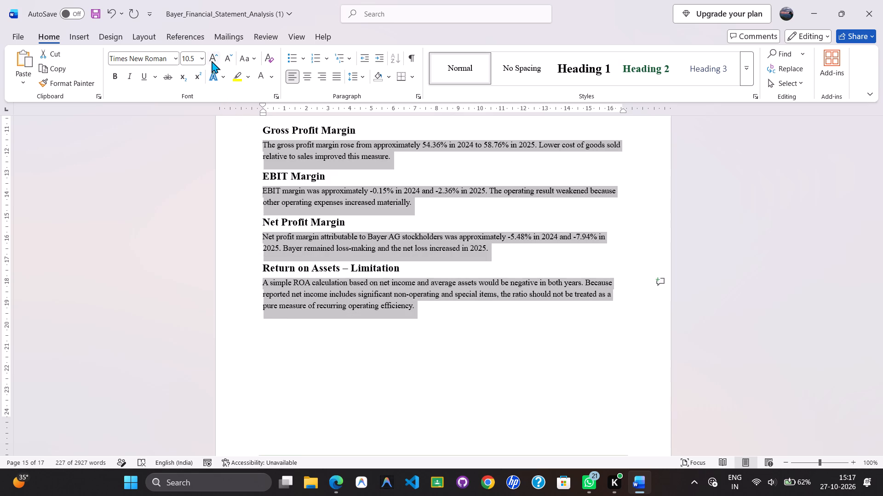
key("ctrl+shift+period")
key("ctrl+shift+period")
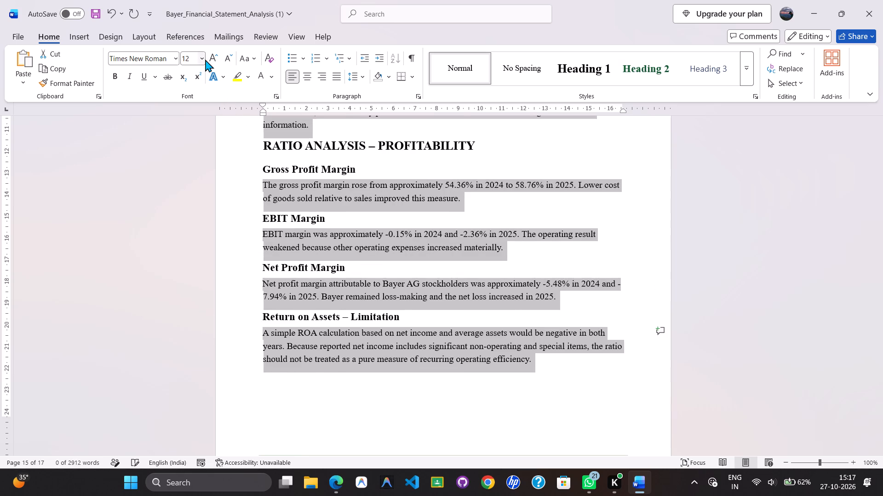
left_click(336, 79)
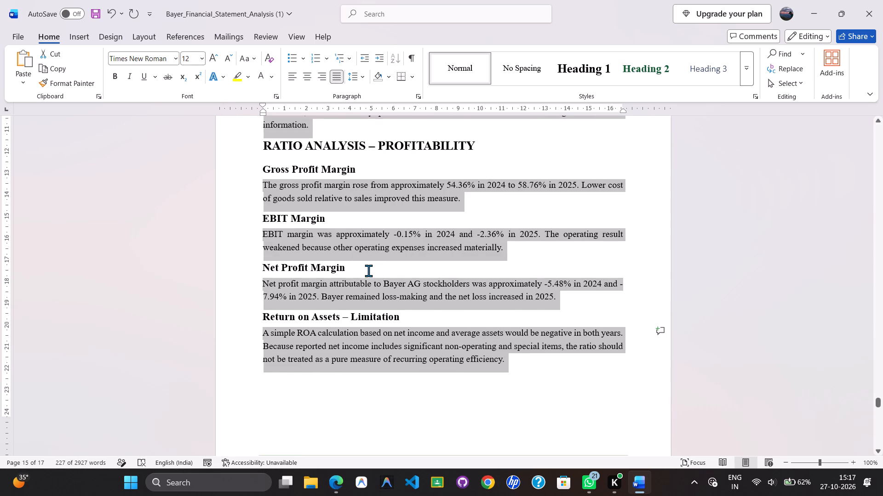
Insert a blank line above the Ratio Analysis – Profitability heading and reduce its font size to 7 pt.
scroll(369, 273, "up", 2)
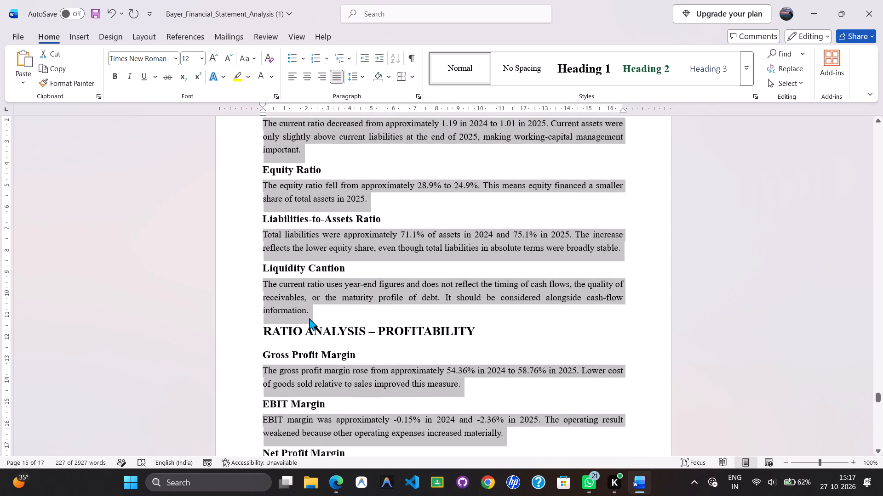
left_click(309, 319)
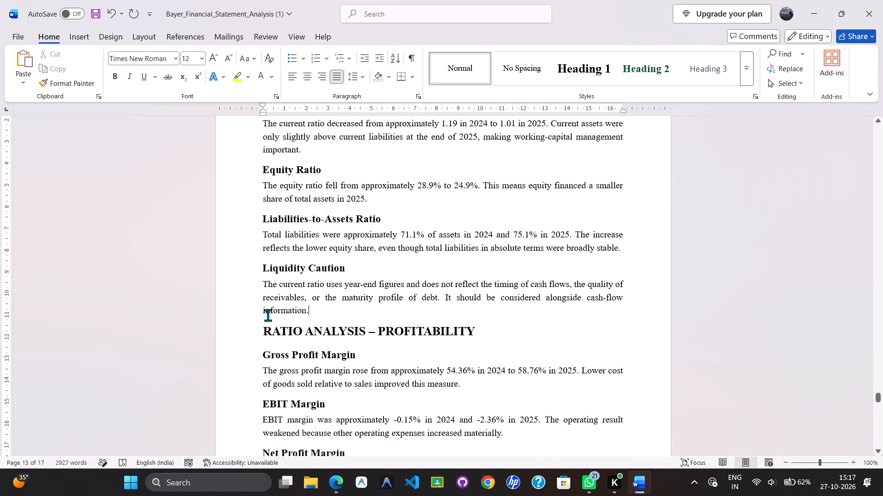
key("Down")
key("Left")
key("ctrl+Up")
key("Left")
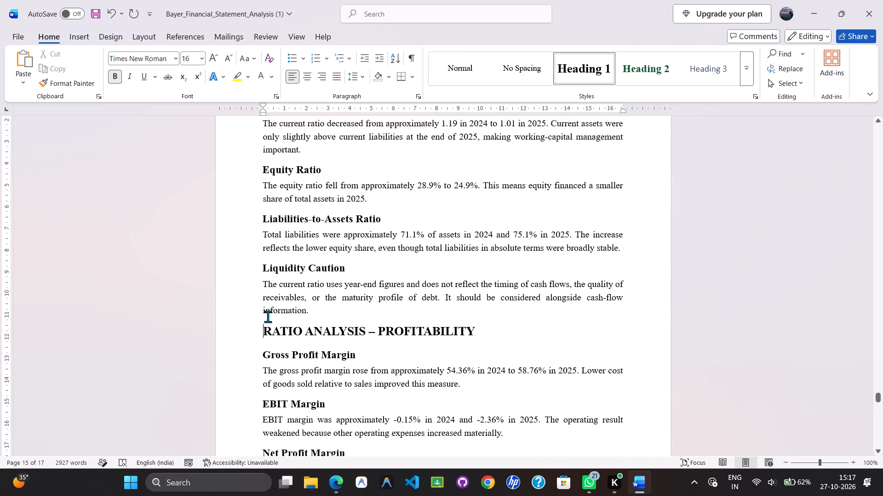
key("Return")
key("ctrl+shift+Right")
key("ctrl+shift+comma")
key("ctrl+shift+comma")
key("ctrl+shift+comma")
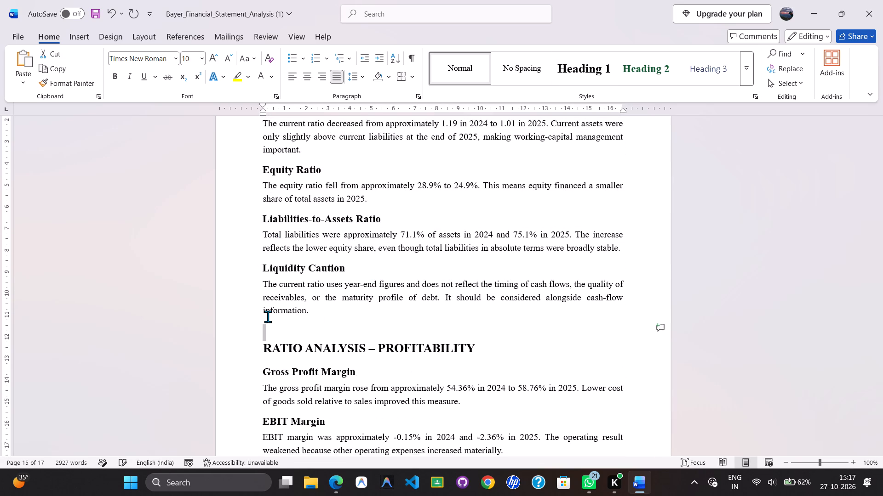
key("ctrl+shift+comma")
key("ctrl+shift+comma")
key("Left")
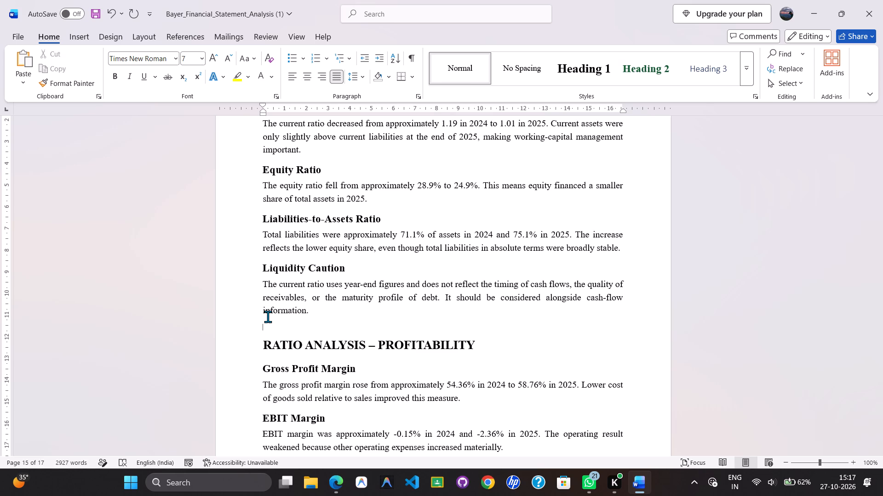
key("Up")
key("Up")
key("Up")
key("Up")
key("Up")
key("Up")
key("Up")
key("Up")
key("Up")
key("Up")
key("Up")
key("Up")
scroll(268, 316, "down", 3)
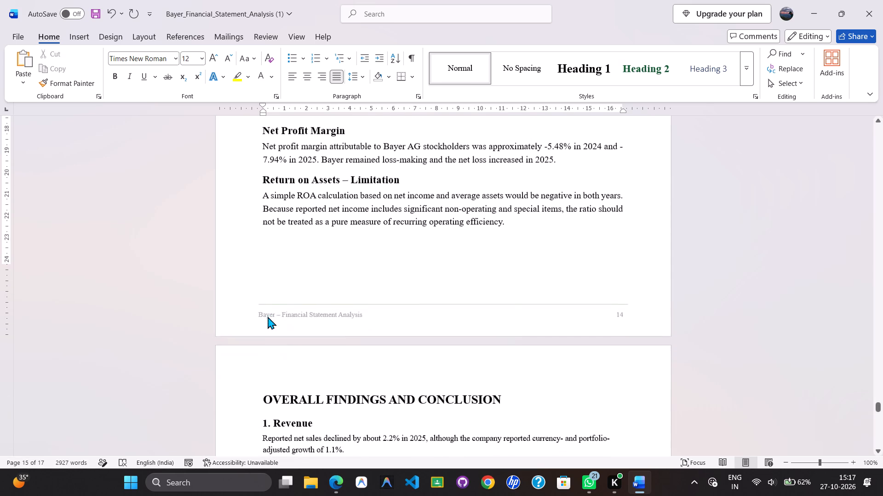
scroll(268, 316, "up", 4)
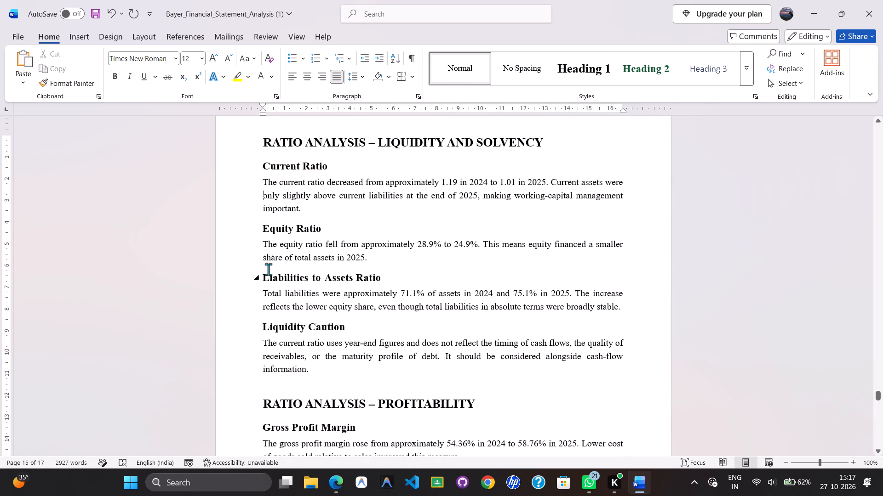
Add a first-line indent to the body paragraphs under Current Ratio and Equity Ratio.
key("Up")
key("Tab")
key("Tab")
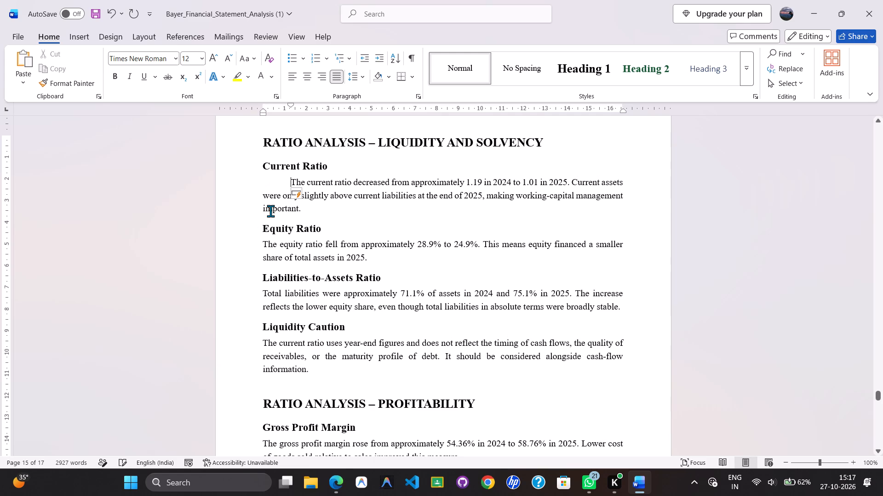
key("Down")
key("Down")
key("Down")
key("Down")
key("ctrl+Up")
key("Tab")
key("Tab")
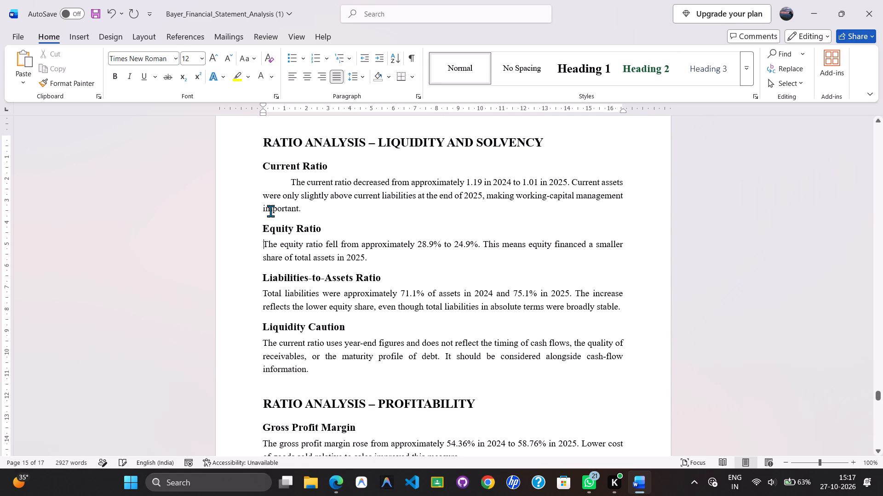
Add a first-line indent to the body paragraphs under Liabilities-to-Assets Ratio and Liquidity Caution.
key("Down")
key("Down")
key("Down")
key("ctrl+Up")
key("Tab")
key("Tab")
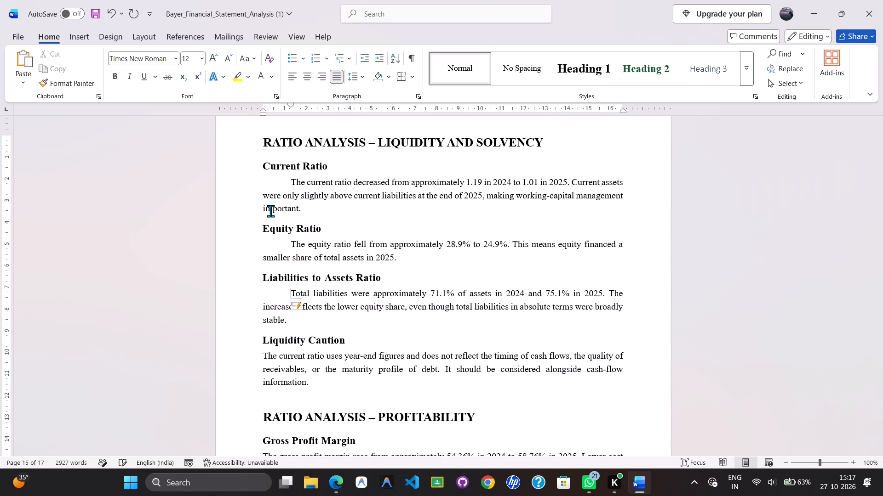
key("Down")
key("Down")
key("Down")
key("Down")
key("ctrl+Up")
key("Tab")
key("Tab")
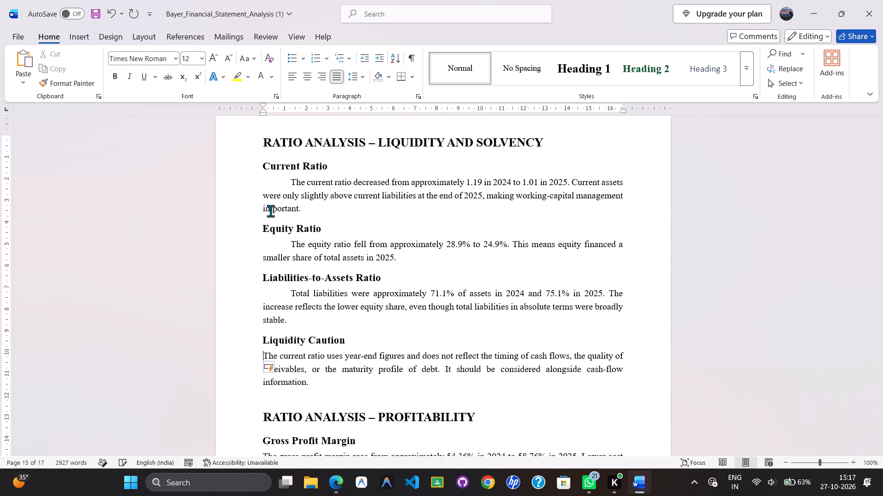
key("Tab")
Add a first-line indent to the body paragraphs under Gross Profit Margin and EBIT Margin.
key("Down")
key("Down")
key("Down")
key("Down")
key("Down")
key("Down")
key("Down")
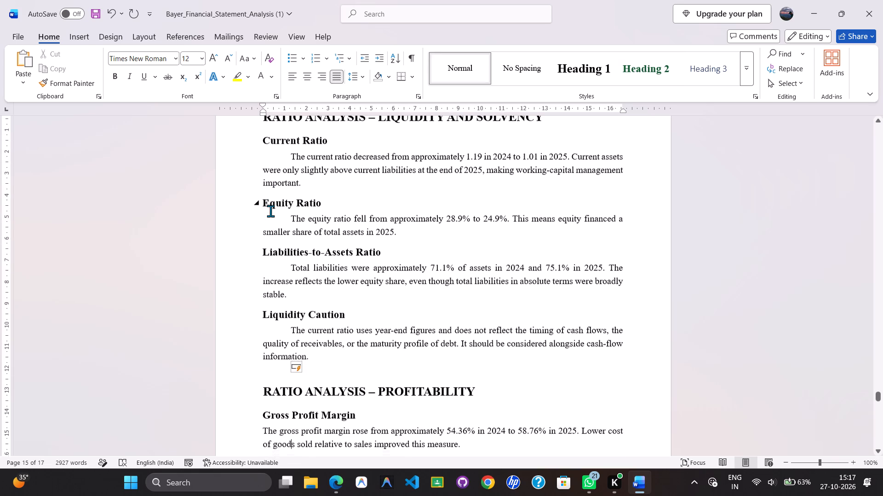
key("Down")
key("Up")
key("ctrl+Up")
key("Tab")
key("Tab")
key("Down")
key("Down")
key("Down")
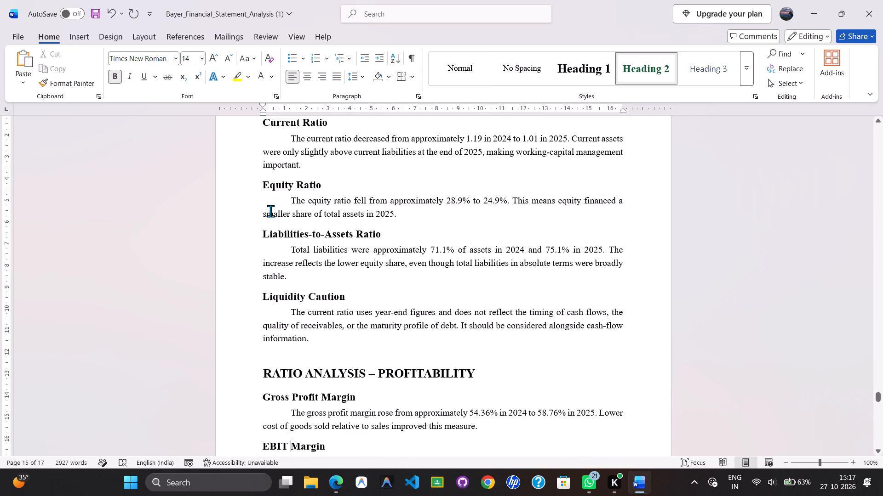
key("ctrl+Up")
key("Tab")
key("Tab")
Add a first-line indent to the body paragraphs under Net Profit Margin and Return on Assets – Limitation.
key("Down")
key("Down")
key("Down")
key("Down")
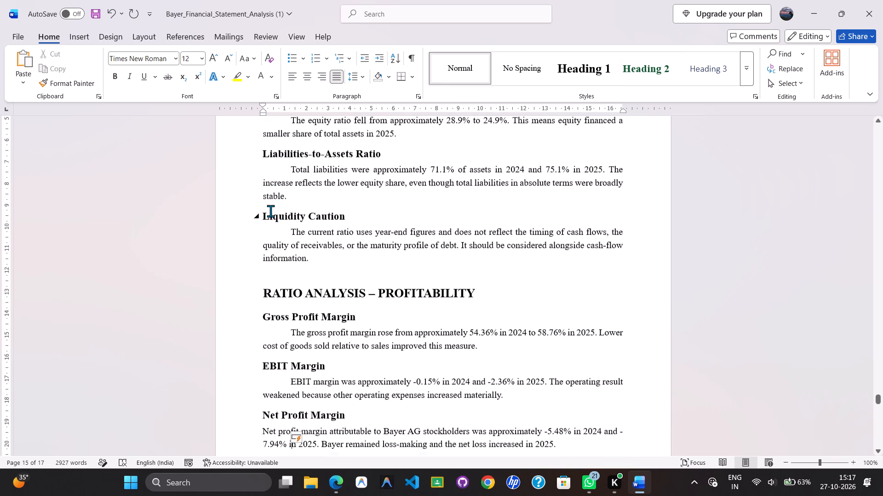
key("ctrl+Up")
key("Tab")
key("Tab")
key("Down")
key("Down")
key("Down")
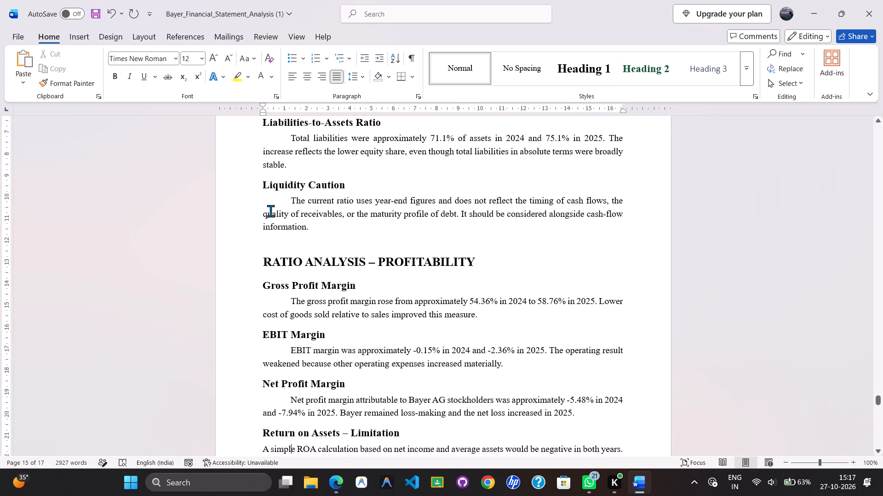
key("ctrl+Up")
key("Tab")
key("Tab")
key("Tab")
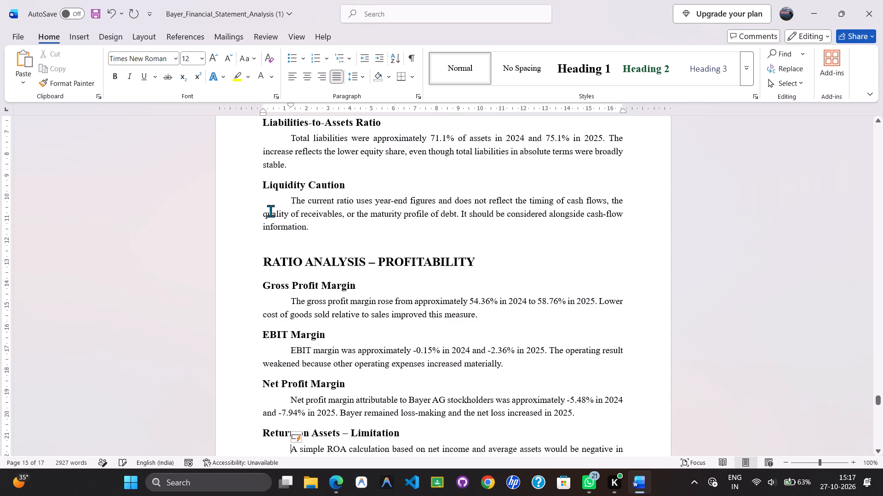
Review the indented paragraphs across the Ratio Analysis – Liquidity and Solvency and Ratio Analysis – Profitability sections.
key("ctrl+Down")
key("Up")
key("Up")
key("Up")
key("Up")
key("Up")
key("Up")
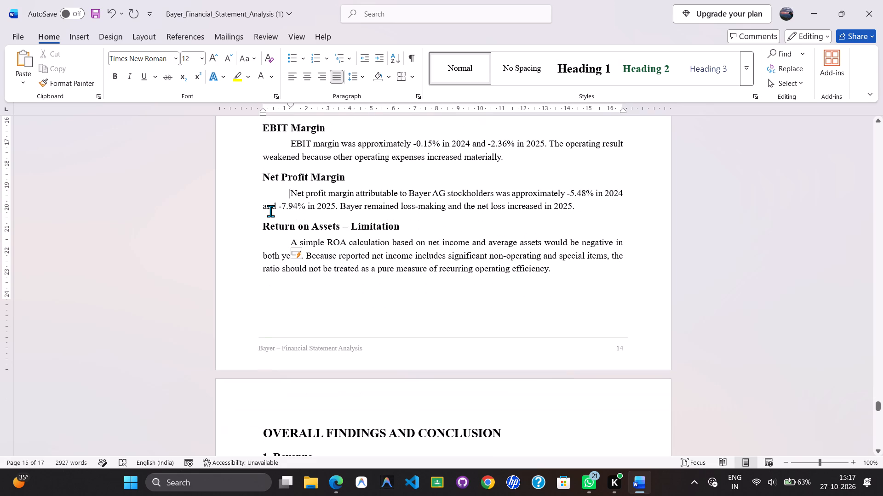
key("Up")
key("Up")
key("Up")
key("Up")
key("Up")
key("Up")
key("Up")
key("Up")
key("Up")
key("Up")
key("Up")
key("Up")
key("Up")
key("Up")
key("Up")
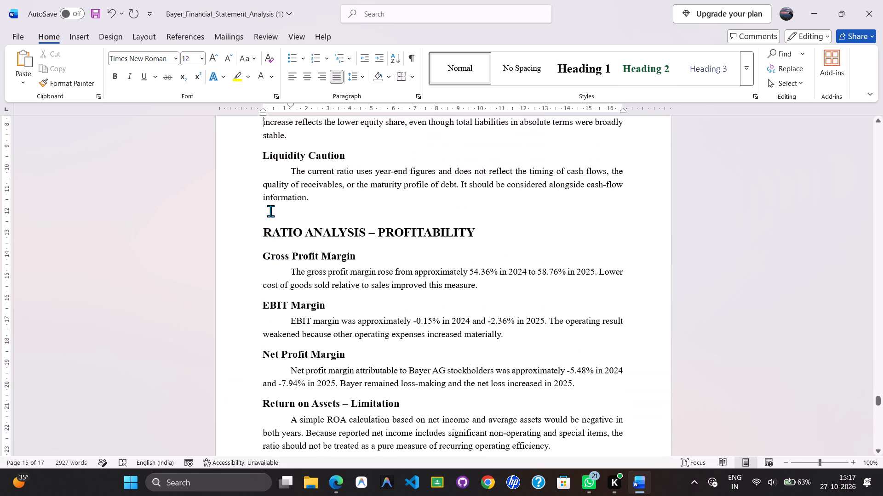
key("Up")
scroll(366, 316, "down", 2)
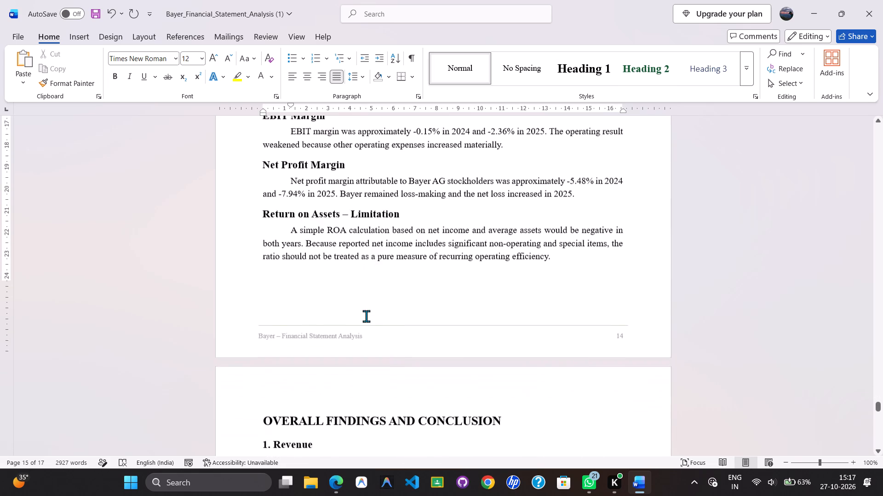
Apply the Heading 2 style to 1. Revenue, 2. Gross Profit and 3. Operating Performance under Overall Findings and Conclusion.
scroll(366, 316, "down", 5)
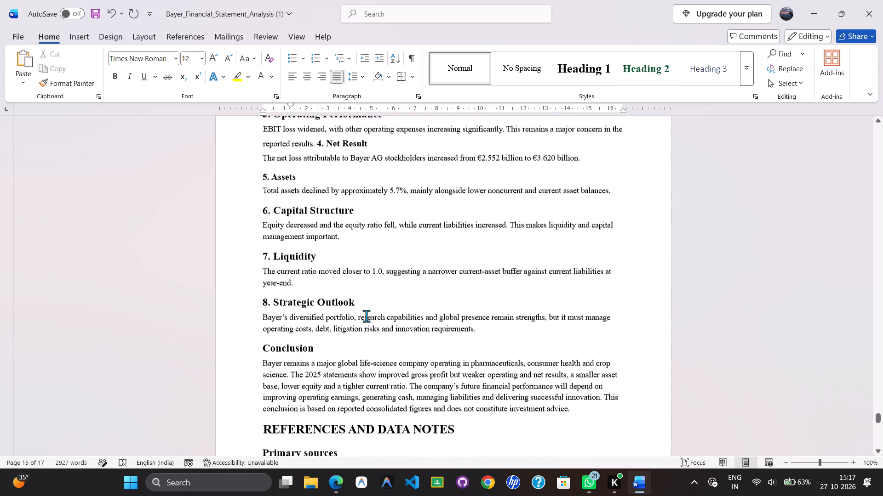
scroll(366, 316, "up", 2)
left_click(317, 237)
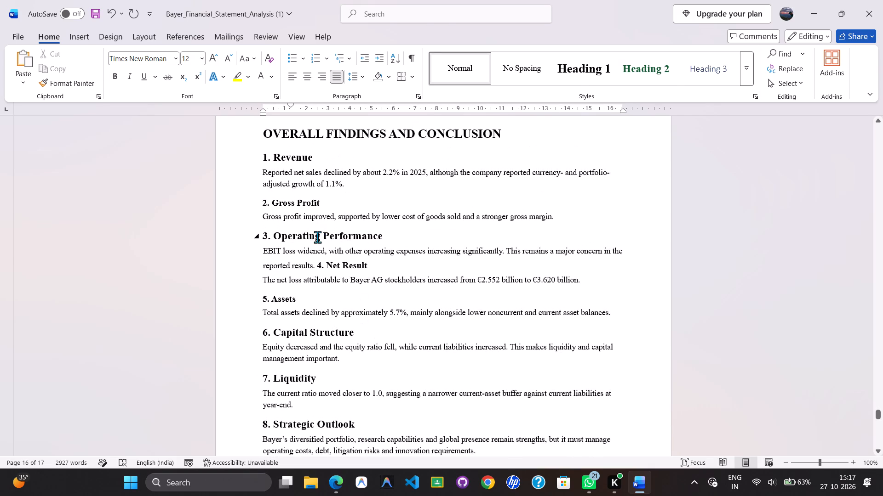
left_click(298, 208)
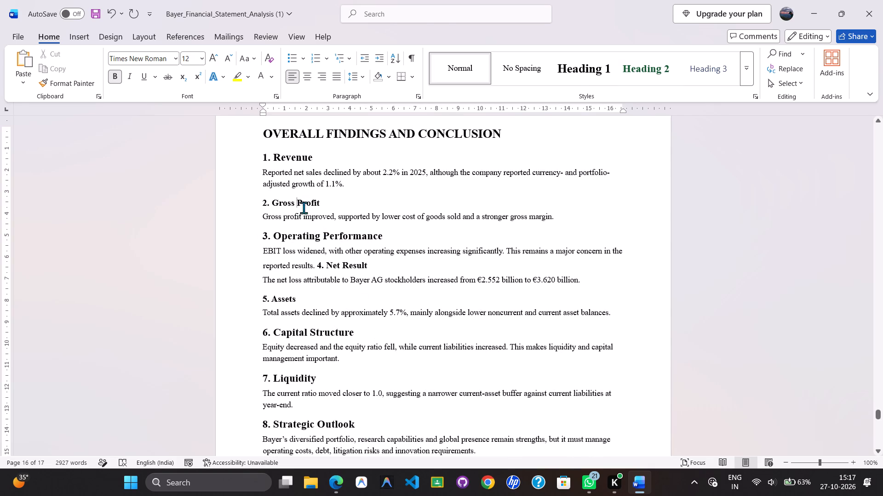
left_click(316, 236)
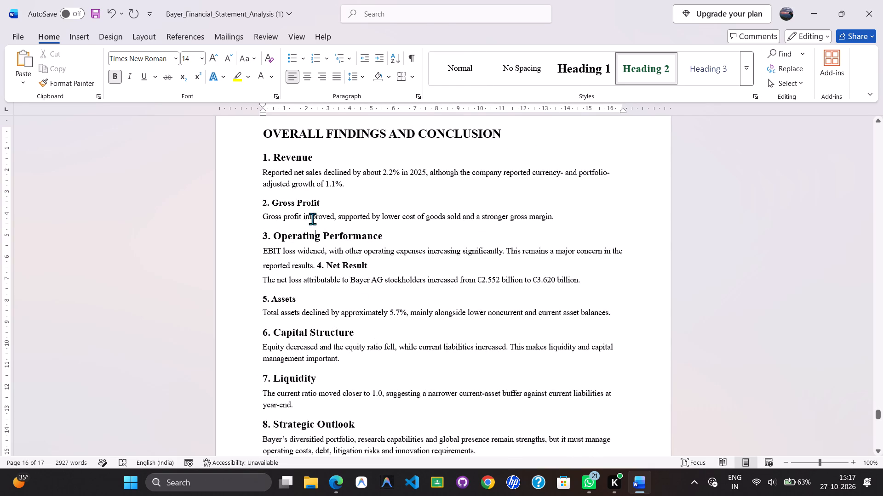
left_click(292, 154)
left_click(708, 73)
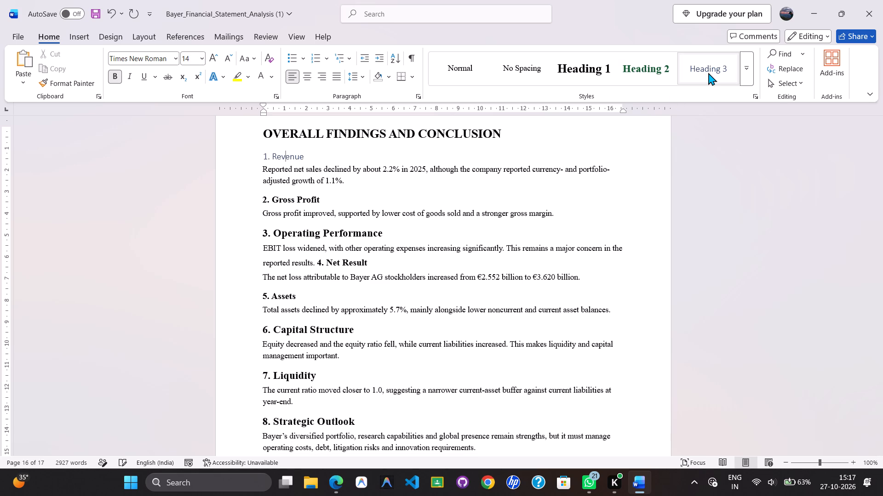
left_click(663, 64)
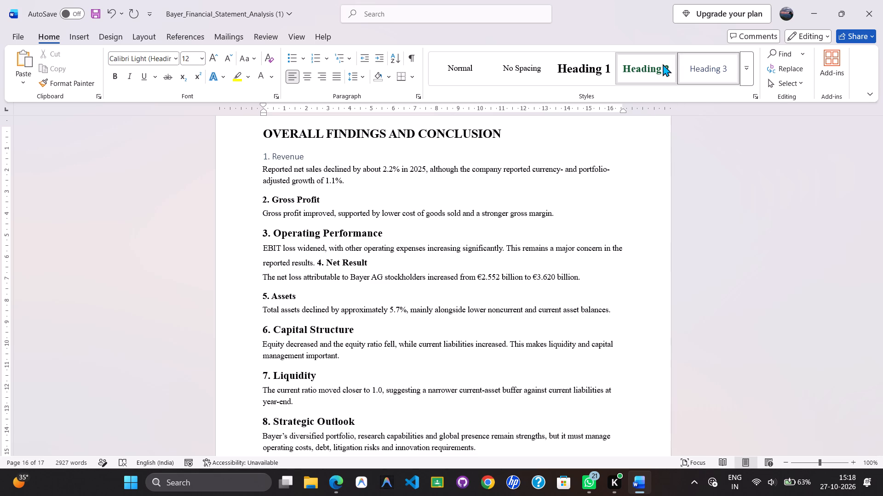
left_click(271, 206)
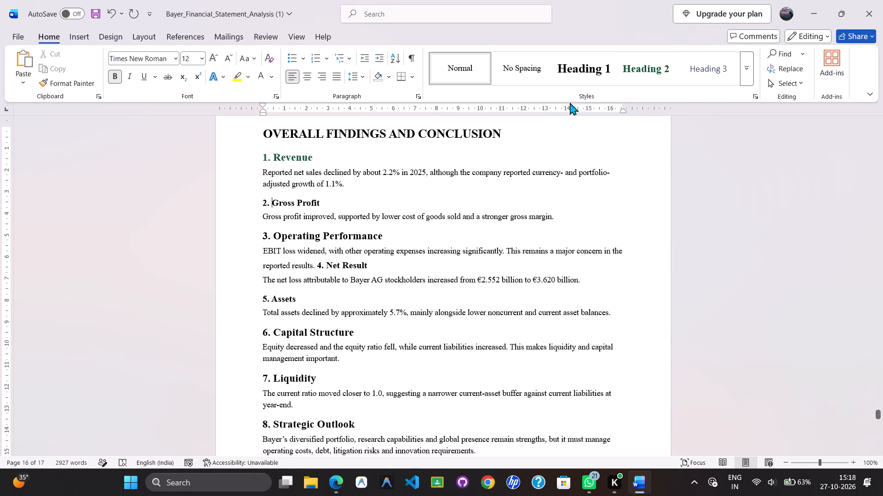
left_click(629, 72)
left_click(327, 237)
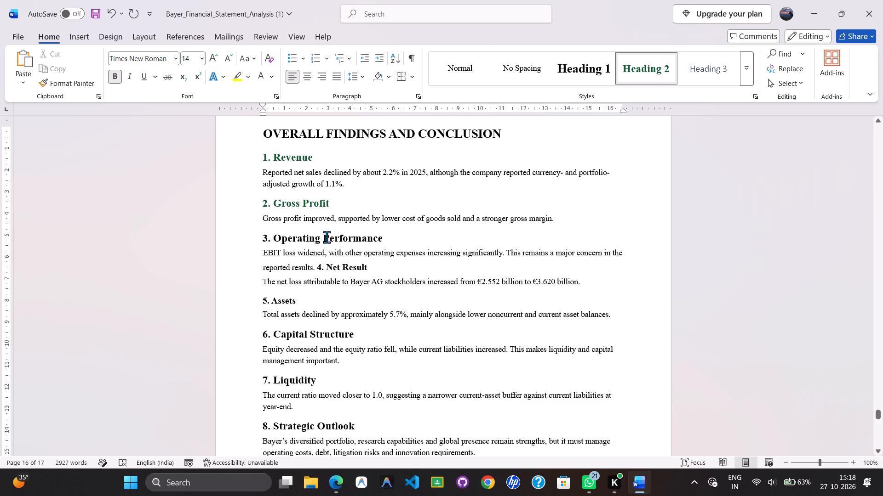
left_click(658, 63)
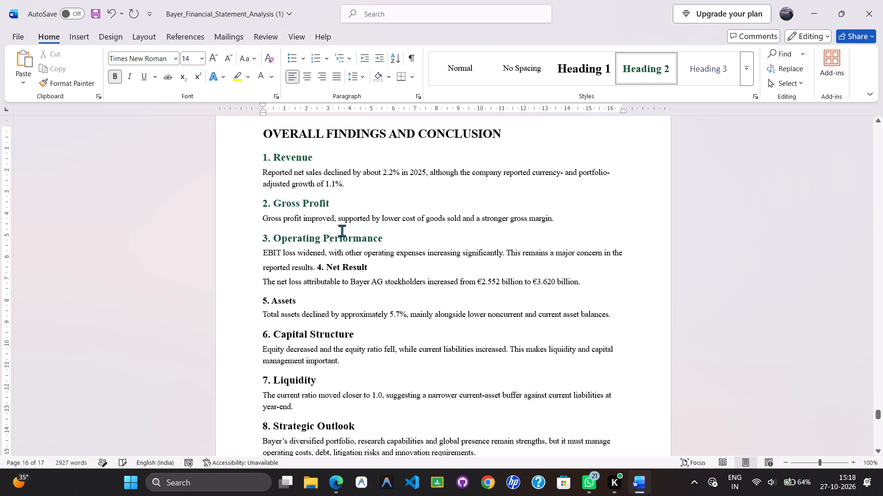
Move the 4. Net Result title onto its own line and apply Heading 2 to it and to 5. Assets.
left_click(315, 268)
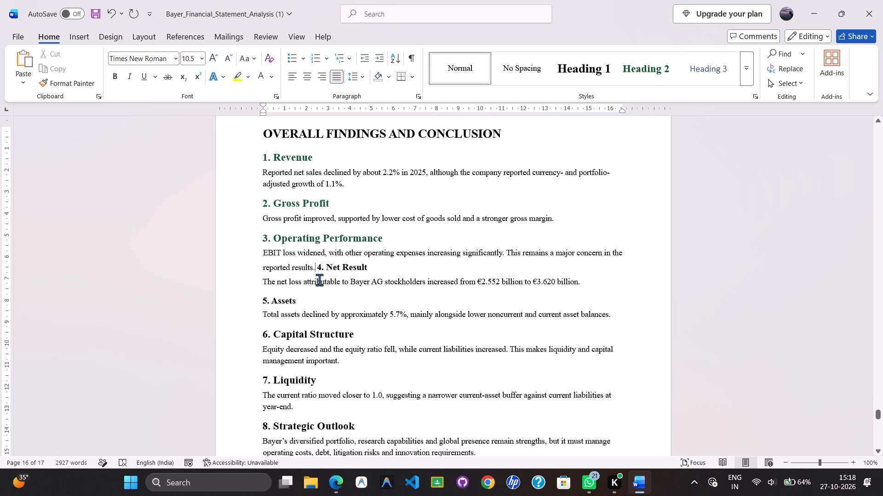
key("Right")
key("Return")
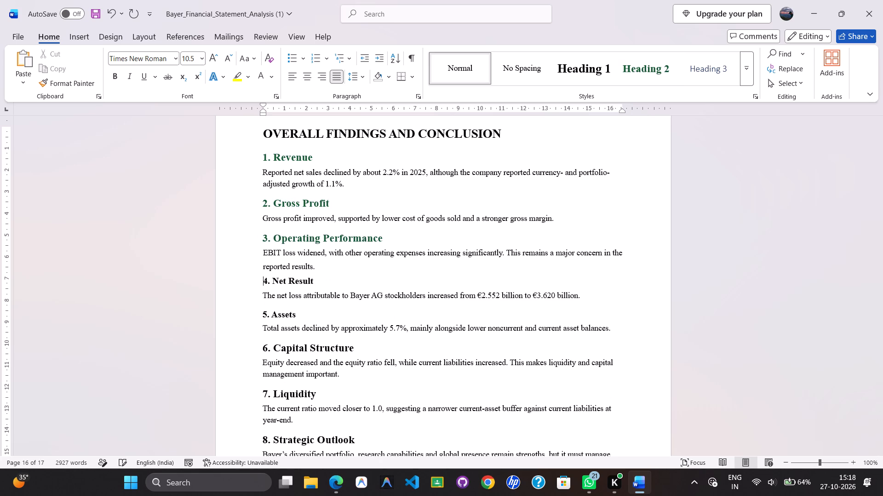
left_click(650, 66)
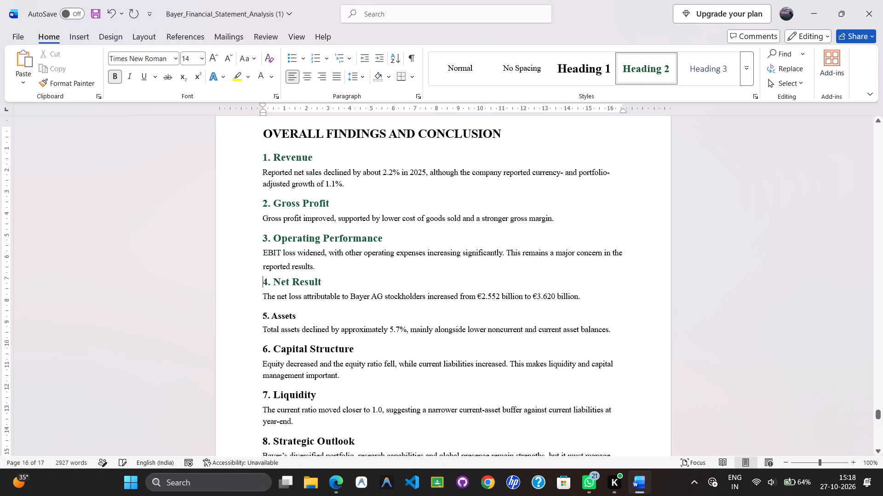
left_click(274, 313)
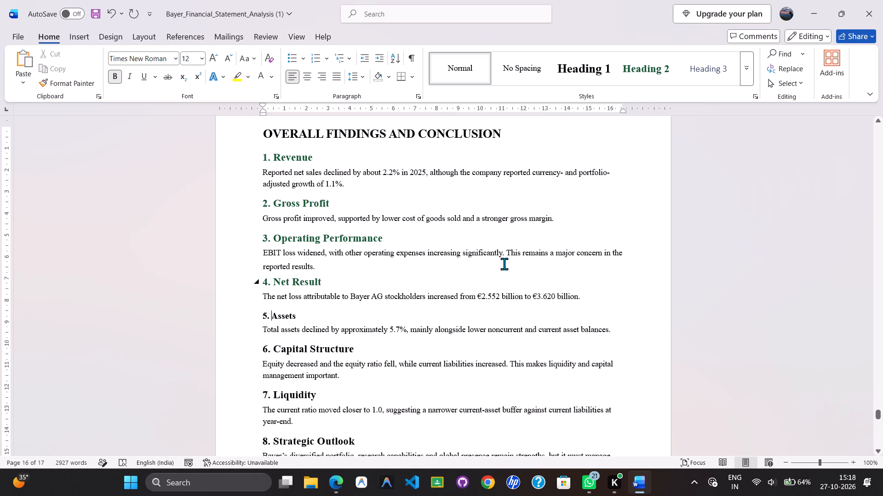
left_click(619, 77)
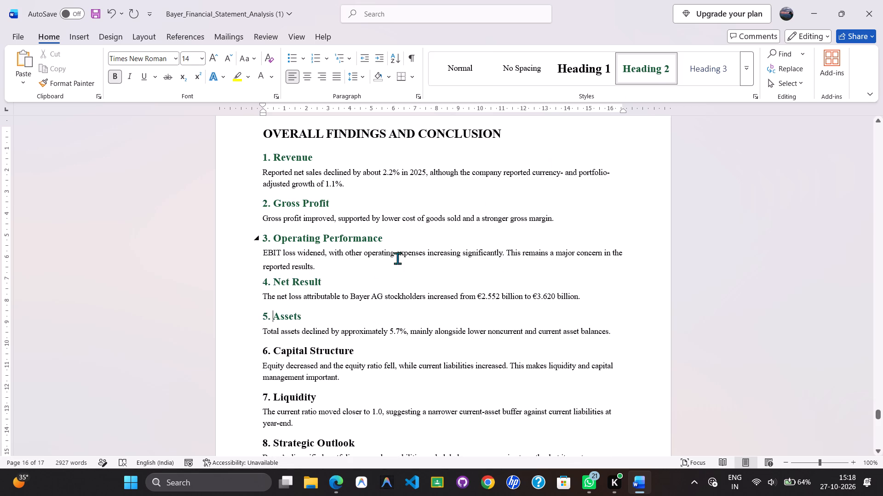
Check the formatting of the body paragraphs and headings under Overall Findings and Conclusion, including 6. Capital Structure.
left_click(347, 294)
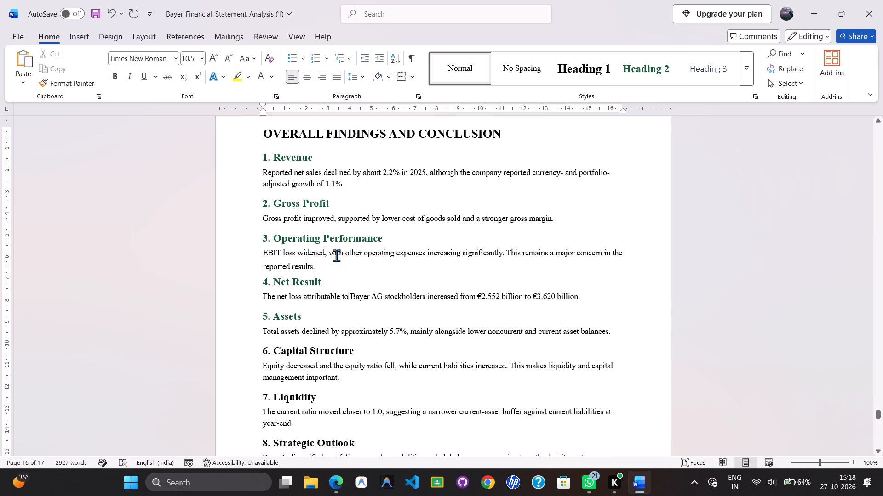
left_click(336, 255)
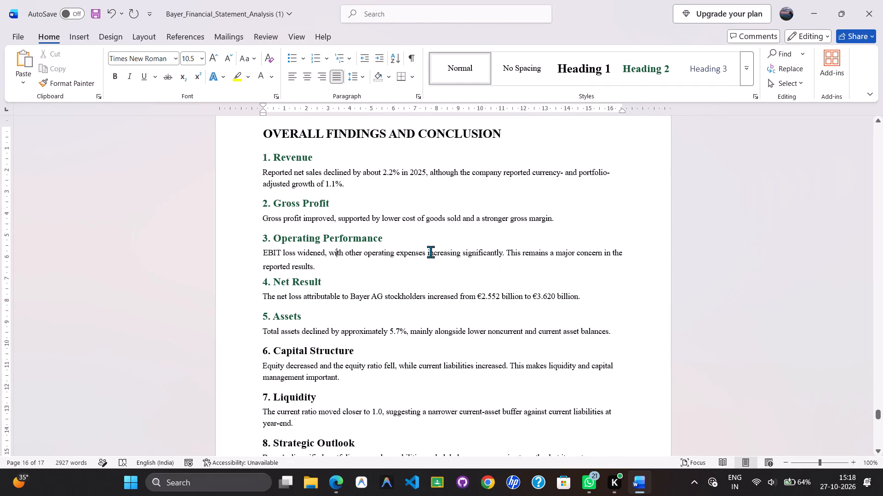
scroll(317, 299, "down", 1)
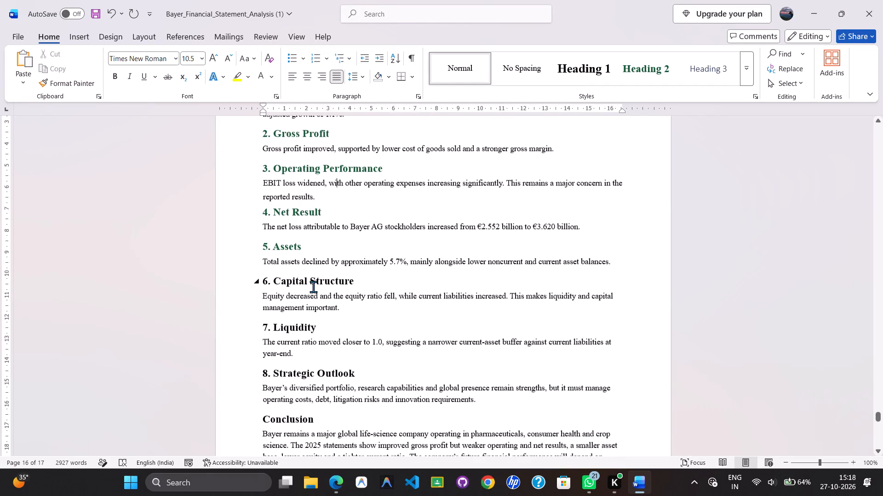
left_click(310, 280)
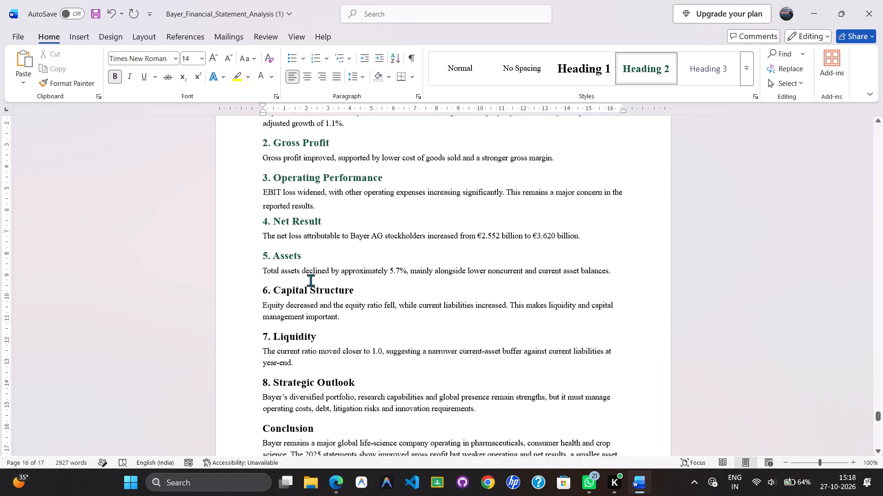
left_click(296, 276)
scroll(296, 276, "up", 1)
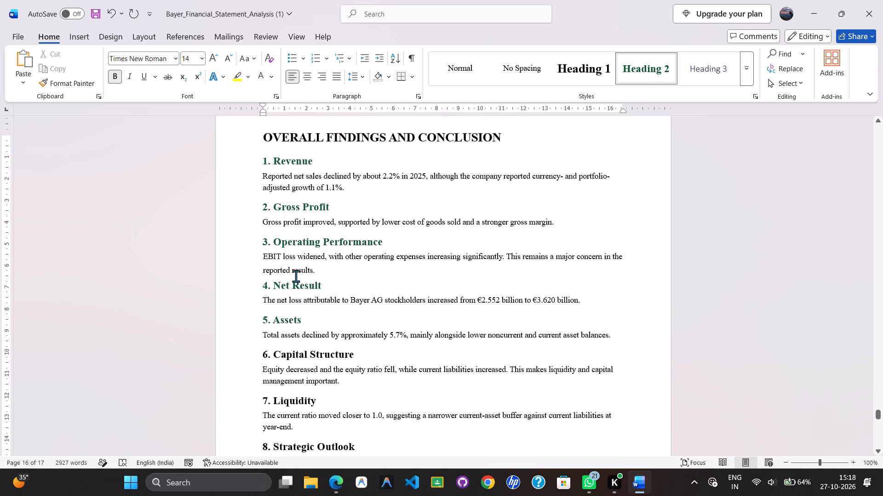
scroll(296, 276, "up", 1)
left_click(296, 198)
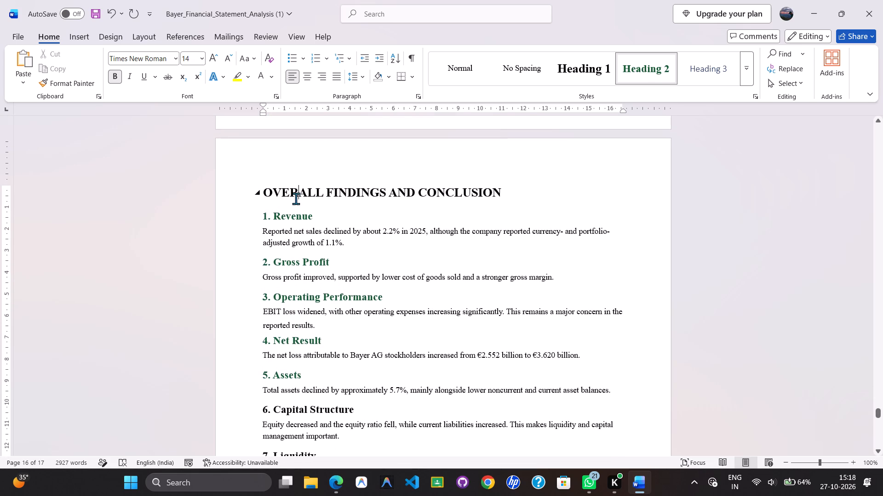
Set the 1. Revenue heading to 13 pt and update the Heading 2 style to match it.
left_click_drag(264, 218, 303, 223)
key("shift+Left")
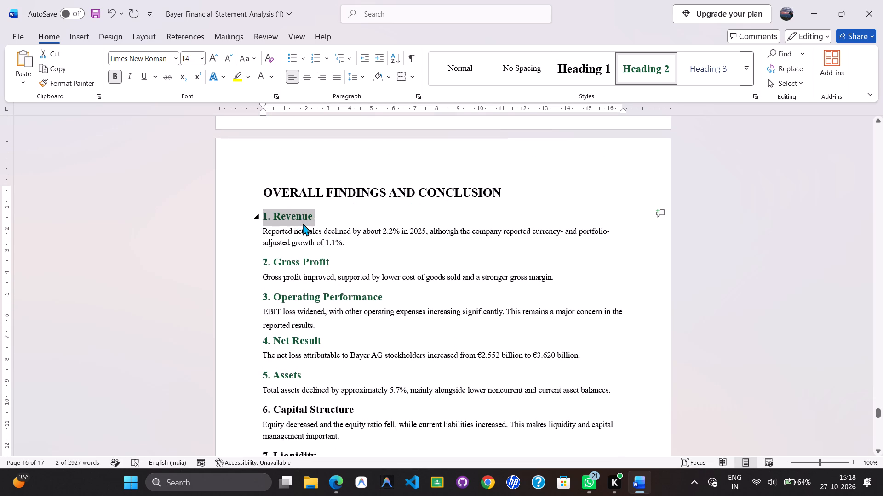
left_click(189, 59)
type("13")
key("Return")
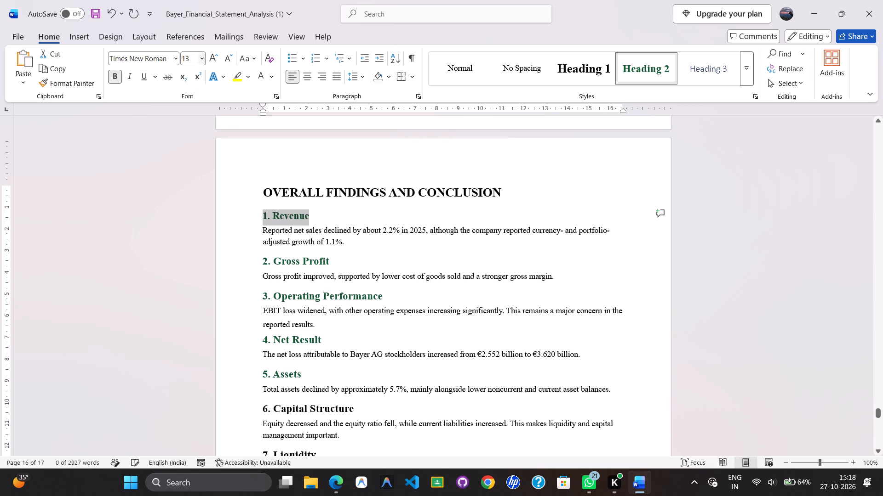
right_click(661, 62)
left_click(670, 72)
Check the Heading 2 subheadings' appearance from the Common Size Balance Sheet section through to the Overall Findings and Conclusion.
scroll(547, 160, "up", 5)
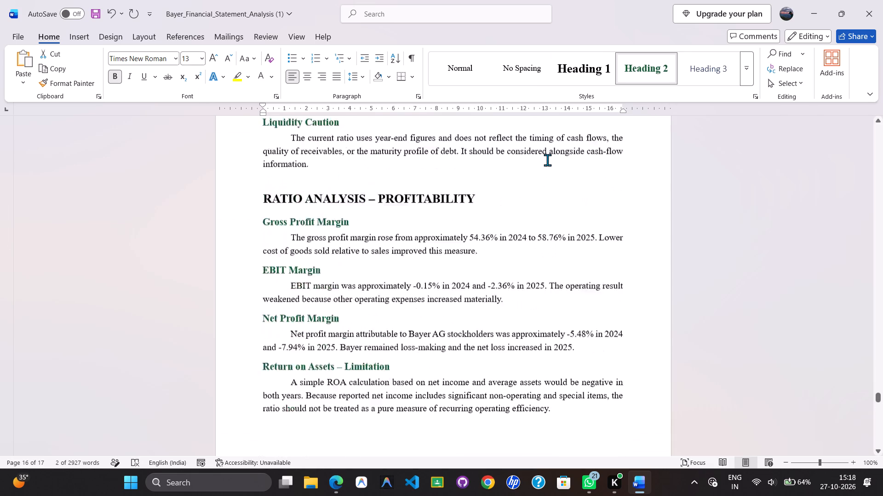
scroll(547, 160, "up", 5)
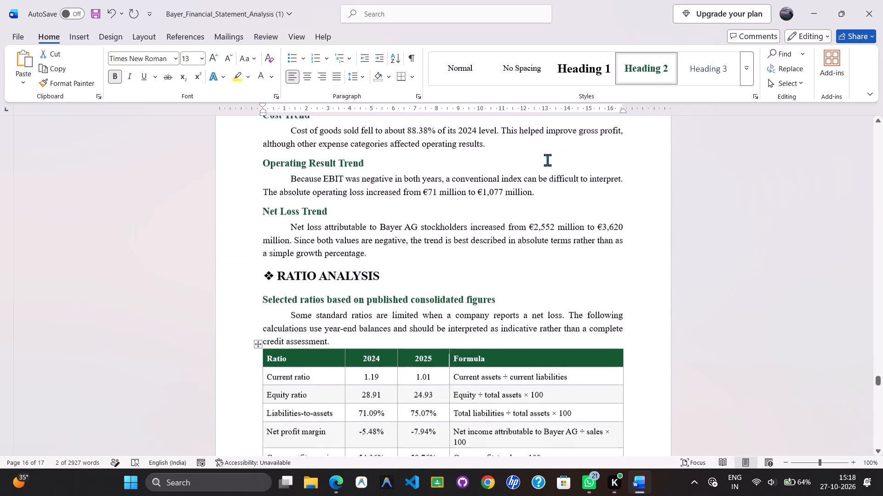
scroll(547, 160, "up", 7)
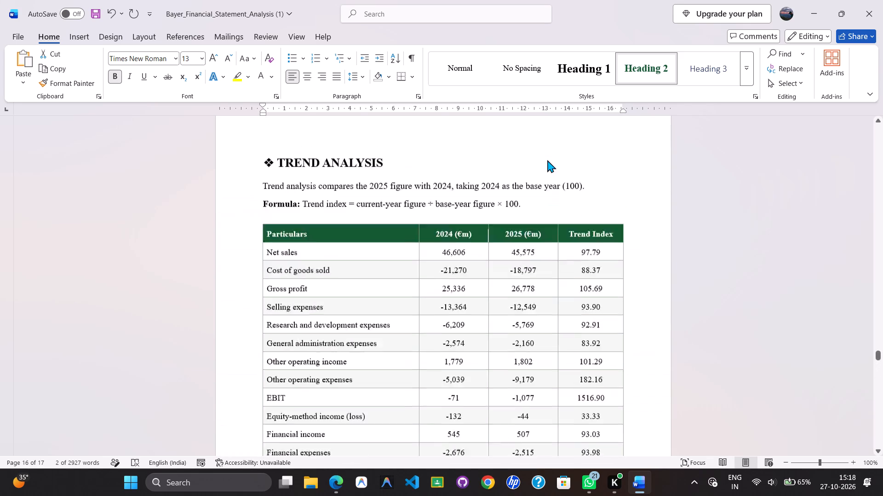
scroll(547, 160, "up", 7)
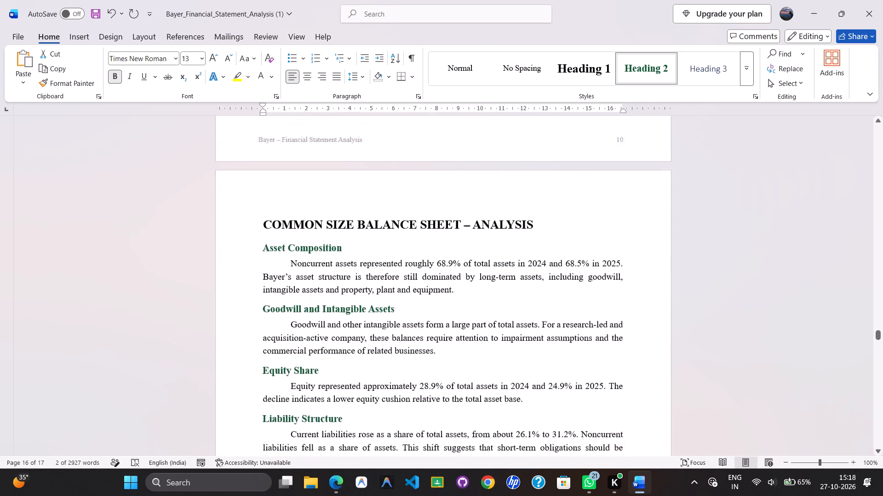
scroll(547, 160, "up", 2)
scroll(547, 160, "down", 5)
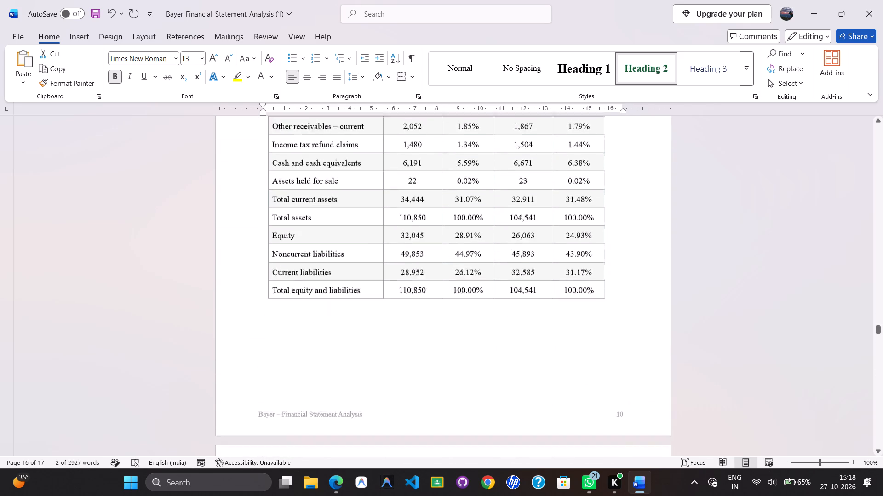
scroll(547, 160, "down", 8)
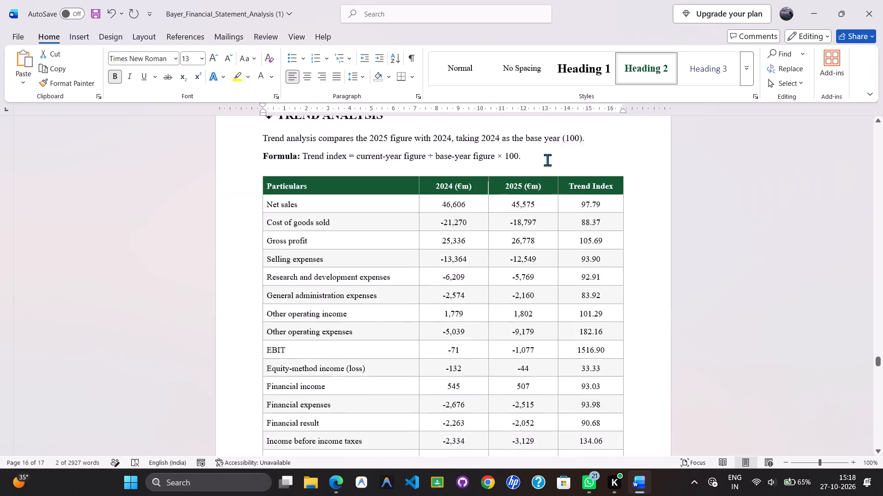
scroll(547, 160, "down", 10)
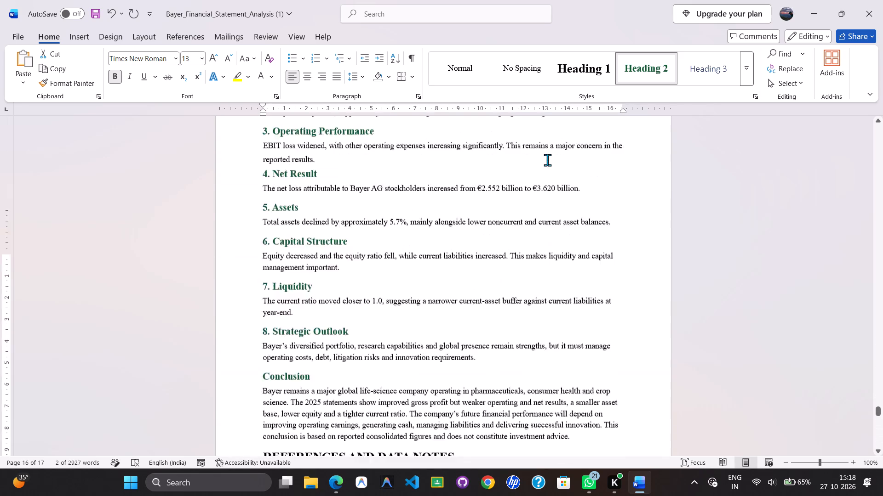
Set the 1. Revenue heading's font colour to black and update the Heading 2 style to match it.
left_click(271, 75)
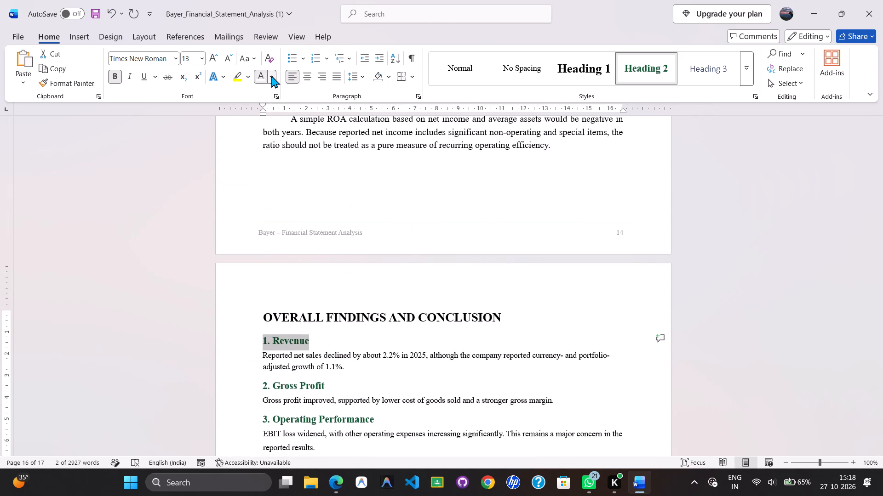
left_click(269, 111)
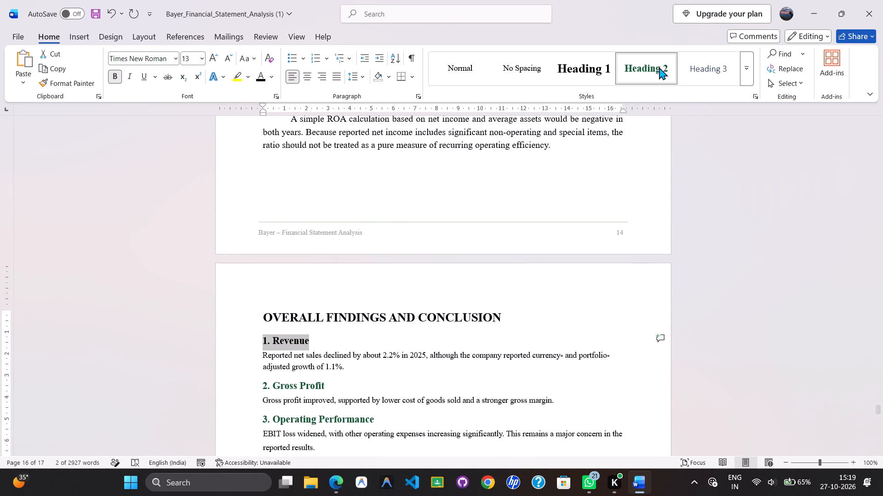
right_click(653, 67)
left_click(677, 81)
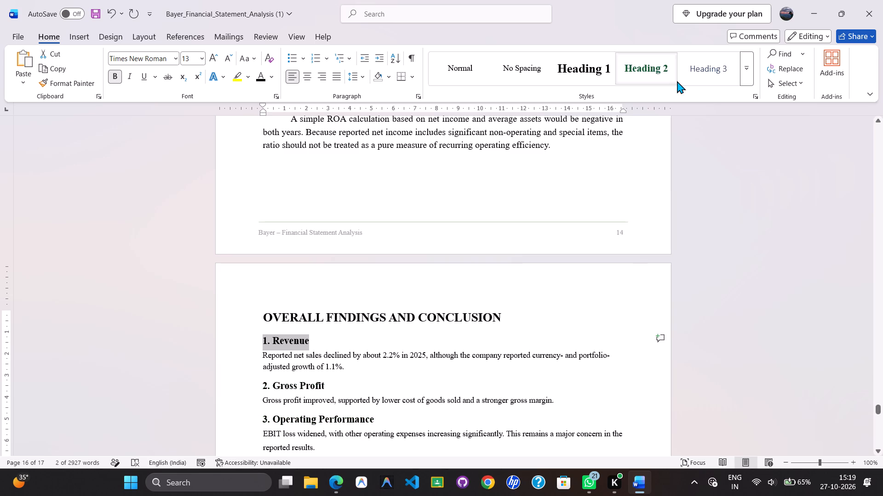
Set the paragraph under 1. Revenue to 12 pt and justify it.
left_click(450, 370)
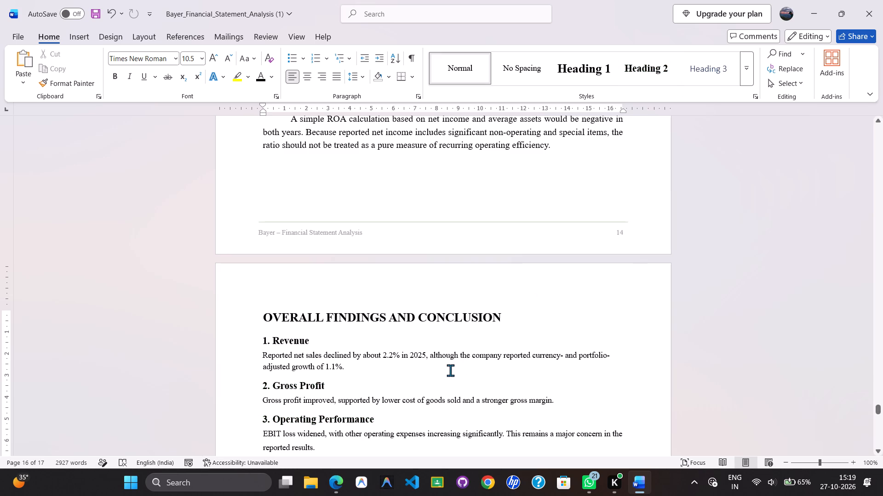
key("Up")
key("Up")
key("Right")
key("ctrl+shift+Down")
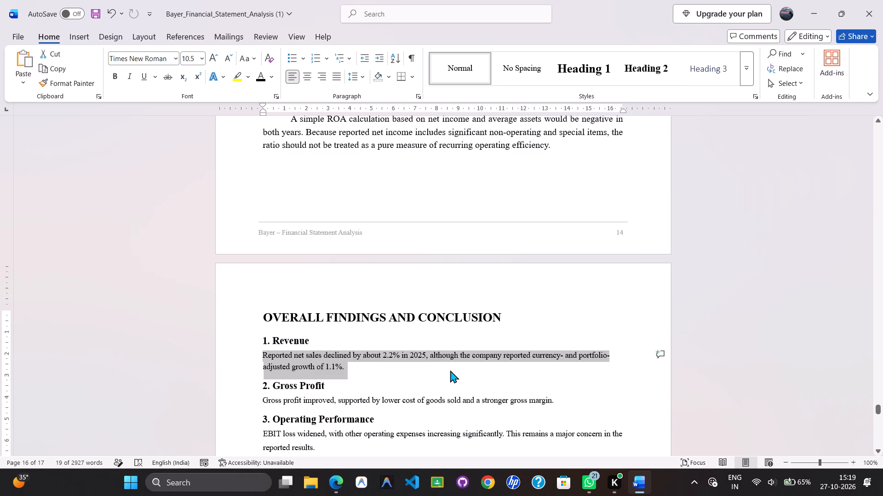
key("ctrl+shift+period")
key("ctrl+shift+period")
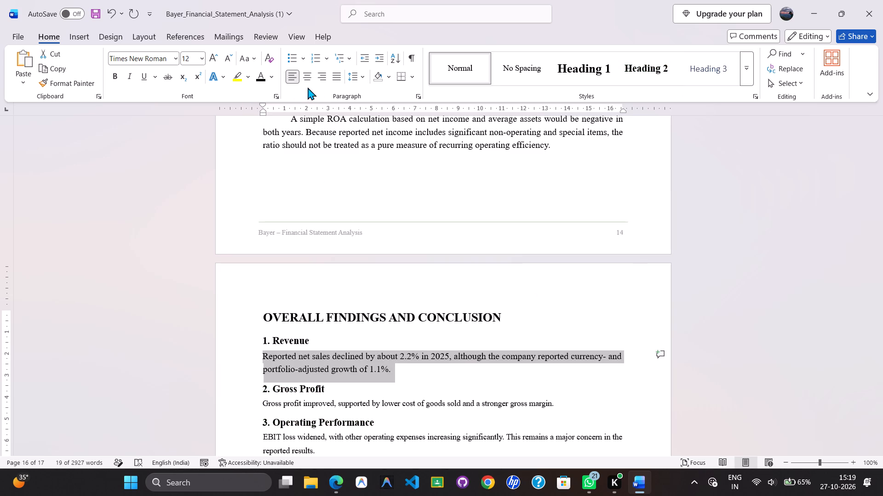
left_click(336, 78)
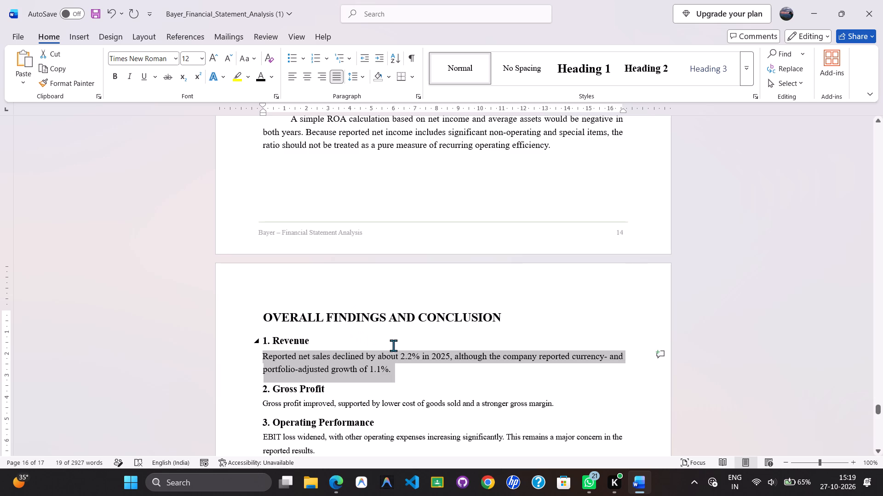
Add a first-line indent to the paragraph under 1. Revenue.
left_click(397, 374)
key("ctrl+Up")
key("Tab")
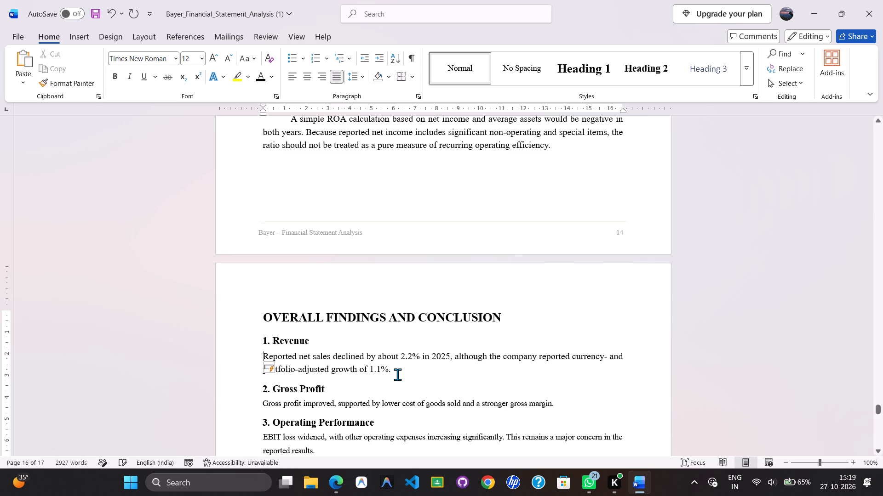
key("Tab")
key("ctrl+Right")
Set the paragraph under 2. Gross Profit to 12 pt and give it a first-line indent.
key("Down")
key("Down")
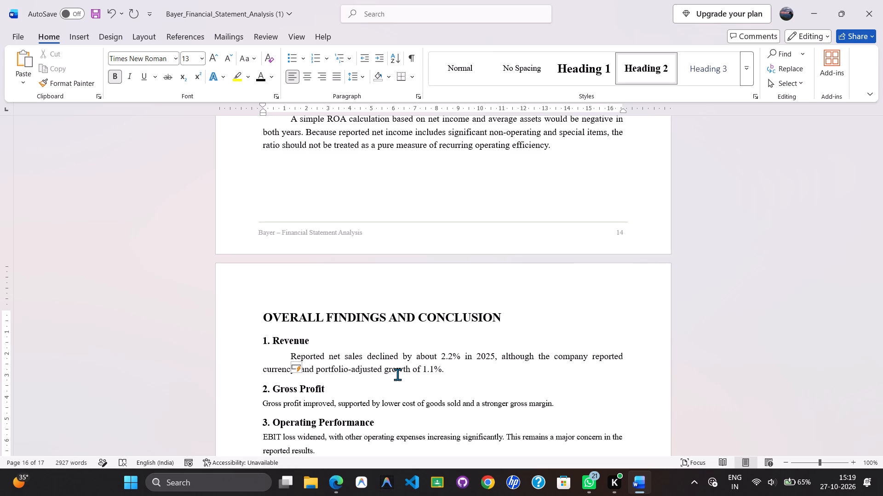
key("Right")
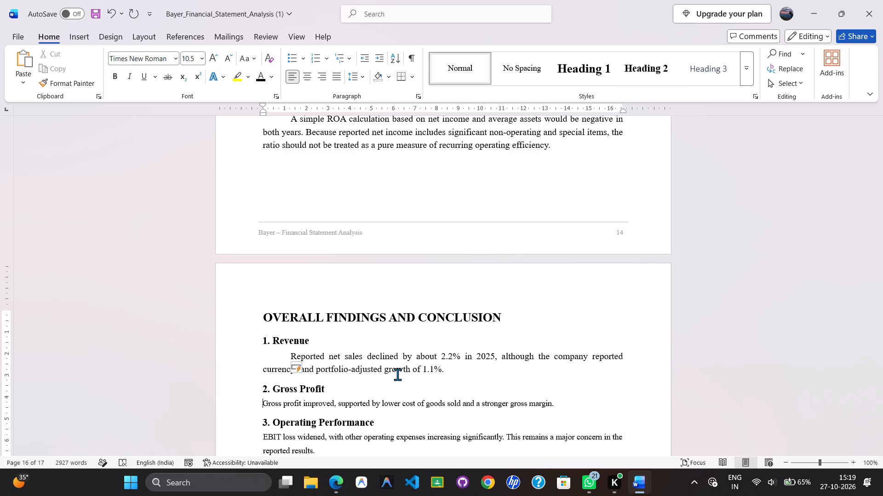
key("ctrl+shift+Down")
key("ctrl+shift+period")
key("ctrl+shift+period")
key("Left")
key("Tab")
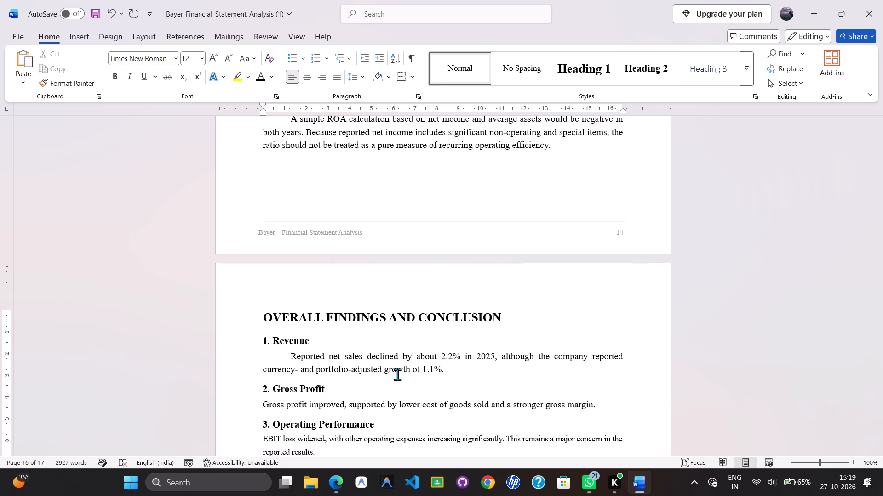
key("Tab")
Set the paragraph under 3. Operating Performance to 12 pt and give it a single first-line indent.
key("Down")
key("Down")
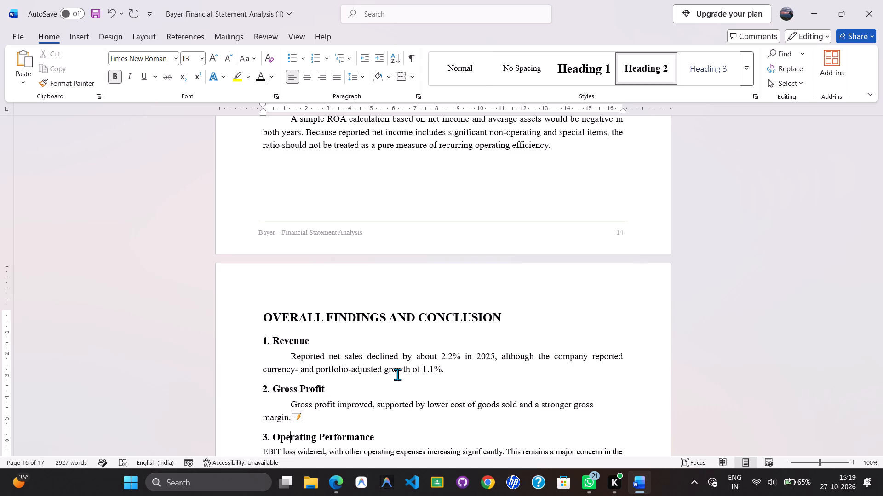
key("ctrl+Down")
key("ctrl+shift+Down")
key("ctrl+shift+Down")
key("ctrl+shift+Up")
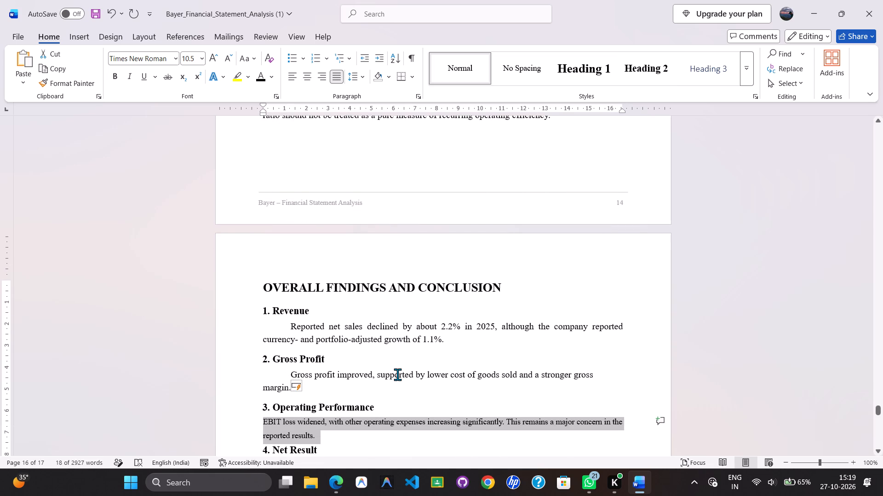
key("ctrl+shift+period")
key("ctrl+shift+period")
key("Up")
key("Left")
key("Right")
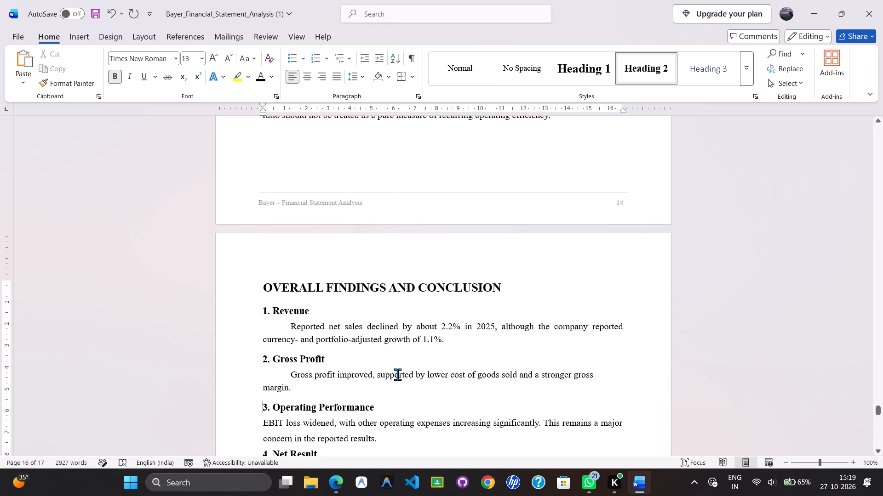
key("Down")
key("Tab")
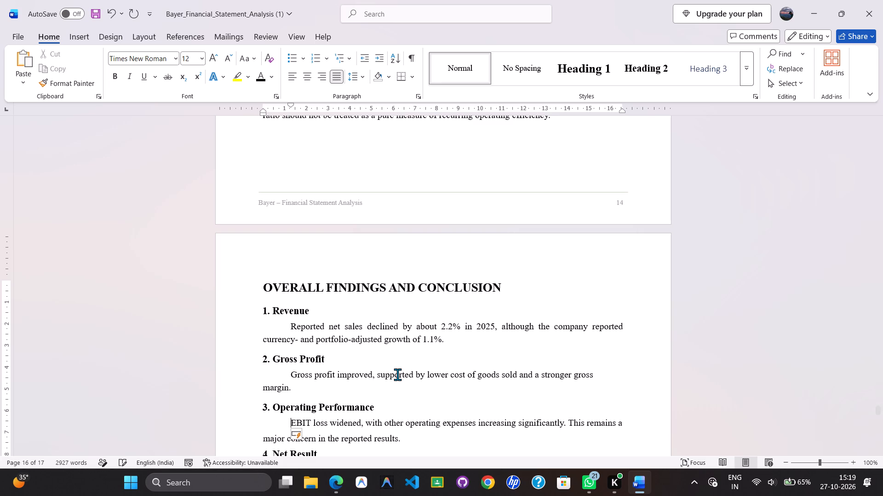
key("Tab")
key("ctrl+z")
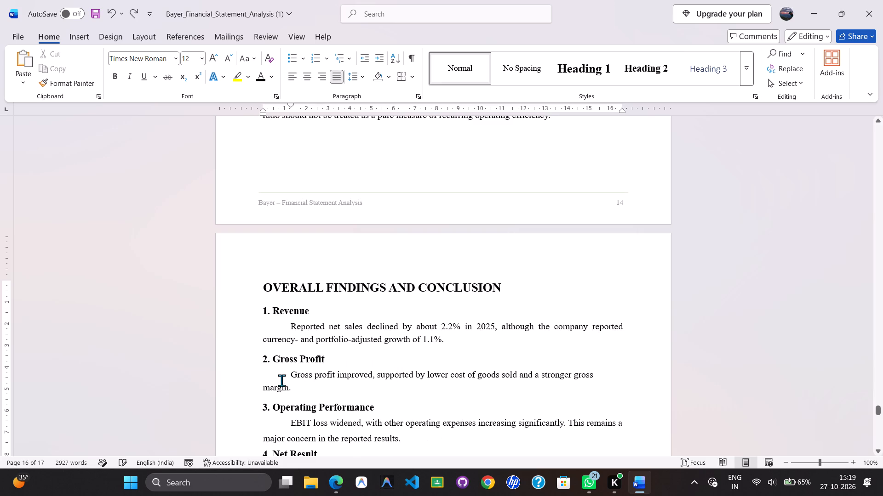
Match the Operating Performance paragraph's line spacing to the Gross Profit paragraph by setting it to Multiple at 1.23.
left_click_drag(278, 381, 303, 385)
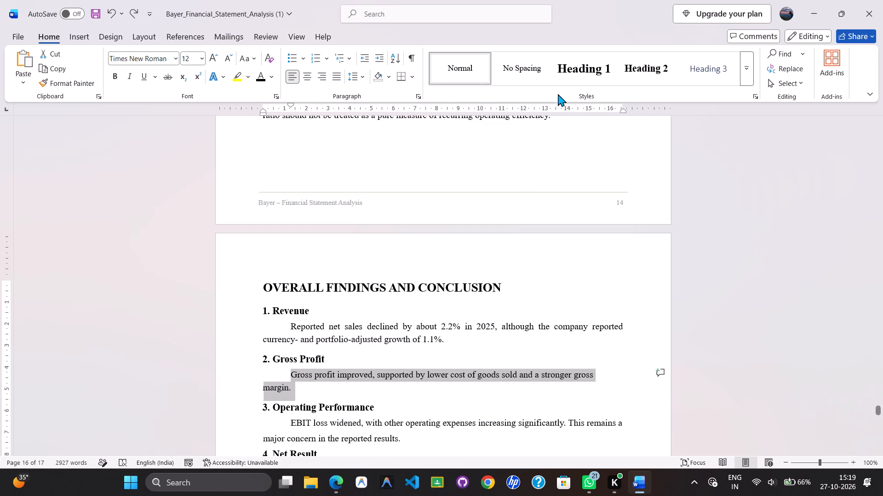
left_click(419, 96)
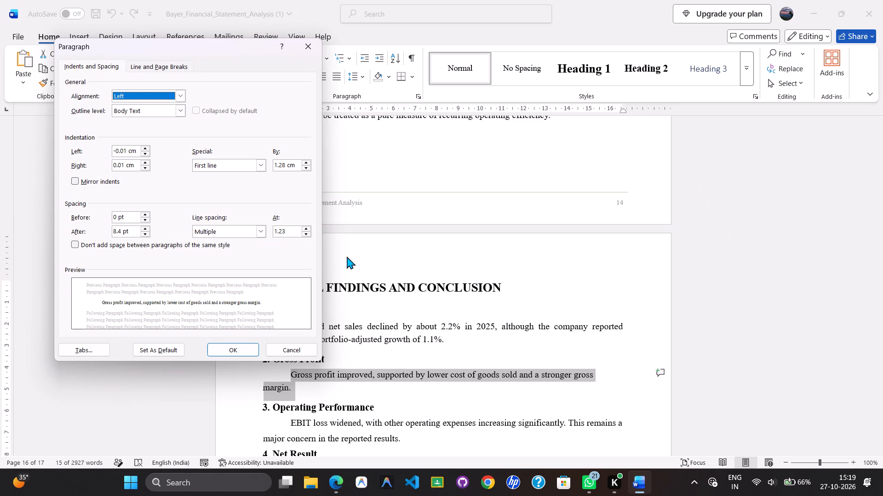
key("Escape")
left_click_drag(287, 423, 379, 433)
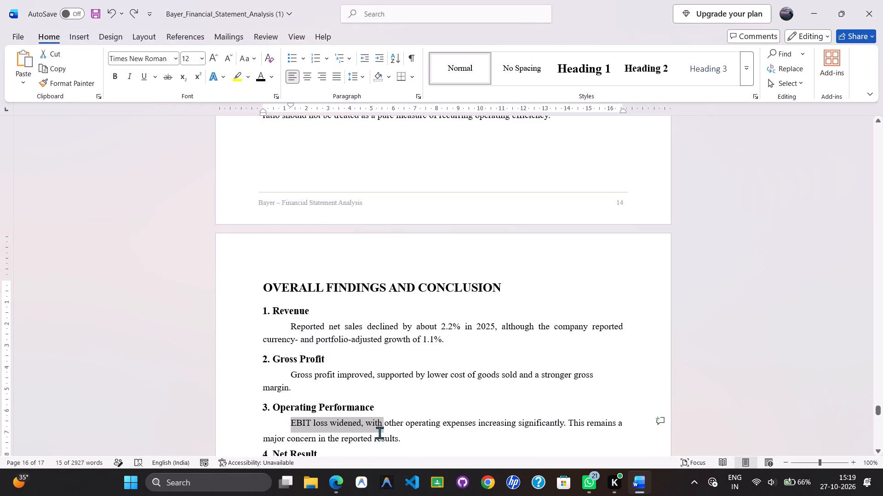
left_click_drag(379, 433, 390, 440)
left_click(421, 96)
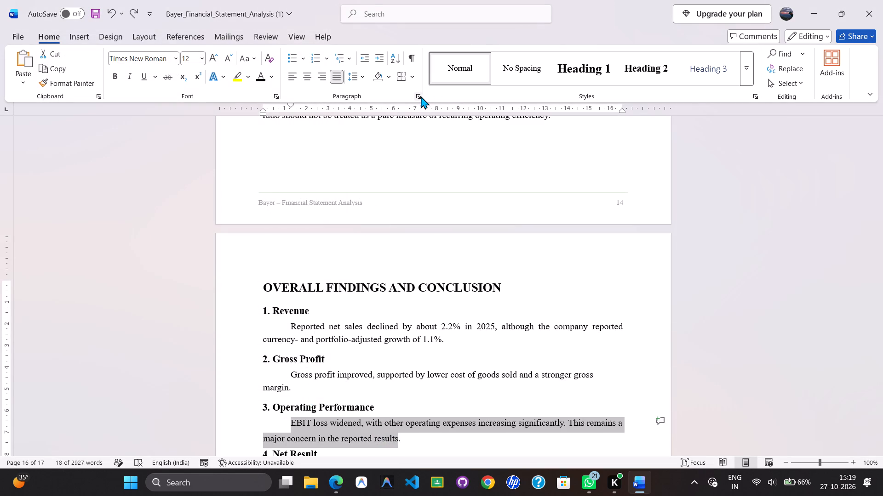
left_click(289, 230)
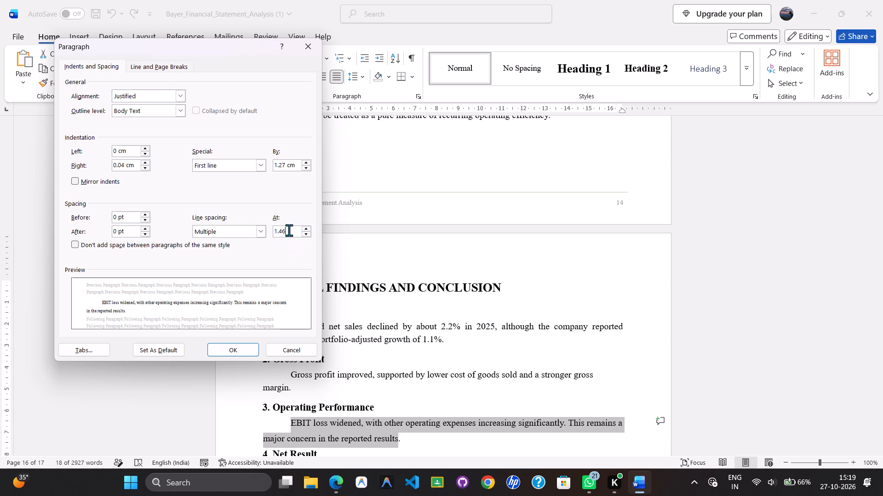
key("BackSpace")
key("BackSpace")
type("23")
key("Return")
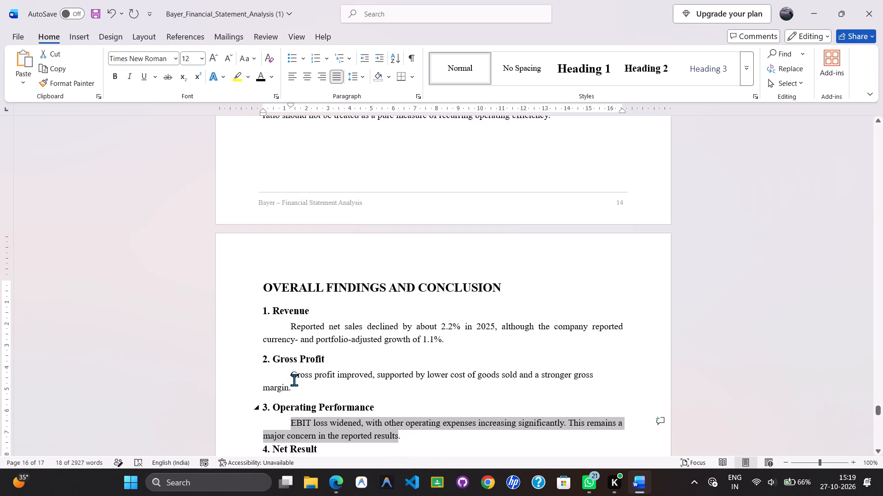
Match the Operating Performance paragraph's spacing after to the Gross Profit paragraph by setting it to 8.4 pt.
left_click_drag(294, 380, 296, 387)
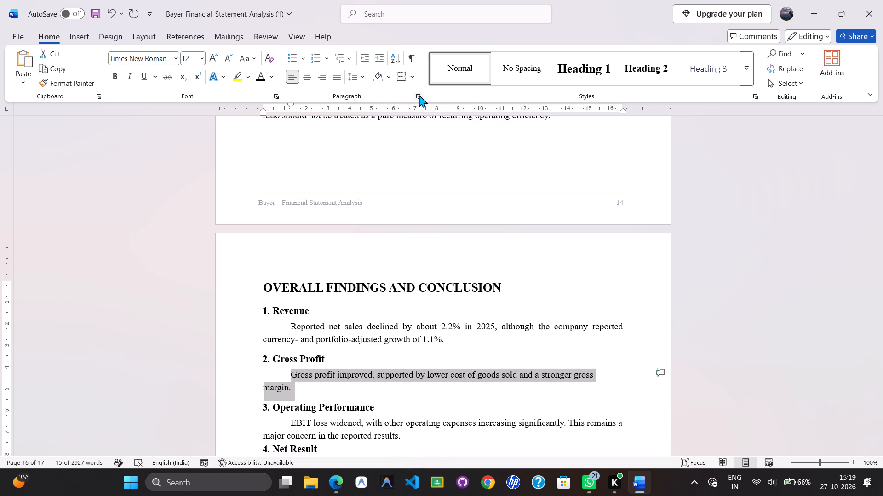
left_click(419, 95)
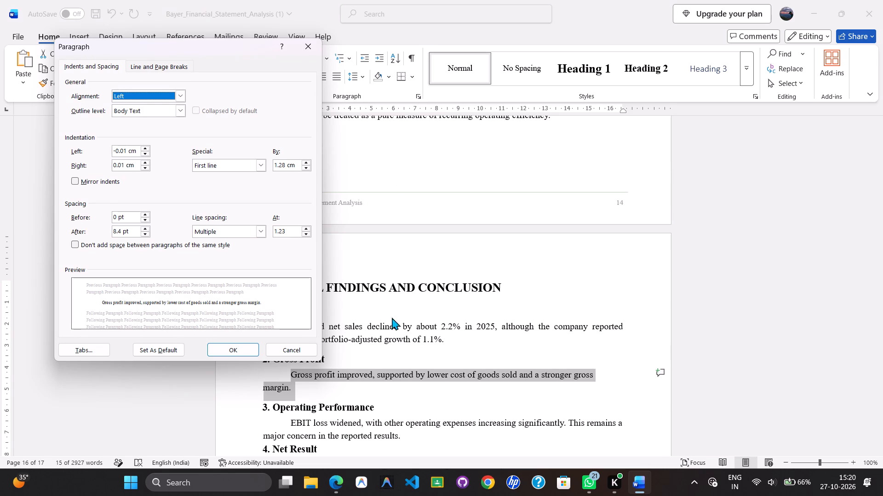
left_click(316, 417)
key("Escape")
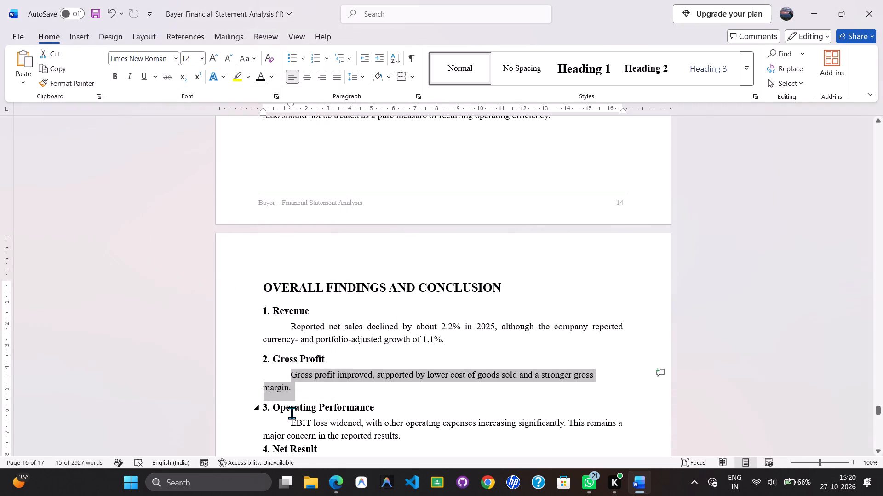
left_click_drag(289, 418, 394, 434)
left_click(421, 97)
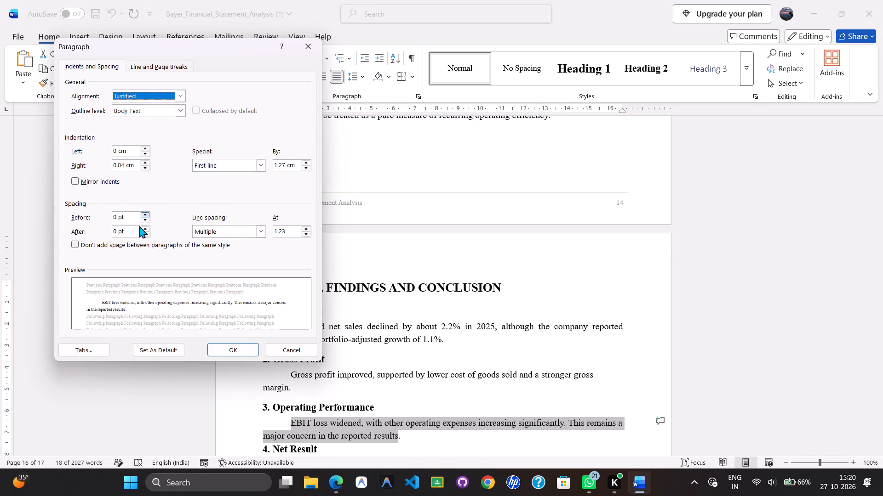
left_click(131, 231)
key("ctrl+Left")
key("Left")
key("shift+Left")
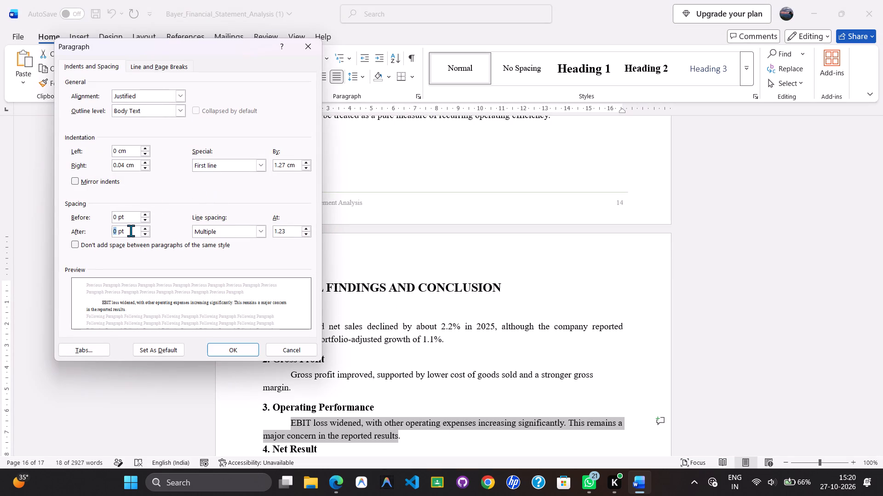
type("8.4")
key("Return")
left_click(370, 435)
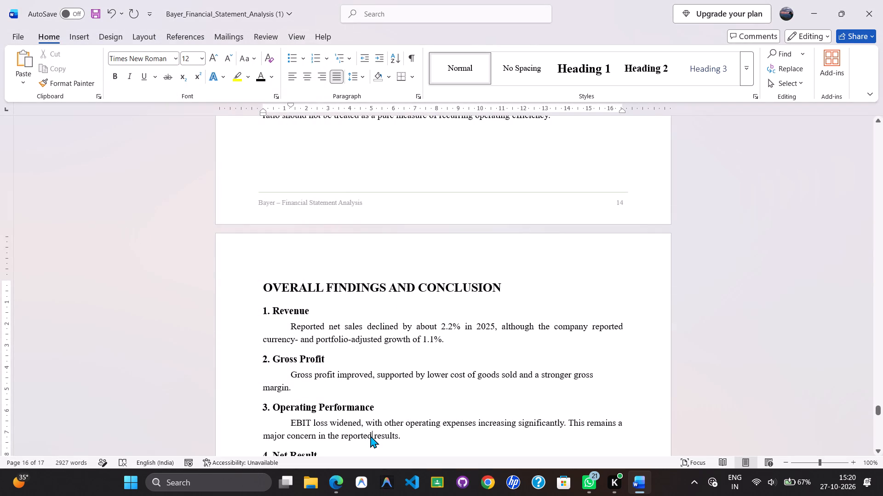
Set the paragraph under 4. Net Result to 12 pt and give it a first-line indent.
scroll(370, 435, "down", 1)
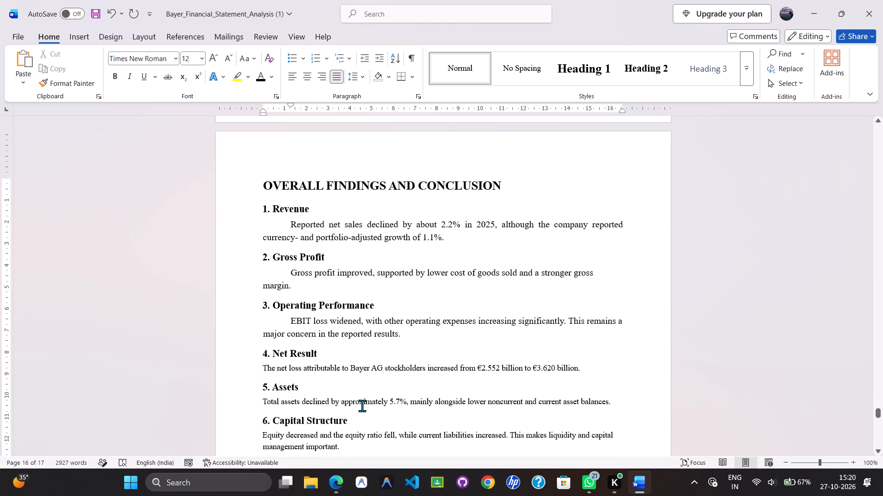
left_click(253, 368)
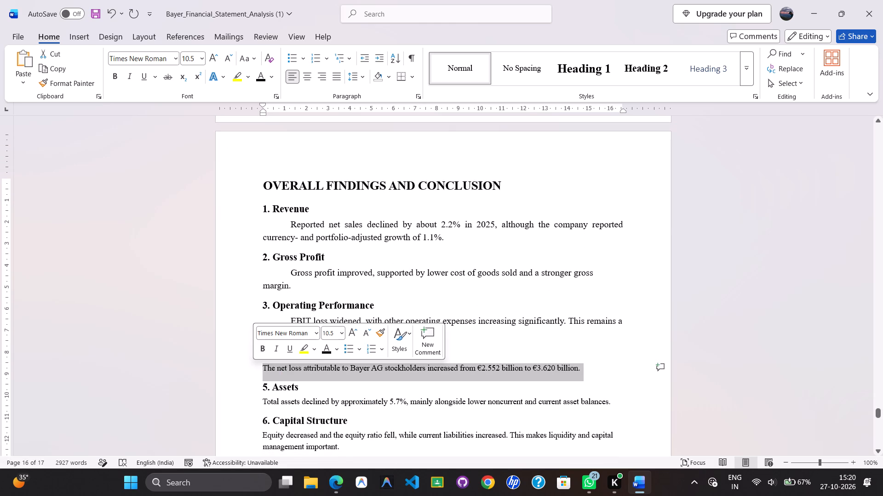
key("ctrl+shift+period")
key("ctrl+shift+period")
left_click(253, 368)
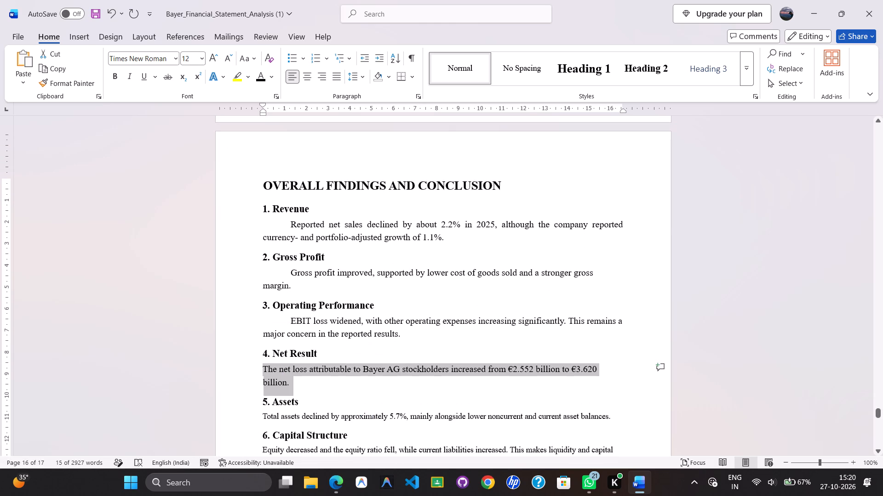
key("Left")
key("Tab")
key("Tab")
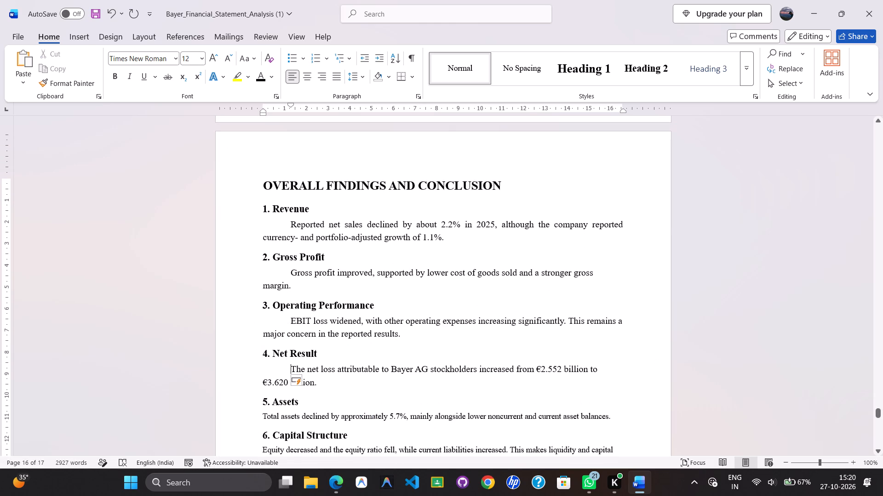
Set the paragraph under 5. Assets to 12 pt and give it a first-line indent.
key("Down")
key("Down")
key("Down")
key("ctrl+Left")
key("ctrl+Left")
key("ctrl+shift+Down")
key("ctrl+shift+period")
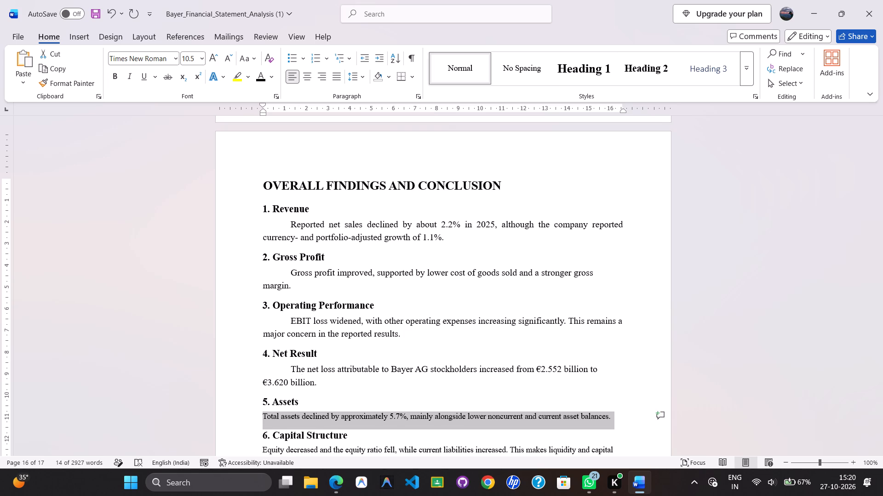
key("ctrl+shift+period")
key("Left")
key("Tab")
key("Tab")
Apply the Heading 2 style to the 6. Capital Structure heading.
key("Down")
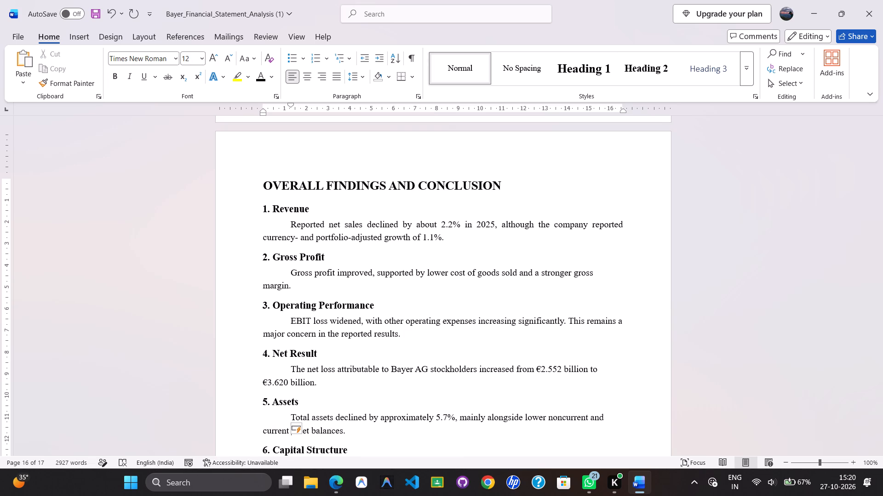
key("Down")
key("Down")
key("Down")
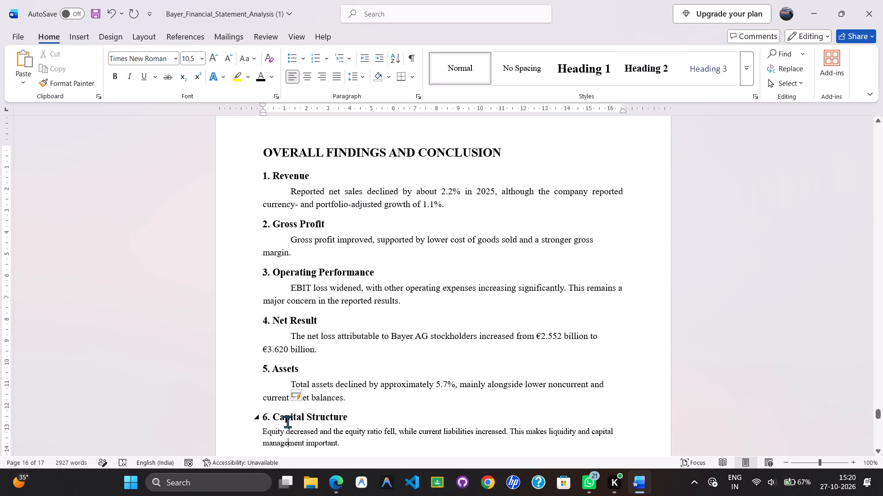
left_click(287, 422)
left_click(628, 73)
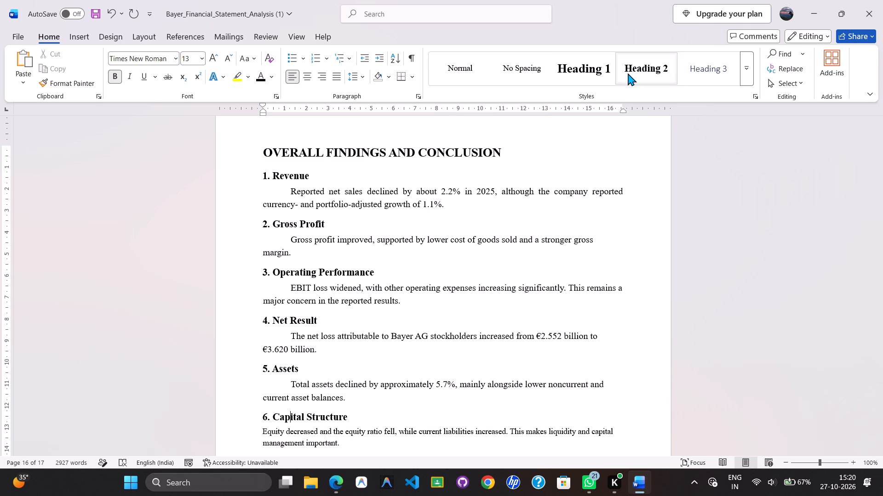
Set the paragraph under 6. Capital Structure to 12 pt and give it a first-line indent.
scroll(317, 412, "down", 1)
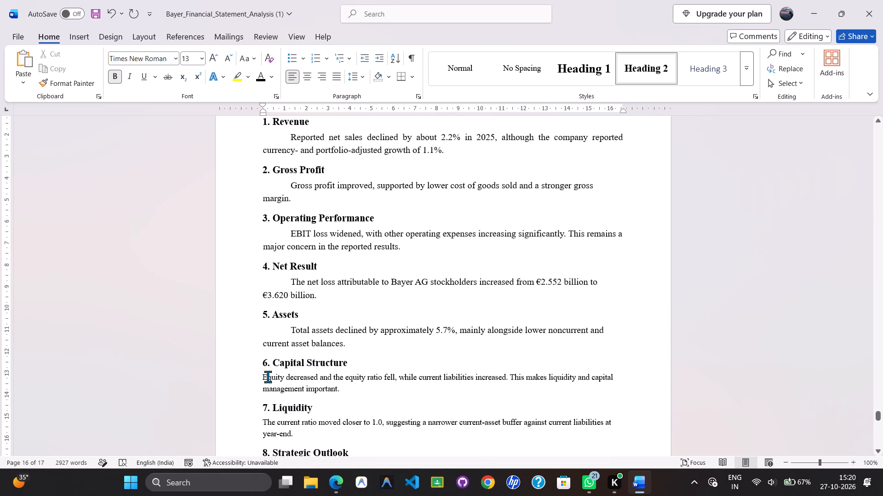
left_click(257, 377)
key("ctrl+shift+Down")
key("ctrl+shift+period")
key("ctrl+shift+period")
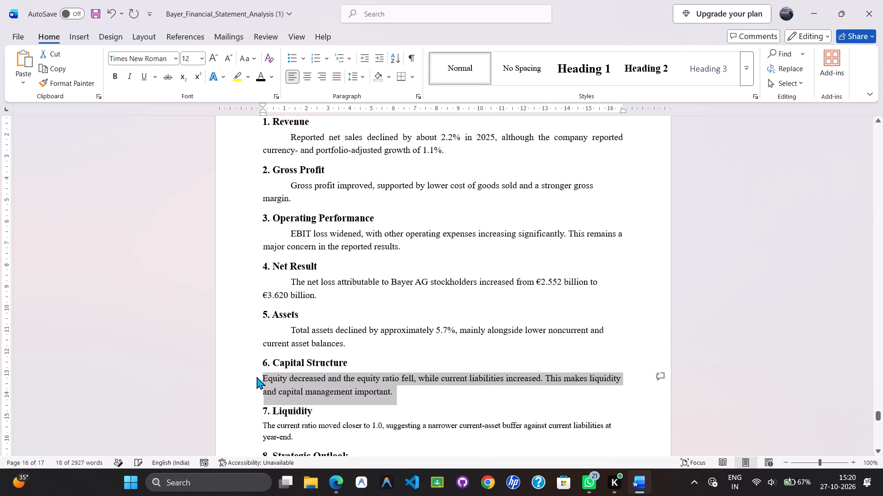
key("ctrl+Left")
key("Tab")
key("Tab")
Set the paragraph under 7. Liquidity to 12 pt and give it a first-line indent.
key("Down")
key("Down")
key("Down")
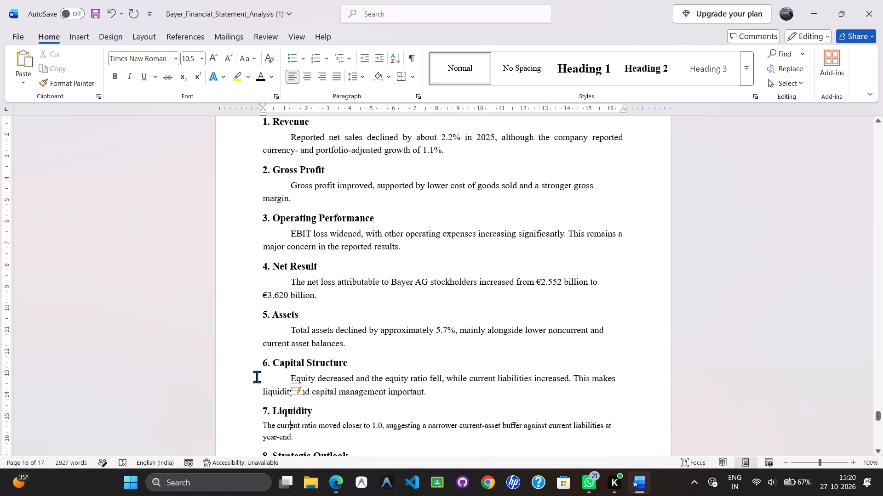
key("ctrl+Left")
key("ctrl+Left")
key("ctrl+shift+Down")
key("ctrl+shift+period")
key("ctrl+shift+period")
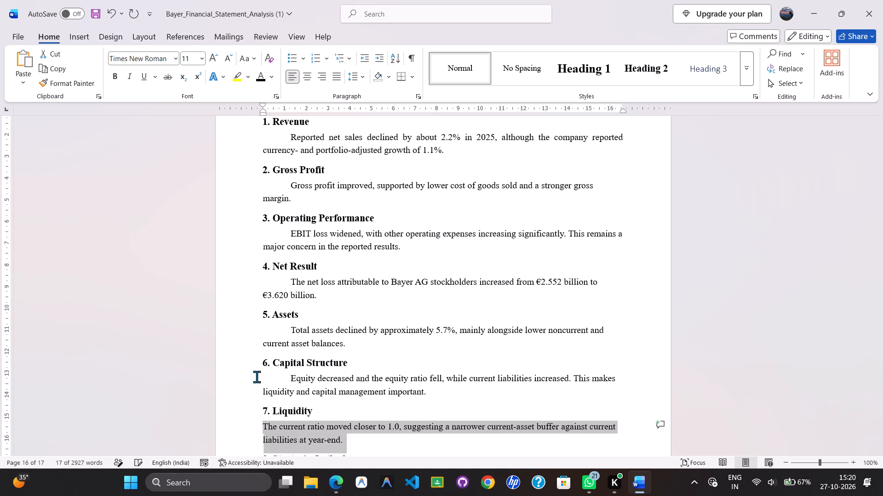
key("Left")
key("Tab")
key("Tab")
Set the paragraph under 8. Strategic Outlook to 12 pt and give it a first-line indent.
key("Up")
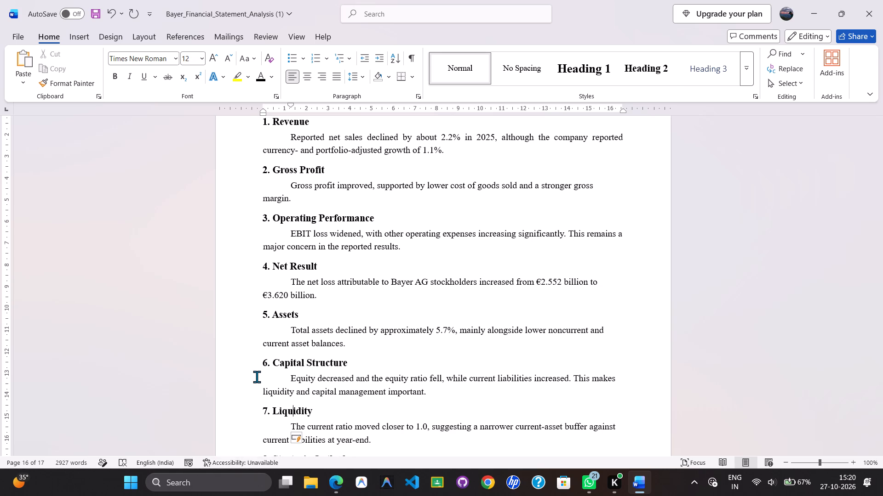
scroll(257, 377, "down", 1)
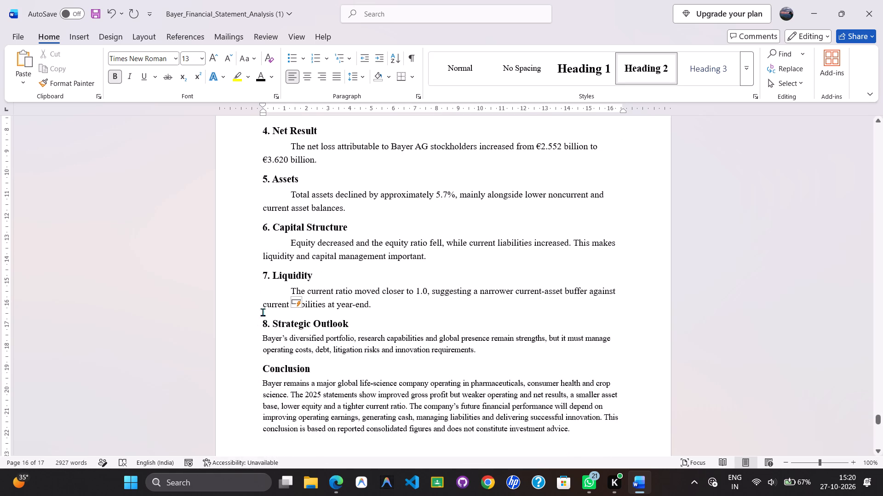
left_click(274, 324)
left_click(265, 338)
key("Left")
key("Right")
key("ctrl+shift+Down")
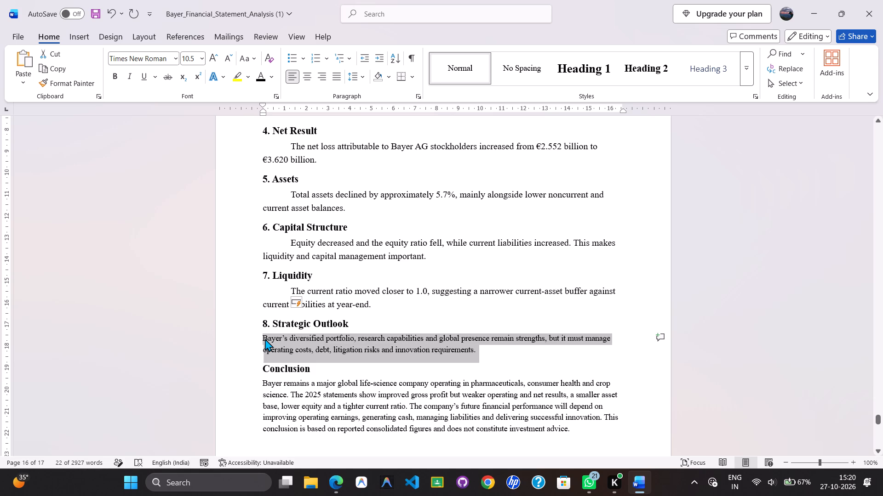
key("ctrl+shift+period")
key("ctrl+shift+period")
key("Left")
key("Tab")
key("Tab")
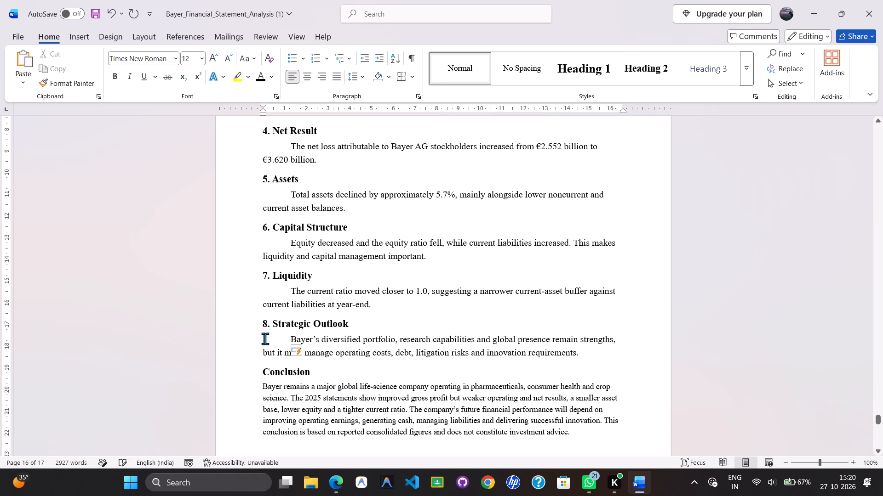
Set the paragraph under the Conclusion heading to 12 pt and give it a first-line indent.
key("Down")
key("Down")
key("Right")
key("Right")
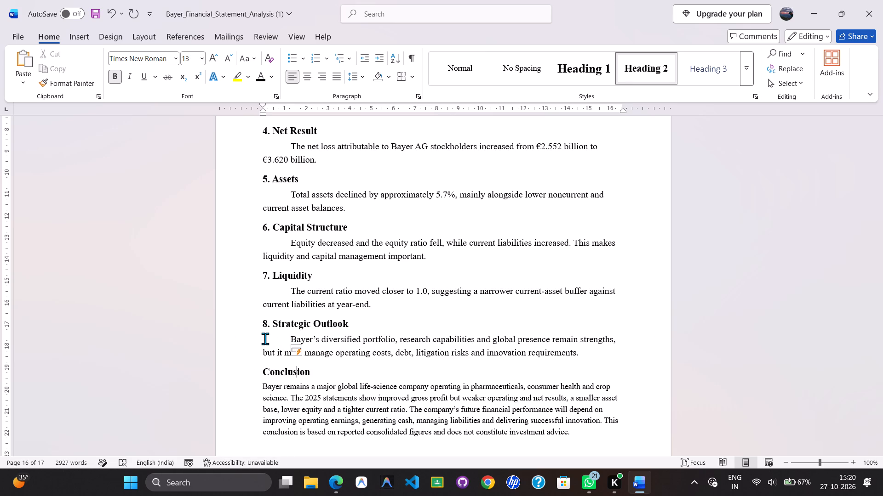
key("ctrl+Down")
key("ctrl+shift+Down")
key("ctrl+shift+slash")
key("ctrl+shift+slash")
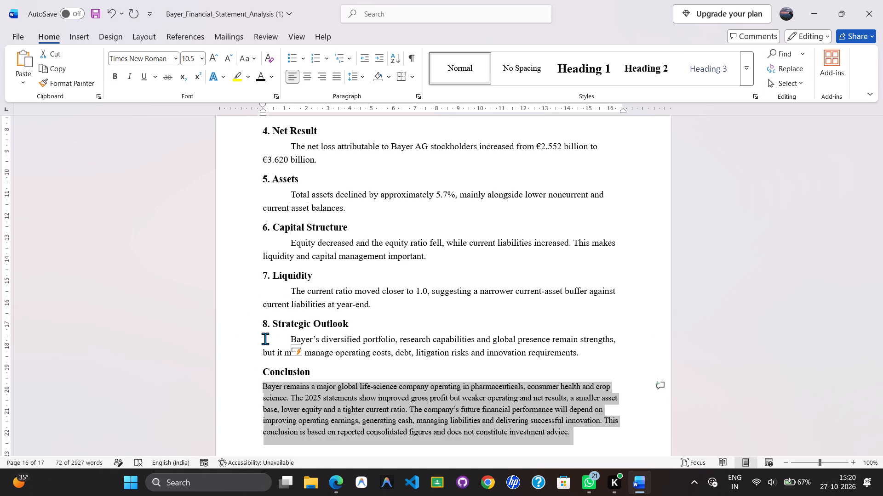
key("ctrl+shift+period")
key("ctrl+shift+period")
key("Left")
key("Tab")
key("Tab")
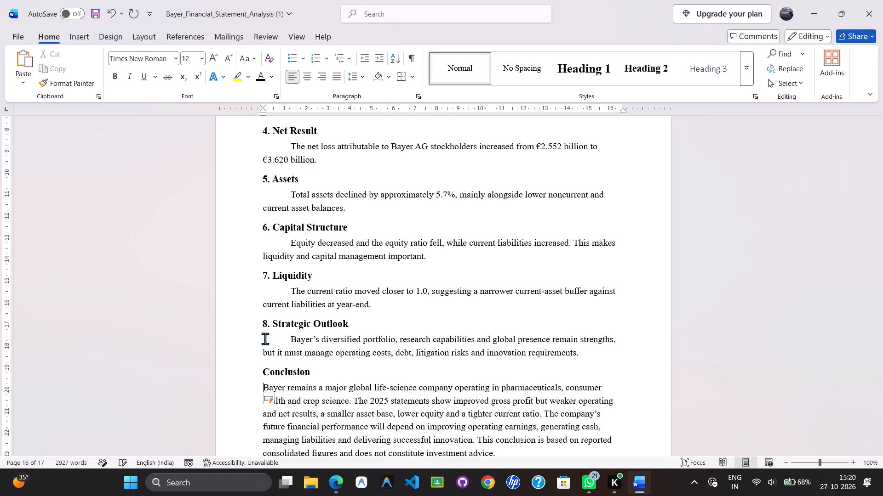
key("Tab")
Insert an empty line between the Strategic Outlook paragraph and the Conclusion heading.
scroll(265, 338, "down", 3)
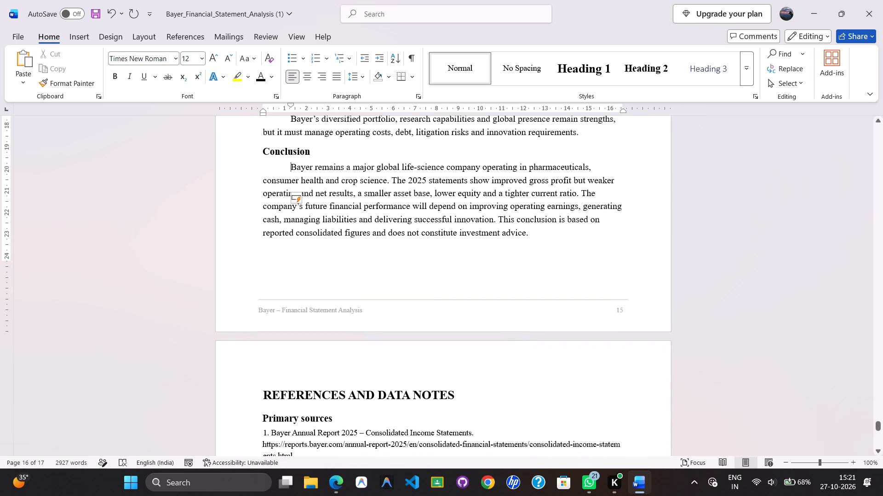
scroll(265, 338, "down", 1)
scroll(265, 338, "up", 2)
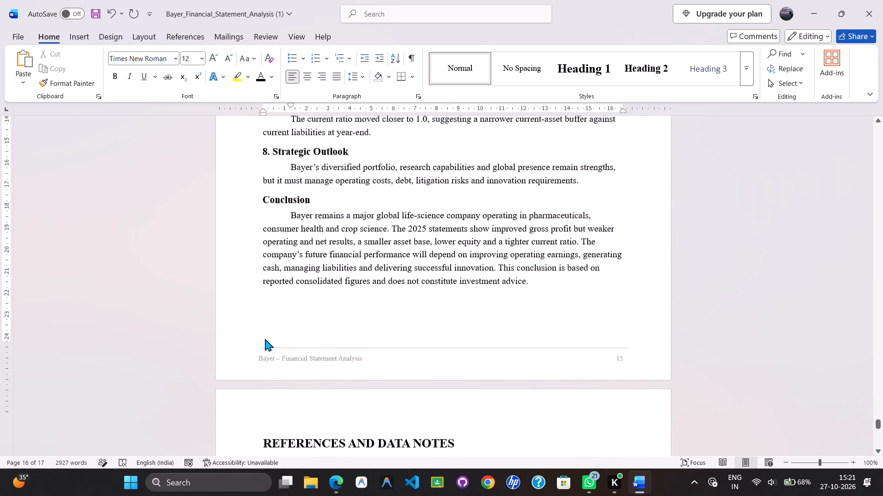
scroll(265, 338, "up", 2)
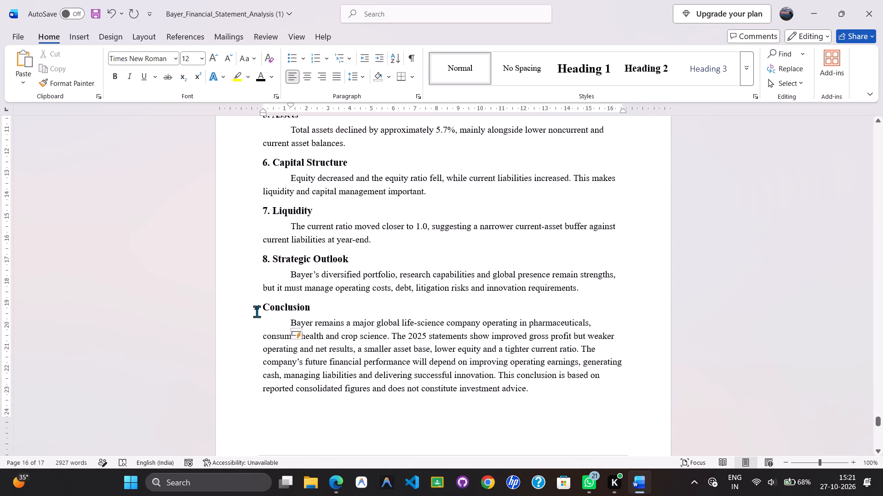
left_click(257, 311)
key("Left")
key("Return")
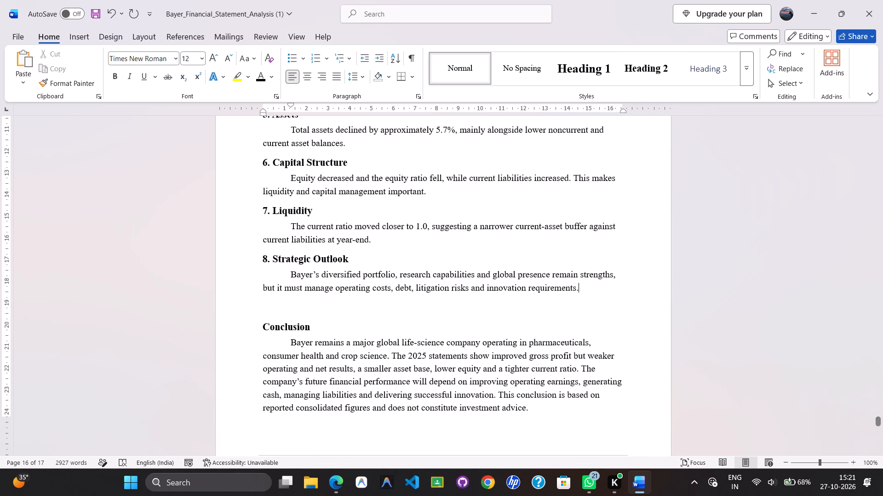
Shrink the empty line above the Conclusion heading to a font size of 4 pt.
key("shift+Right")
key("ctrl+shift+comma")
key("ctrl+shift+comma")
key("ctrl+shift+comma")
key("ctrl+shift+comma")
key("ctrl+shift+comma")
key("ctrl+shift+comma")
key("ctrl+shift+comma")
key("ctrl+shift+comma")
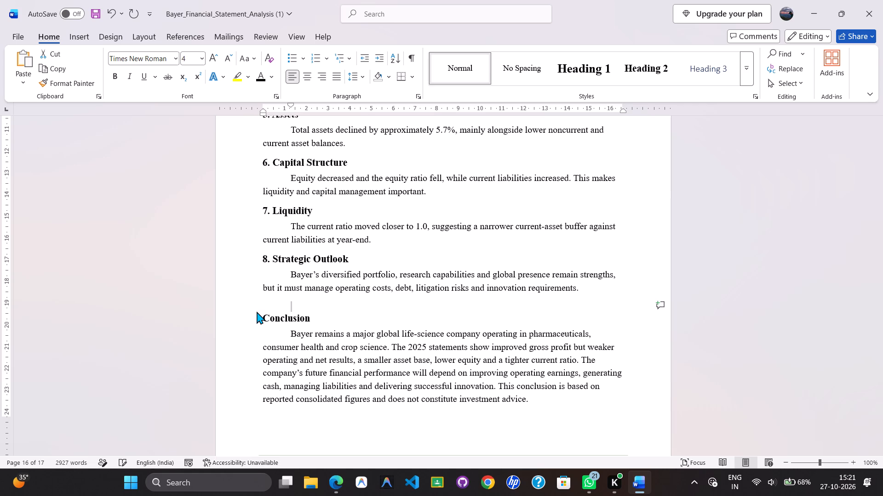
key("ctrl+shift+comma")
key("ctrl+shift+comma")
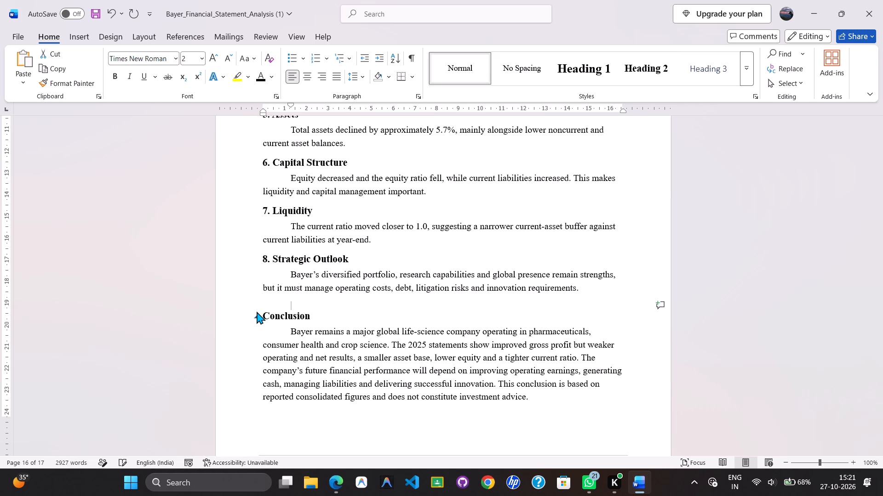
key("ctrl+shift+period")
key("ctrl+shift+period")
key("Right")
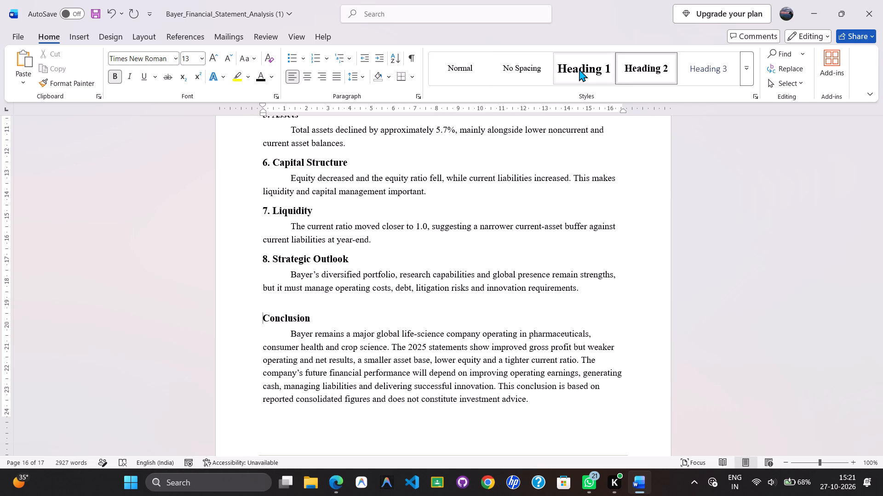
Apply the Heading 1 style to the Conclusion heading.
left_click(579, 69)
Reduce the font size of the blank line above the Conclusion heading to 1 pt.
left_click(336, 309)
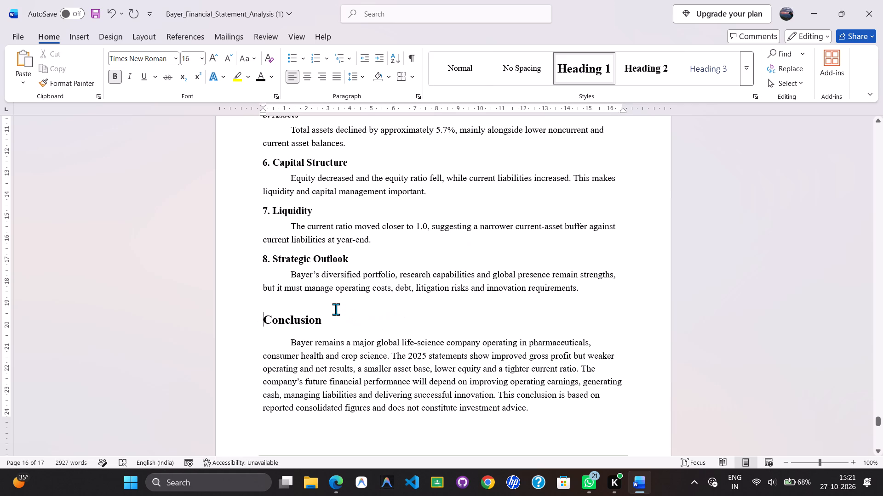
key("shift+Right")
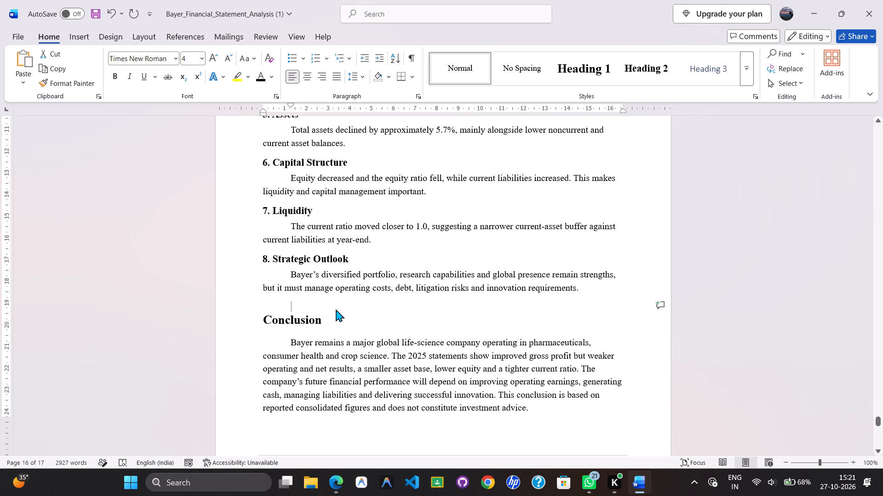
key("ctrl+shift+comma")
key("ctrl+shift+comma")
key("ctrl+shift+comma")
key("ctrl+shift+comma")
Check the heading styles and text layout on the References and Data Notes page.
scroll(336, 309, "down", 2)
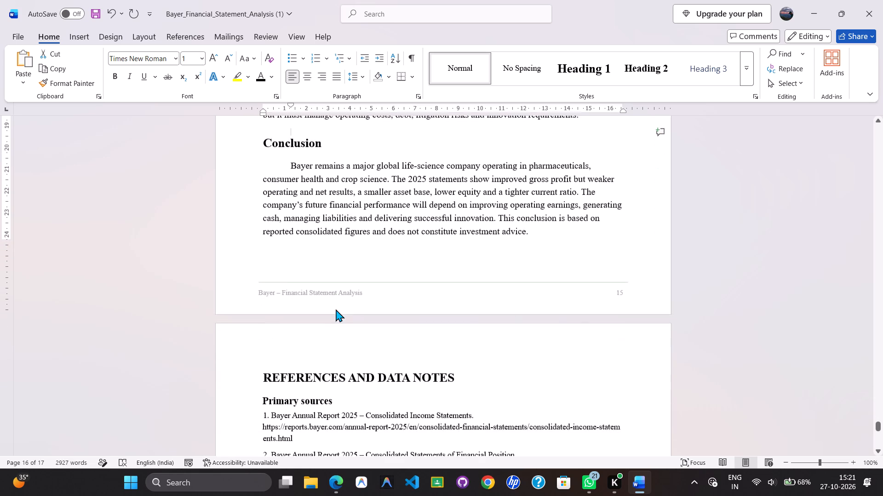
left_click(321, 333)
scroll(321, 333, "down", 1)
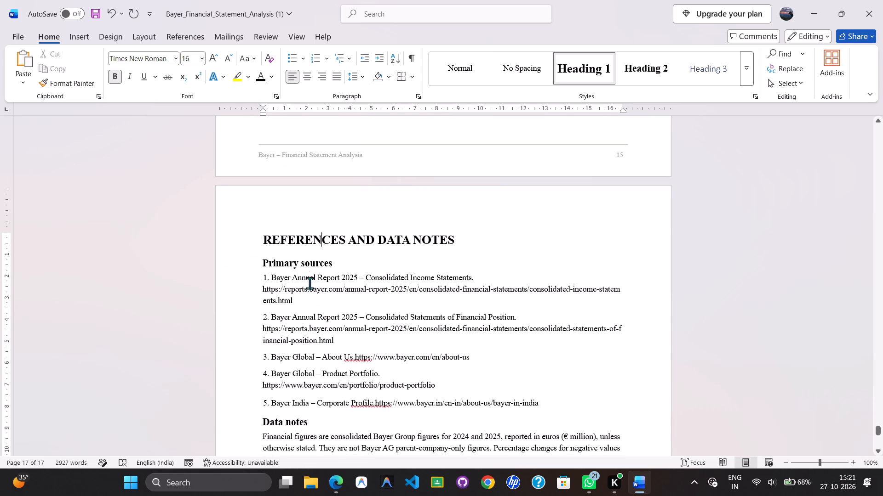
left_click(296, 268)
scroll(296, 268, "down", 1)
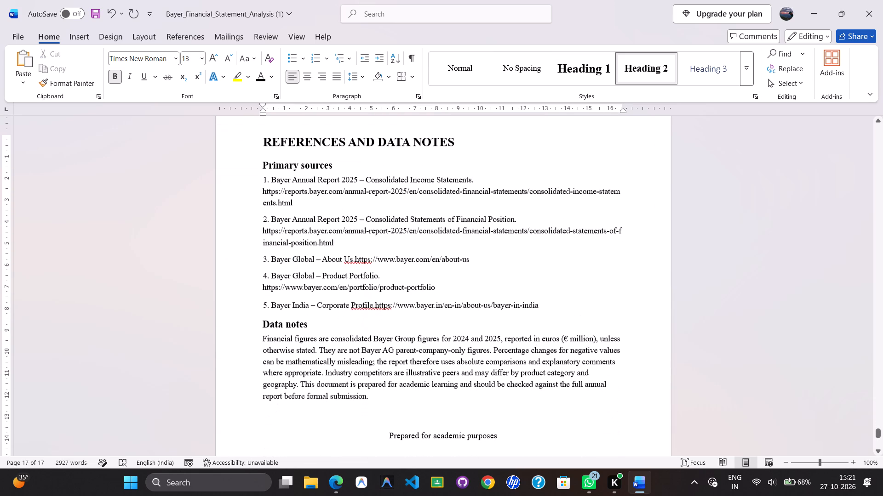
scroll(247, 178, "up", 3)
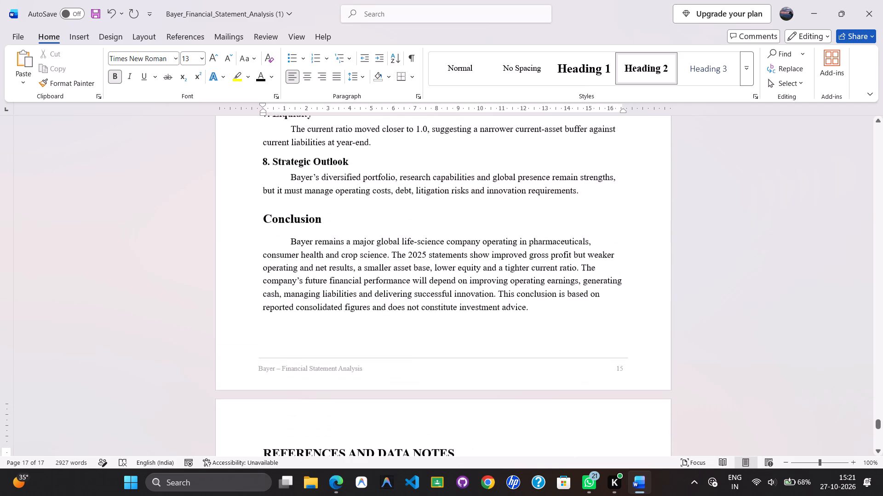
Justify the paragraph under the Conclusion heading.
left_click_drag(240, 238, 240, 299)
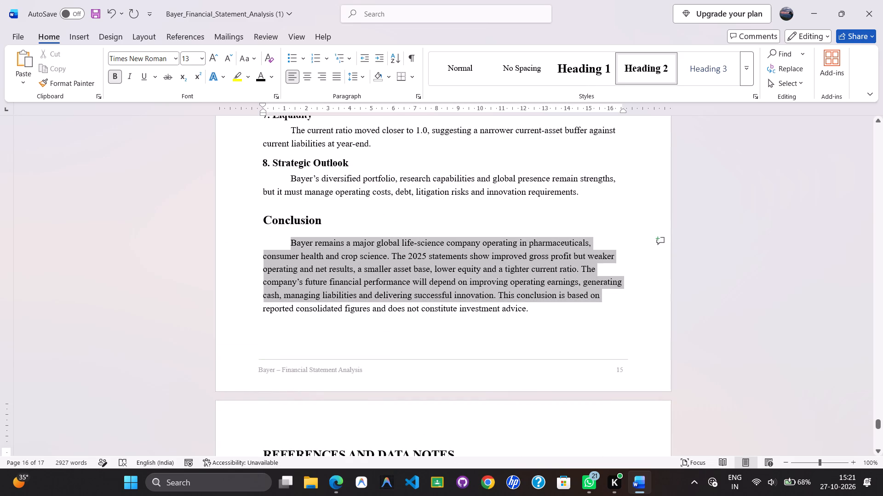
left_click_drag(240, 299, 240, 305)
left_click(337, 76)
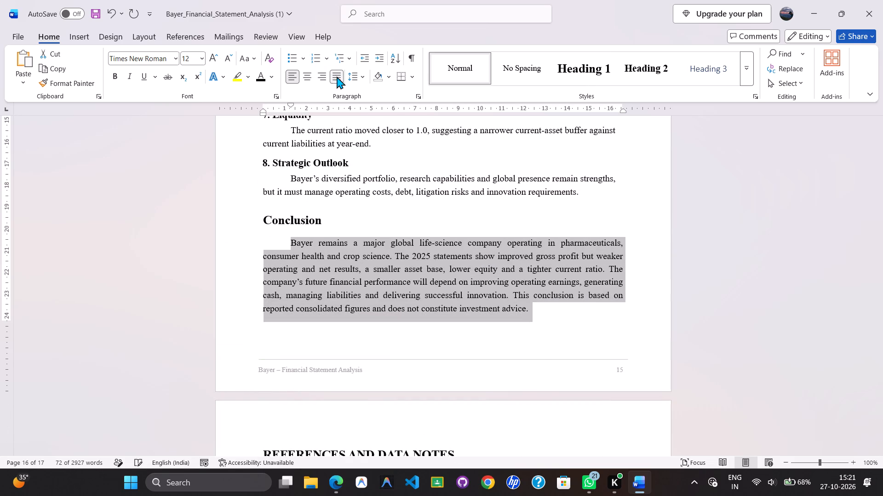
scroll(264, 209, "up", 1)
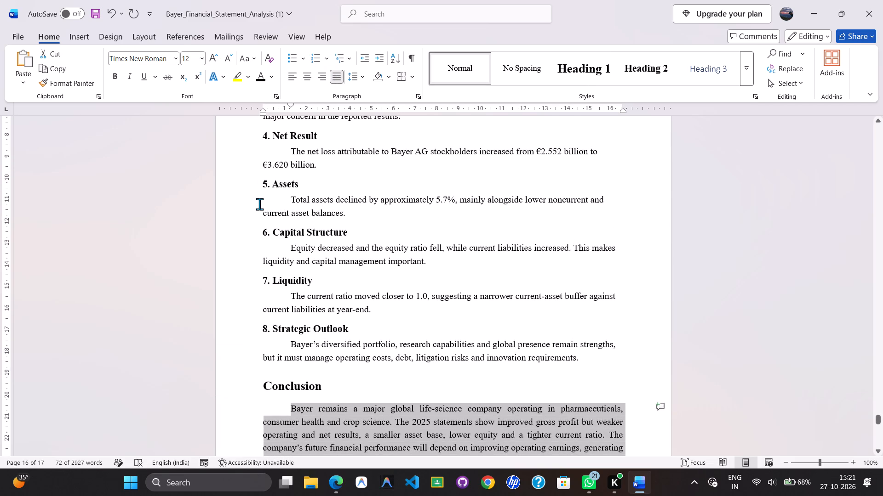
Justify the body text under the numbered headings in the Overall Findings and Conclusion section.
left_click_drag(255, 203, 255, 214)
left_click(337, 82)
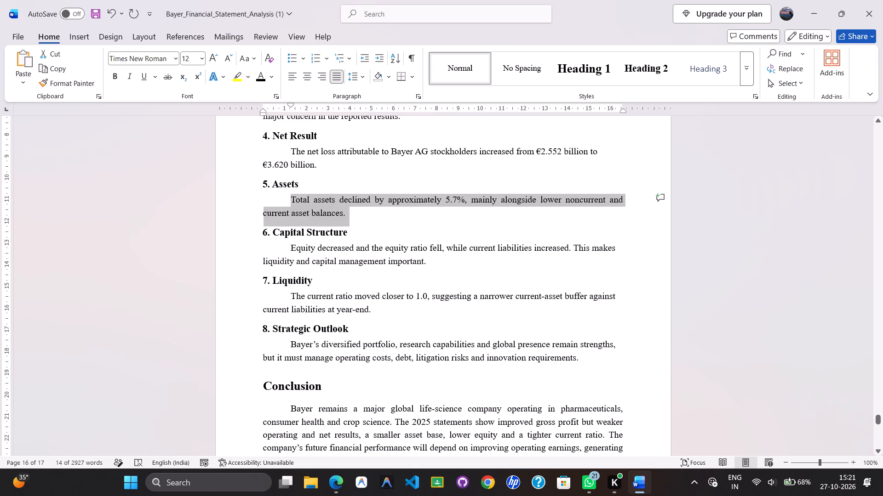
Justify the body text under the Capital Structure, Net Result, Liquidity and Strategic Outlook headings.
left_click_drag(235, 247, 235, 257)
left_click(342, 78)
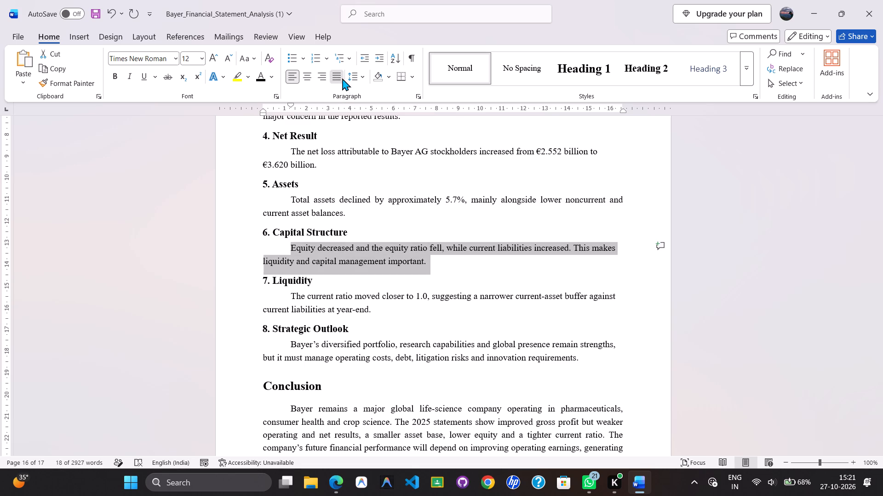
left_click_drag(241, 153, 241, 163)
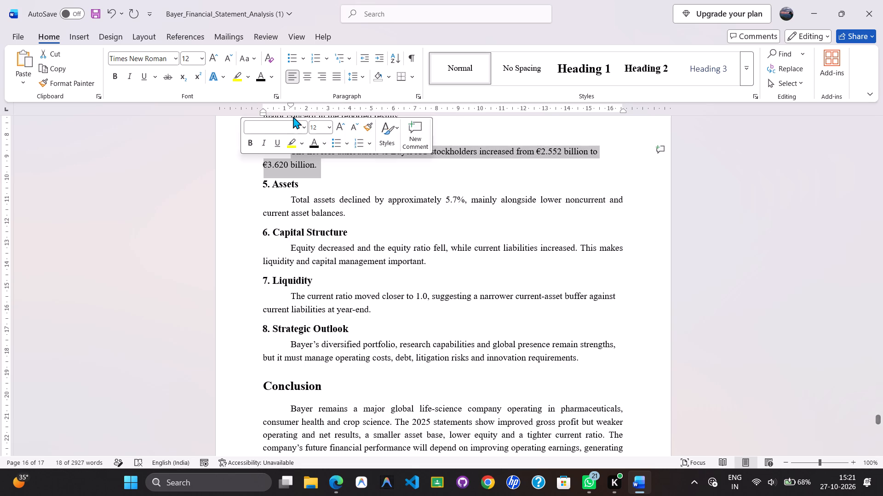
left_click(333, 79)
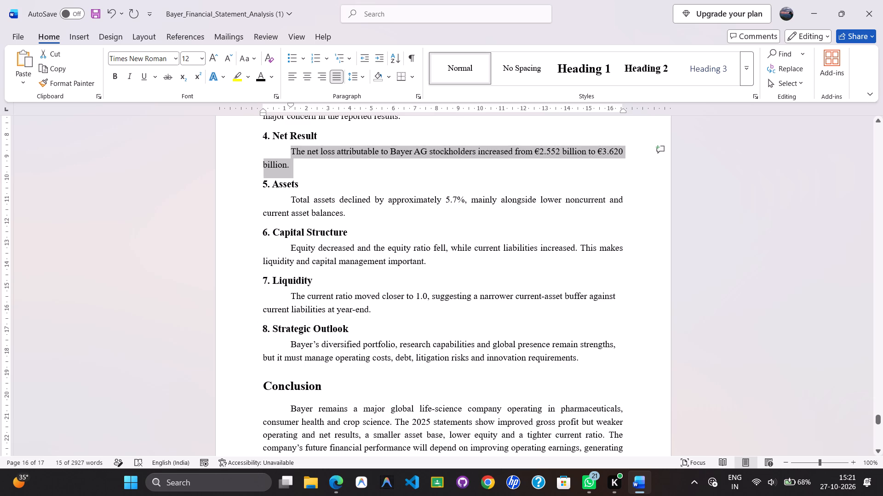
left_click_drag(235, 294, 235, 307)
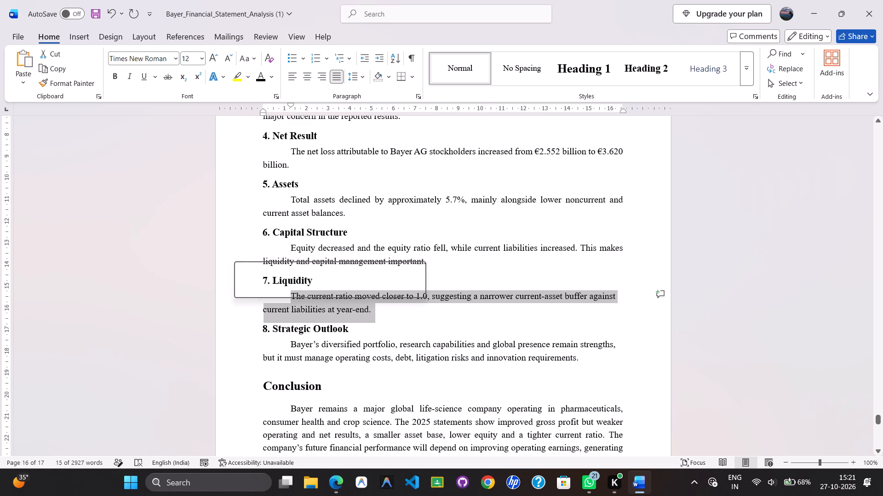
left_click(335, 73)
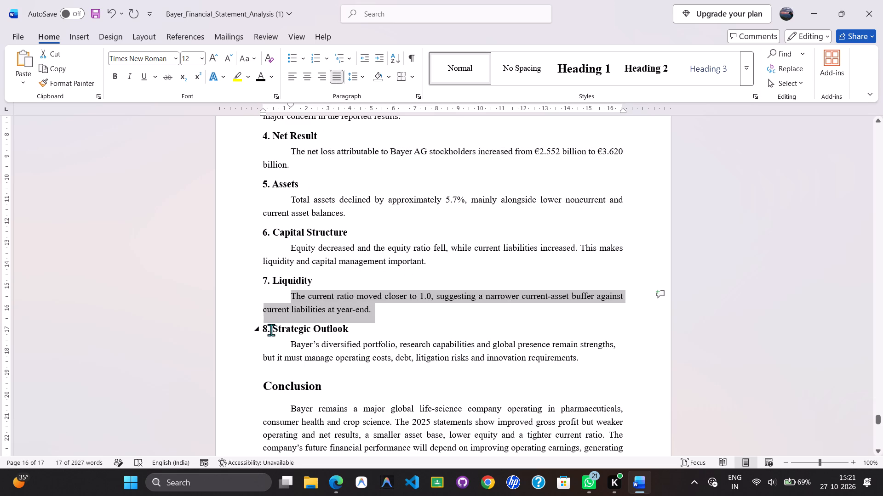
left_click_drag(248, 341, 249, 355)
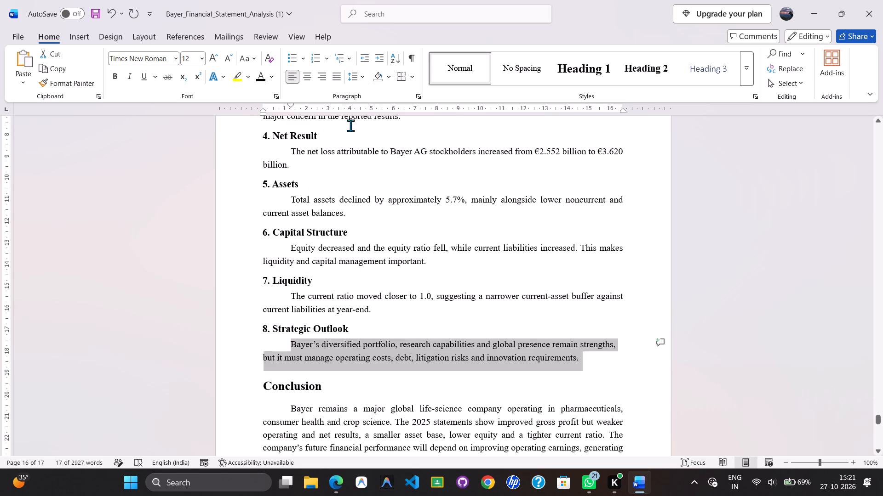
left_click(339, 78)
left_click(249, 203)
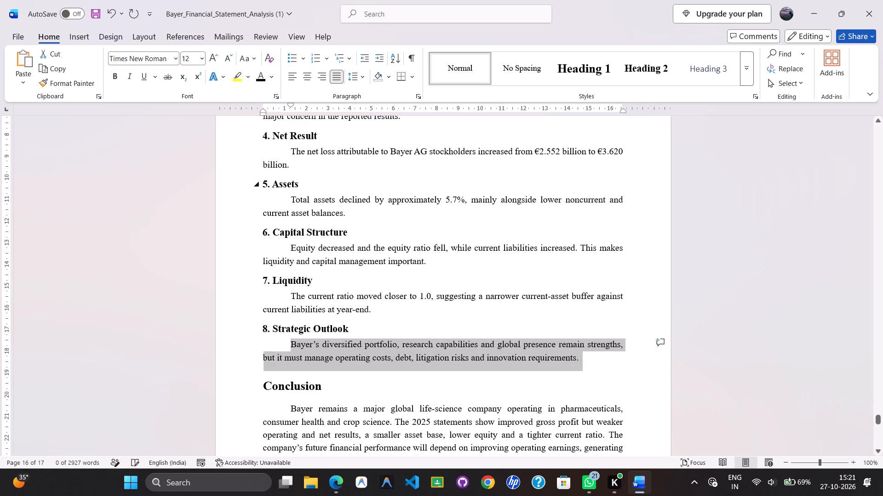
Apply justified alignment to the body text under the Operating Performance, Gross Profit and Revenue headings.
scroll(249, 203, "up", 1)
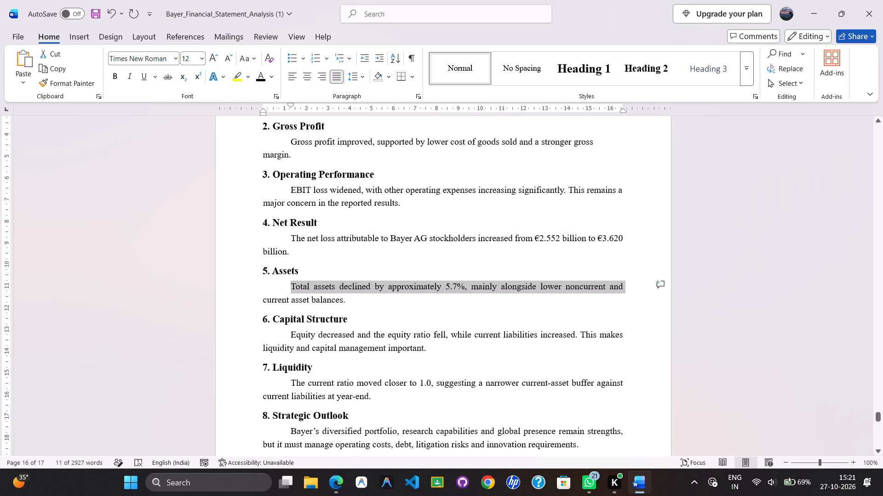
left_click_drag(241, 194, 241, 201)
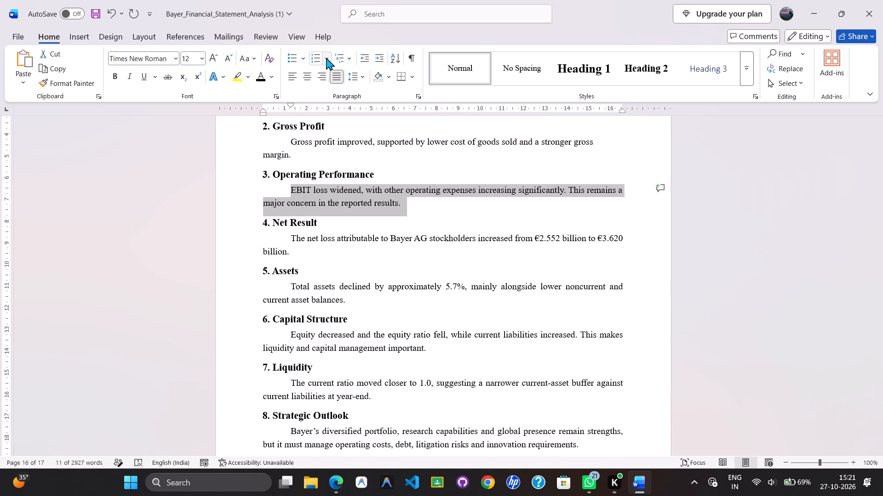
left_click(335, 73)
left_click(335, 73)
left_click_drag(236, 144, 236, 152)
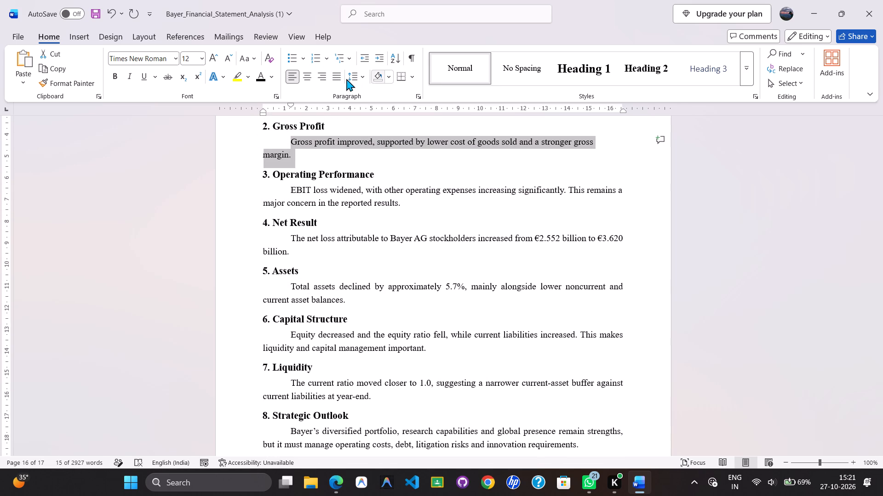
left_click(335, 79)
scroll(232, 161, "up", 1)
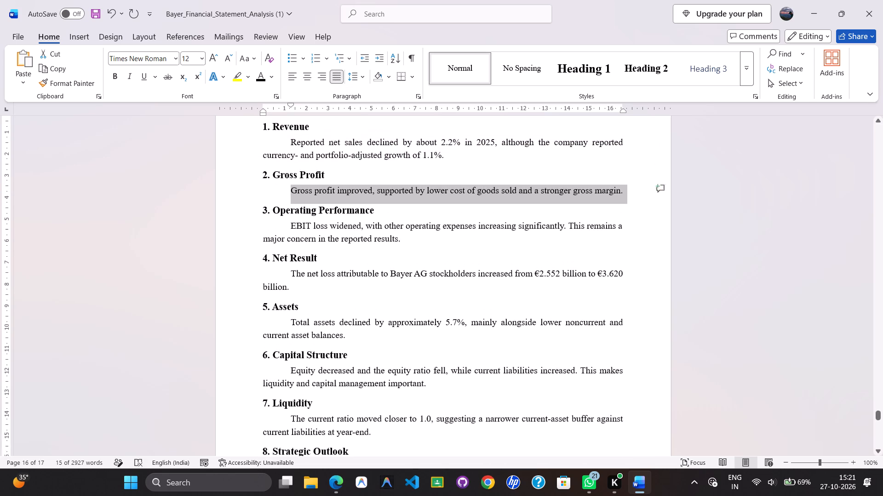
scroll(232, 161, "up", 1)
left_click_drag(232, 170, 232, 177)
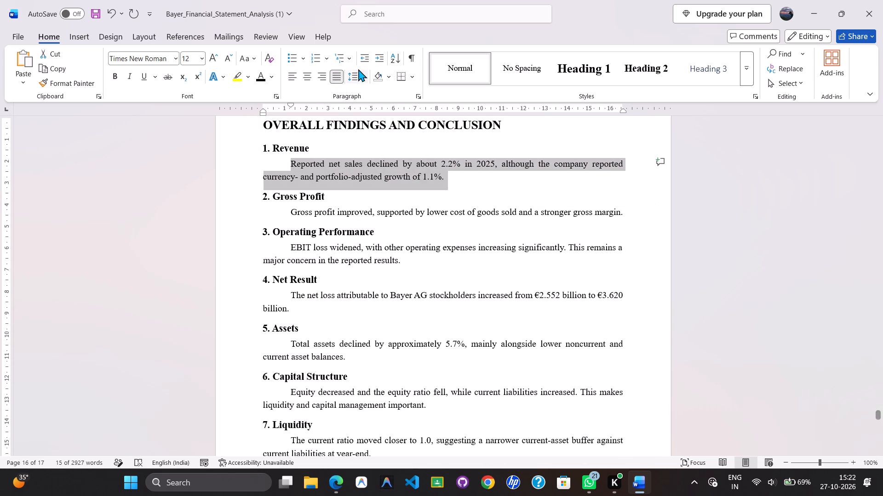
double_click(332, 83)
left_click(313, 264)
Add spaces before "margin." in the Gross Profit paragraph to push the word onto a second line.
left_click(331, 214)
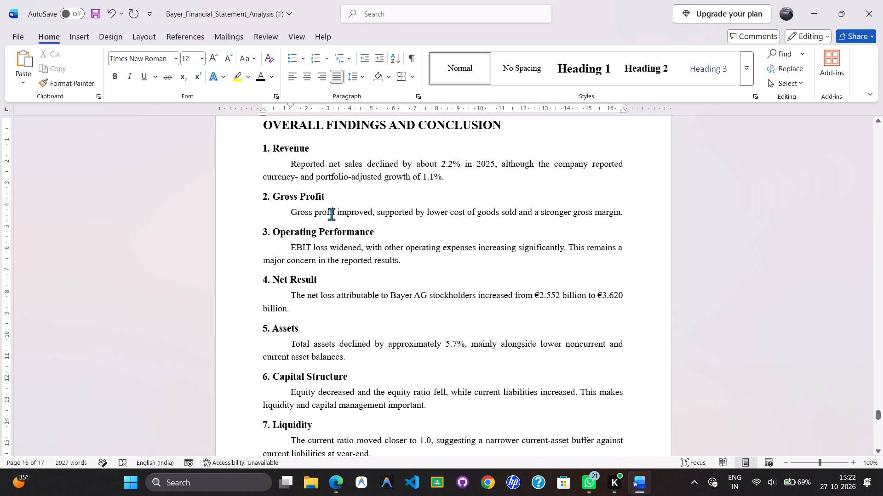
left_click(596, 212)
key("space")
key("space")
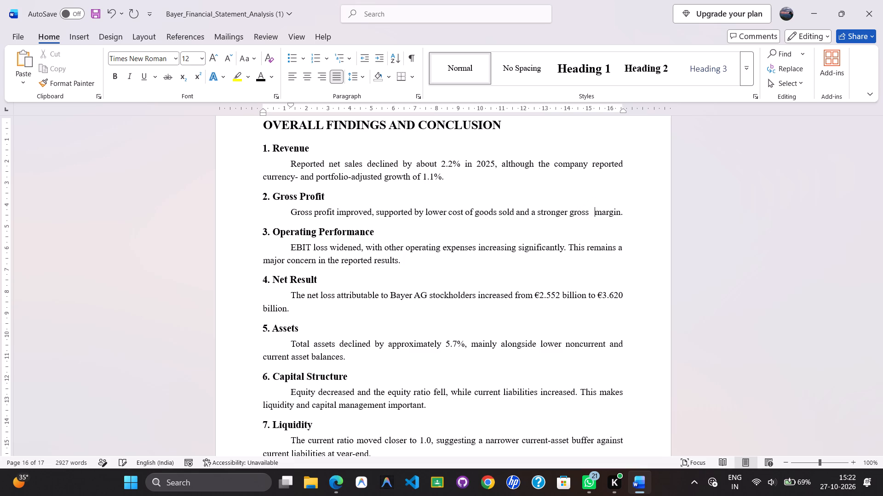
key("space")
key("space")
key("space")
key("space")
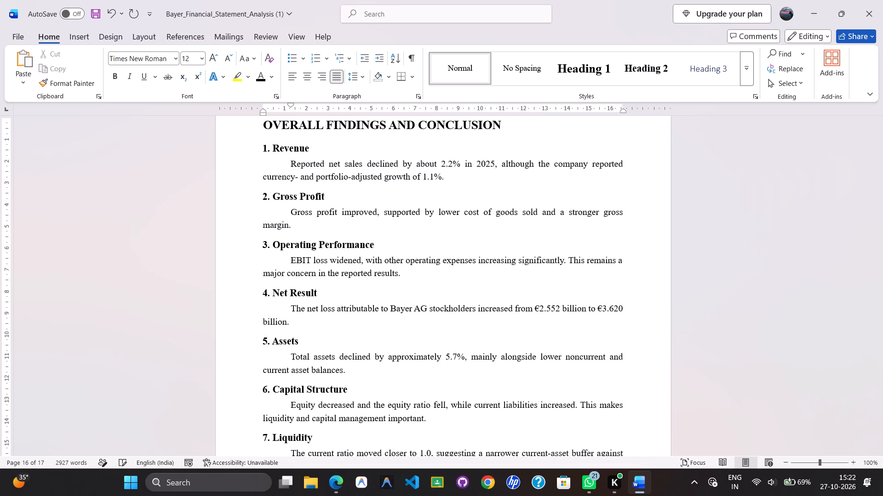
key("Down")
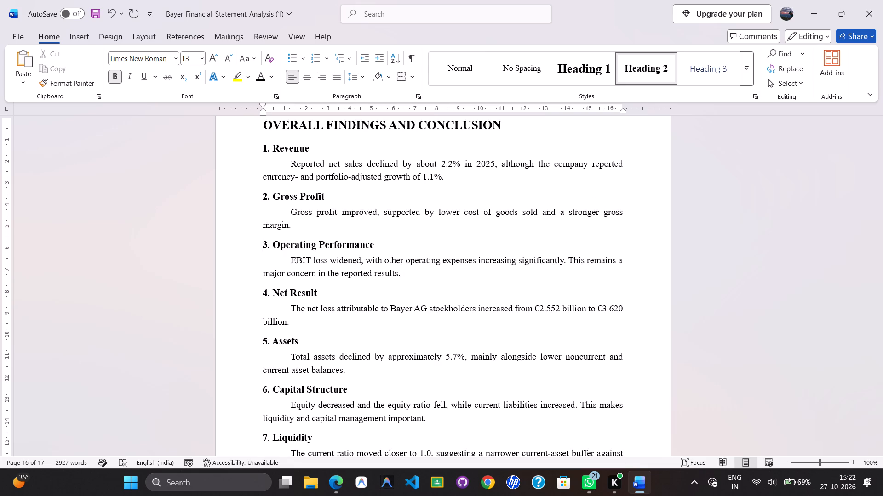
Set the title of the first primary source, on Consolidated Income Statements, to 12-point text.
scroll(488, 281, "down", 1)
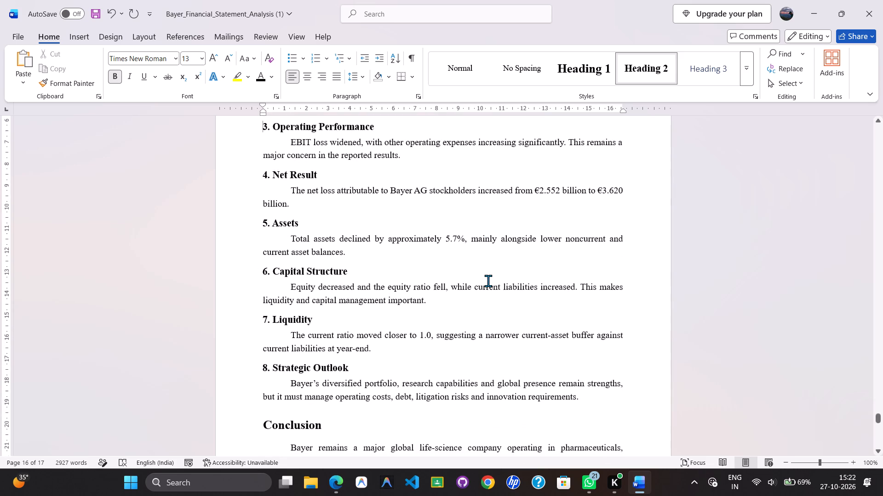
scroll(488, 281, "down", 2)
scroll(488, 281, "up", 1)
scroll(488, 281, "down", 3)
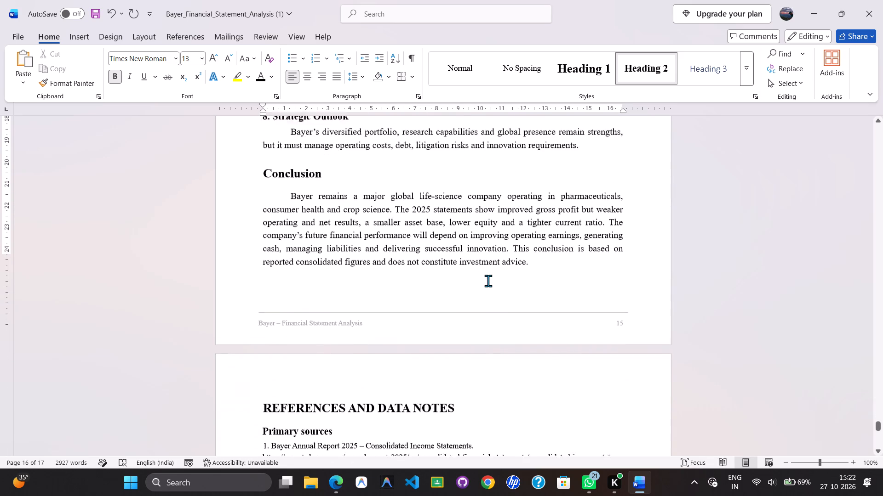
scroll(488, 281, "down", 1)
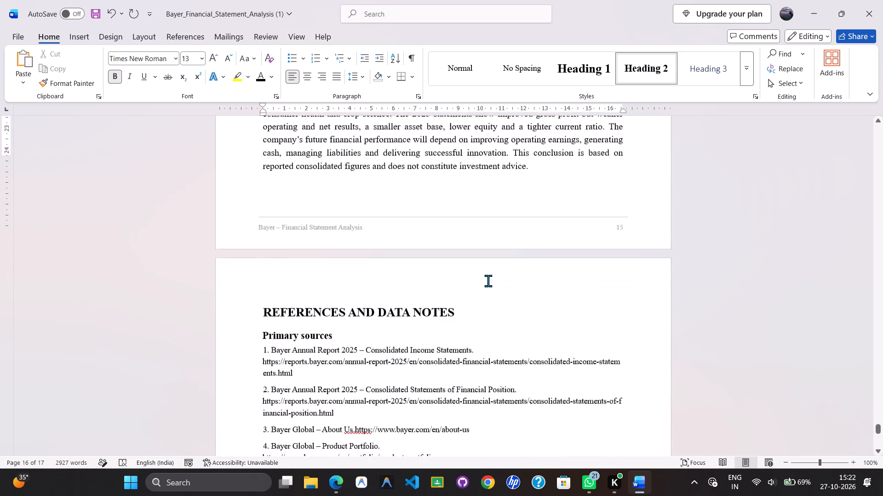
scroll(488, 281, "down", 4)
scroll(488, 281, "up", 4)
left_click(251, 253)
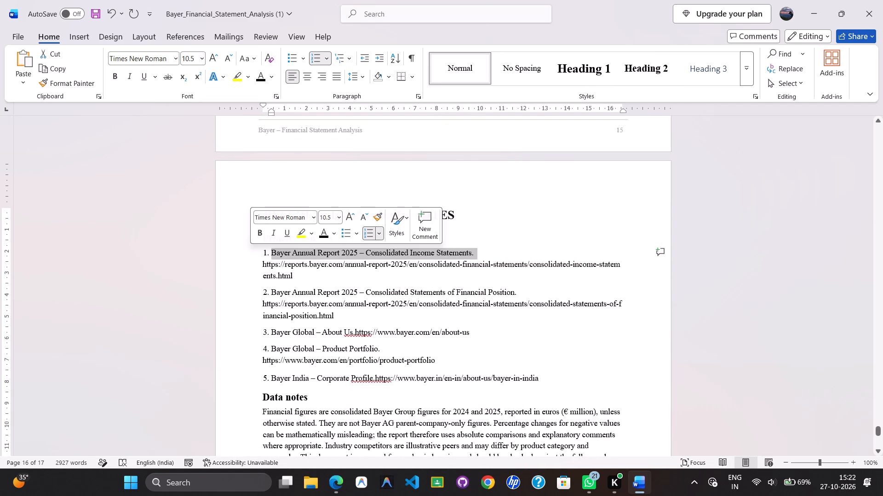
key("ctrl+shift+period")
key("ctrl+shift+period")
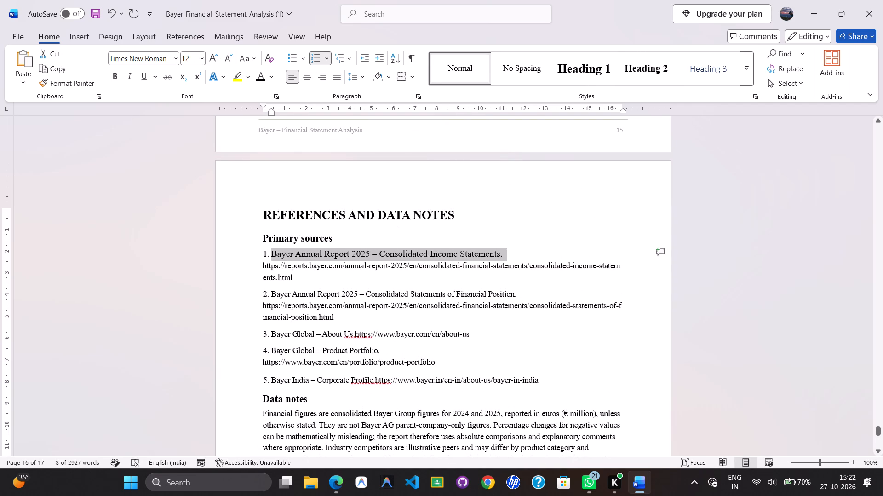
Remove the stray space inside the word "statements" in the first primary source's URL.
scroll(362, 336, "down", 4)
scroll(362, 336, "up", 1)
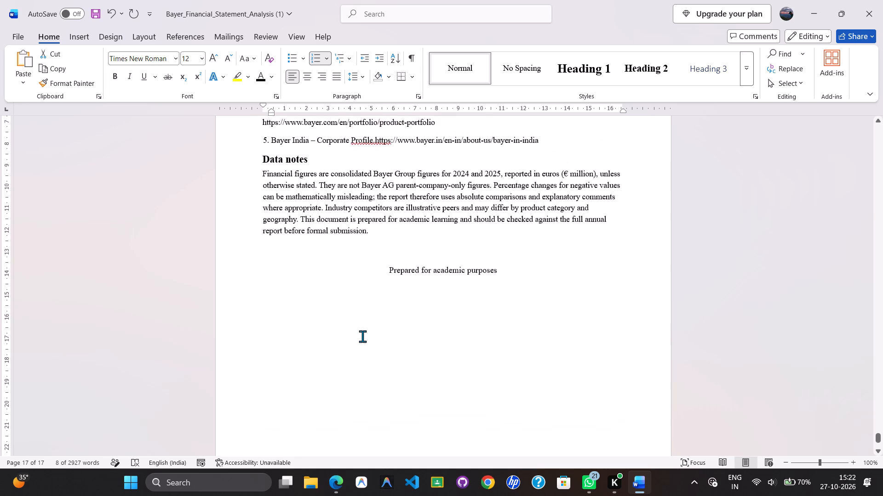
scroll(362, 336, "up", 2)
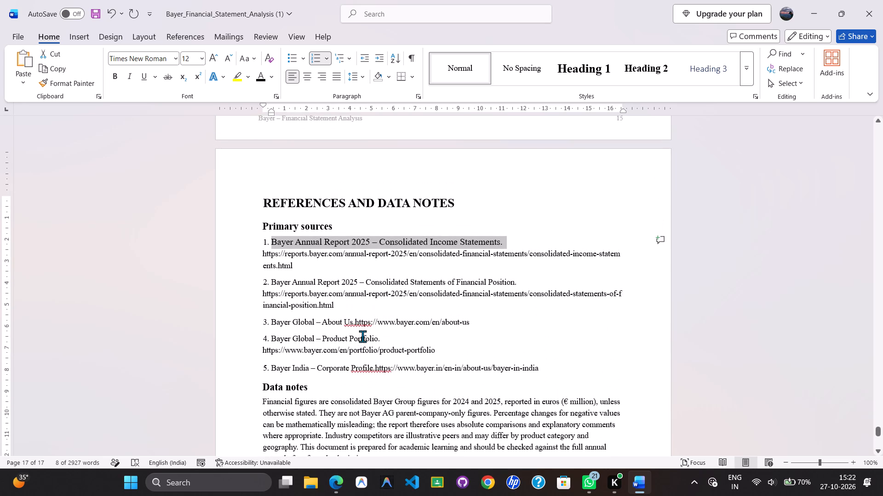
key("Left")
key("ctrl+shift+Right")
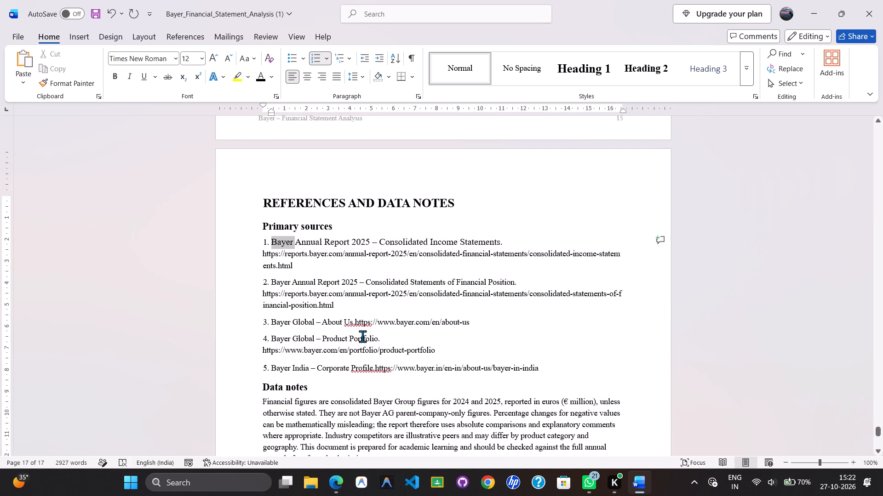
key("Left")
key("Down")
key("ctrl+Left")
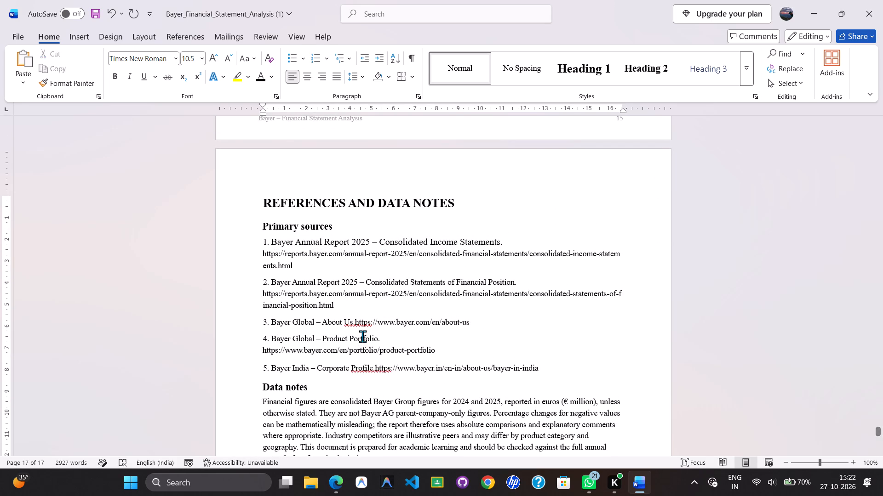
key("Down")
key("BackSpace")
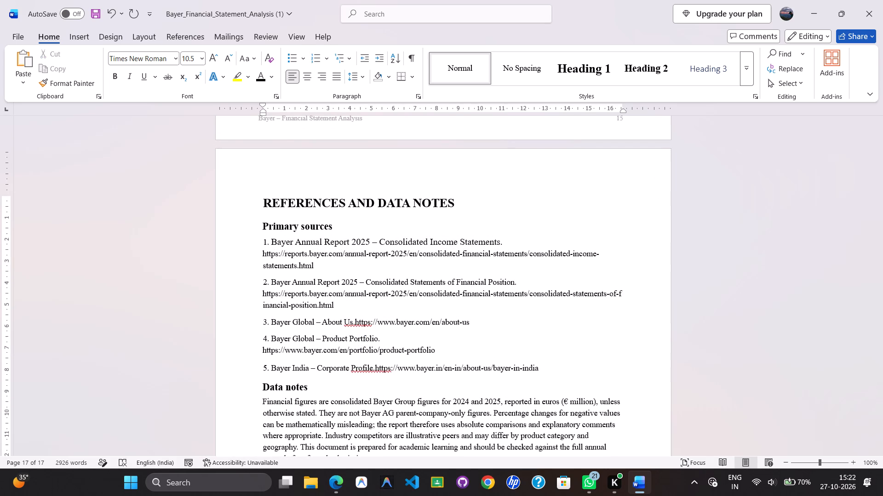
Turn the first primary source's URL into a hyperlink to its own web address.
key("ctrl+Left")
key("ctrl+Up")
key("ctrl+shift+Down")
key("shift+Left")
key("ctrl+l")
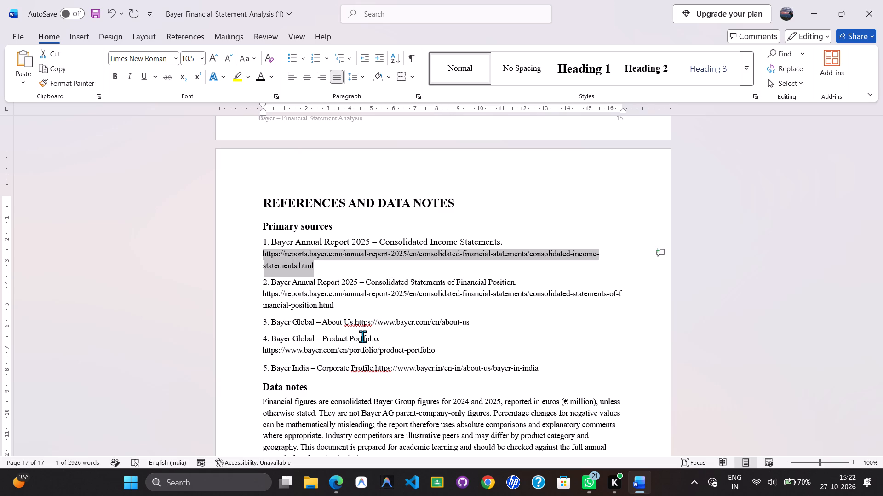
key("ctrl+k")
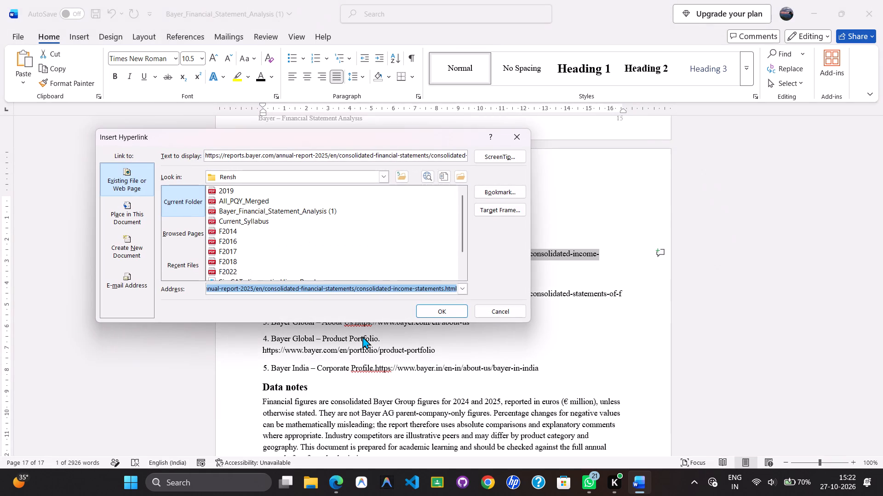
key("Return")
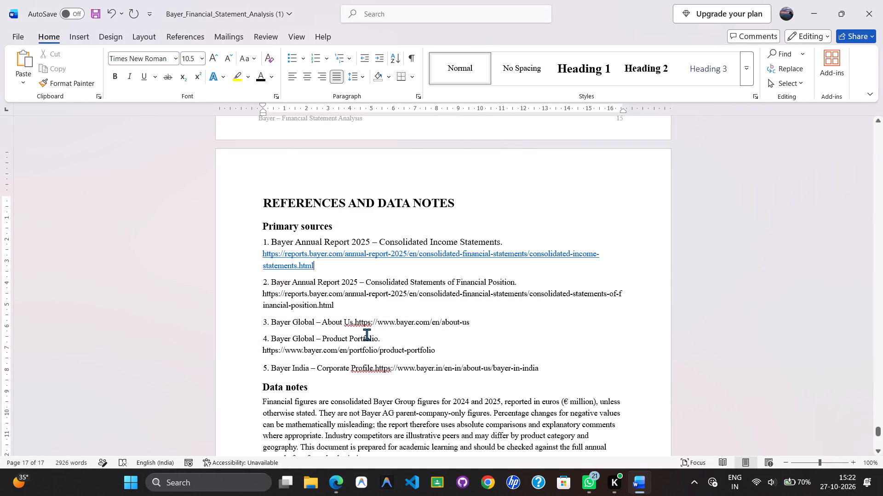
Italicize the first primary source's URL and set it to 11 pt.
key("ctrl+Left")
key("ctrl+Left")
key("ctrl+Left")
key("ctrl+Left")
key("Up")
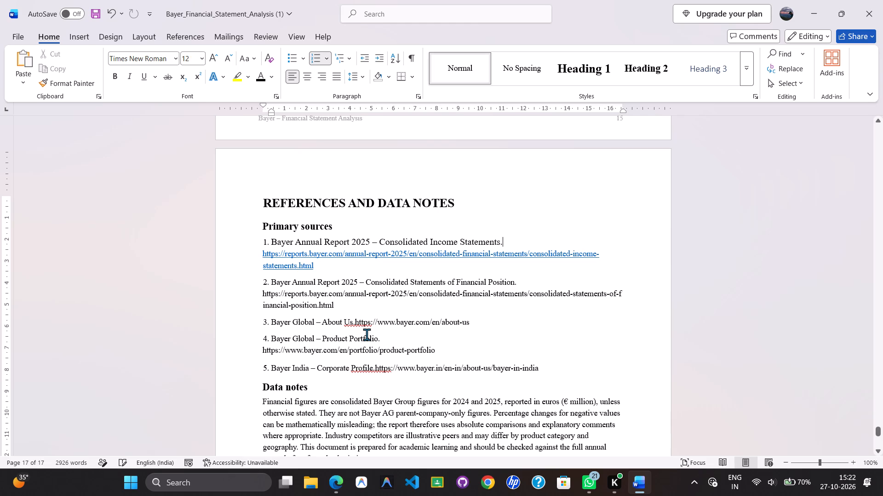
key("Right")
key("ctrl+shift+Down")
key("shift+Left")
key("ctrl+i")
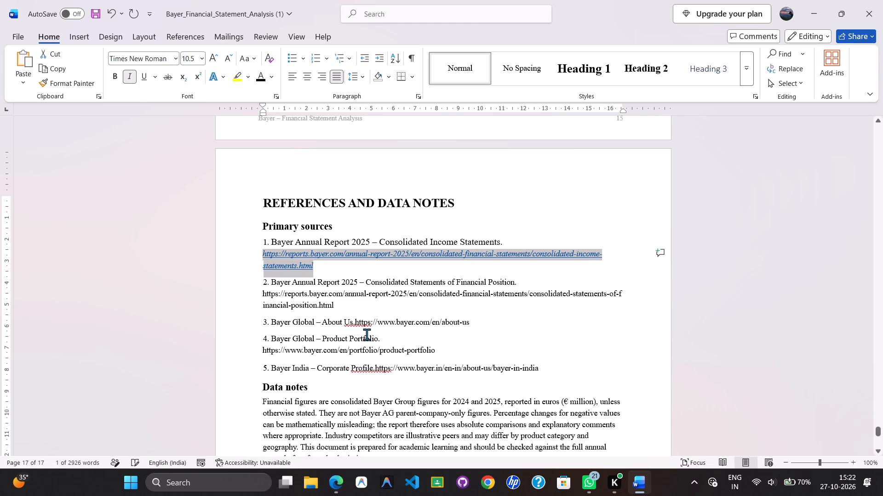
key("ctrl+shift+period")
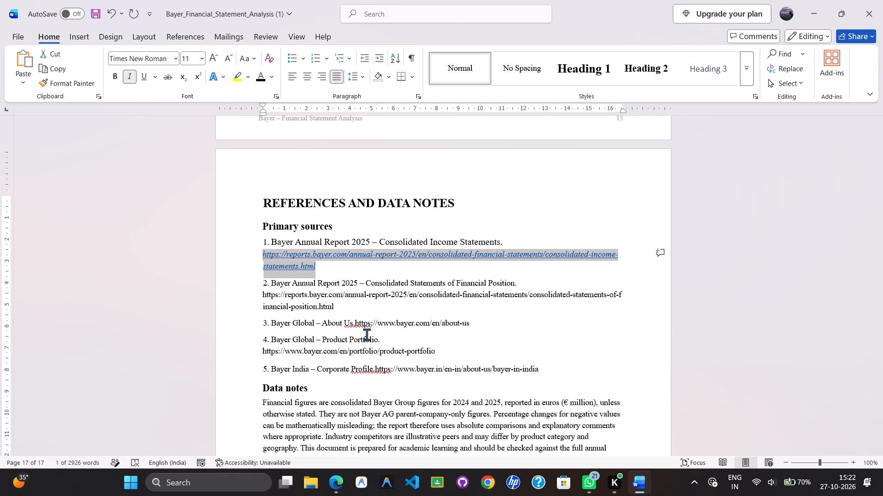
Make the list numbers of the primary sources bold and 12 pt.
key("Up")
key("ctrl+Left")
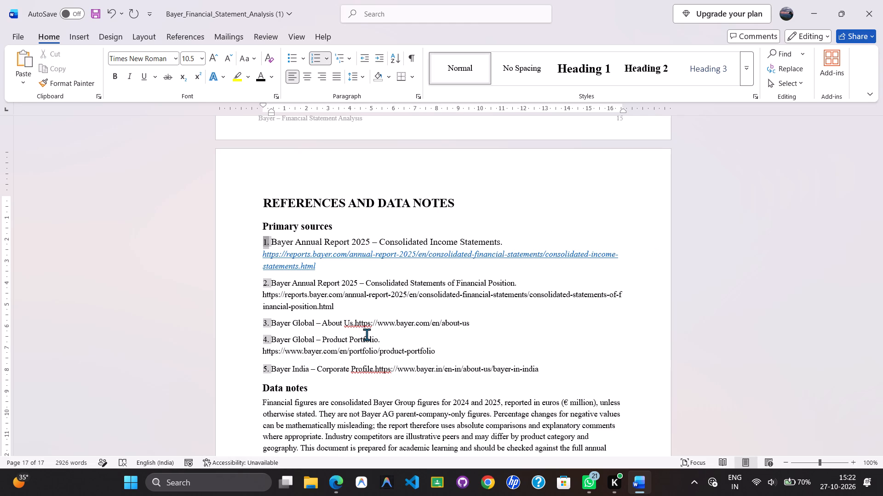
key("ctrl+shift+period")
key("ctrl+shift+period")
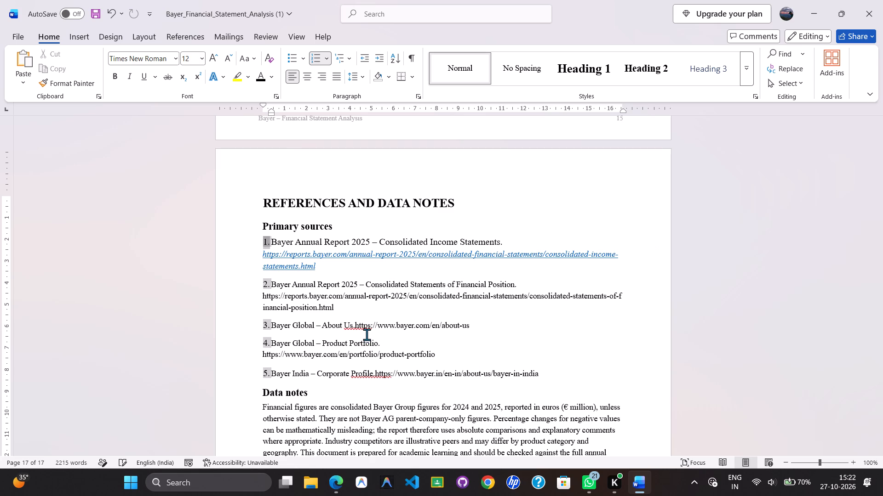
key("ctrl+b")
Italicize the title of the first primary source, Bayer Annual Report 2025 – Consolidated Income Statements.
key("Right")
key("ctrl+shift+Down")
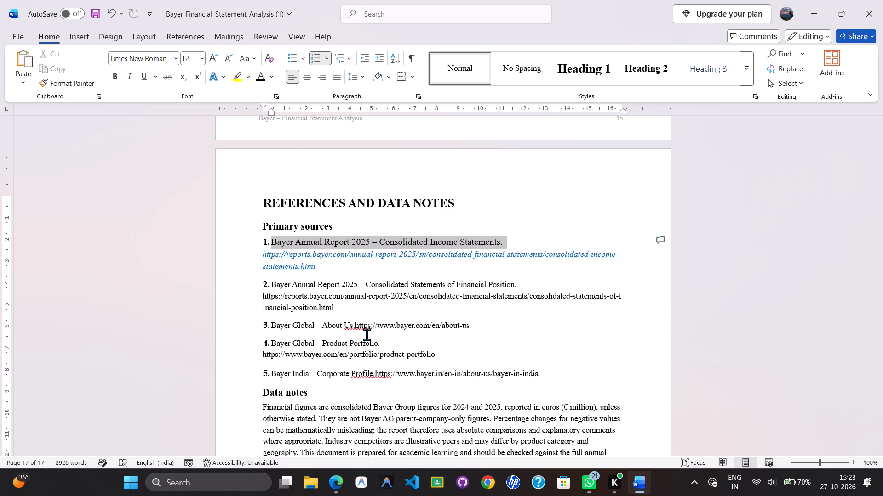
key("ctrl+i")
Set the second primary source's title and URL to 12-point text.
key("Left")
key("Down")
key("Down")
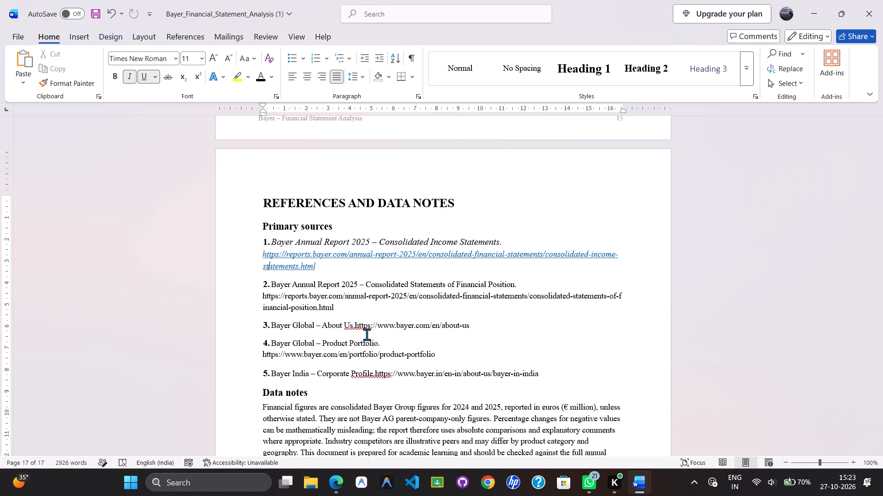
key("Down")
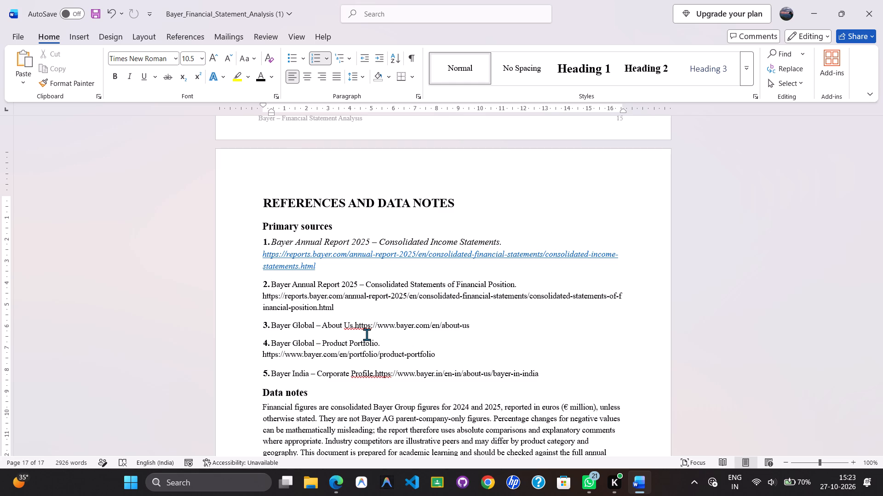
key("ctrl+Left")
key("Right")
key("ctrl+shift+Down")
key("ctrl+shift+Down")
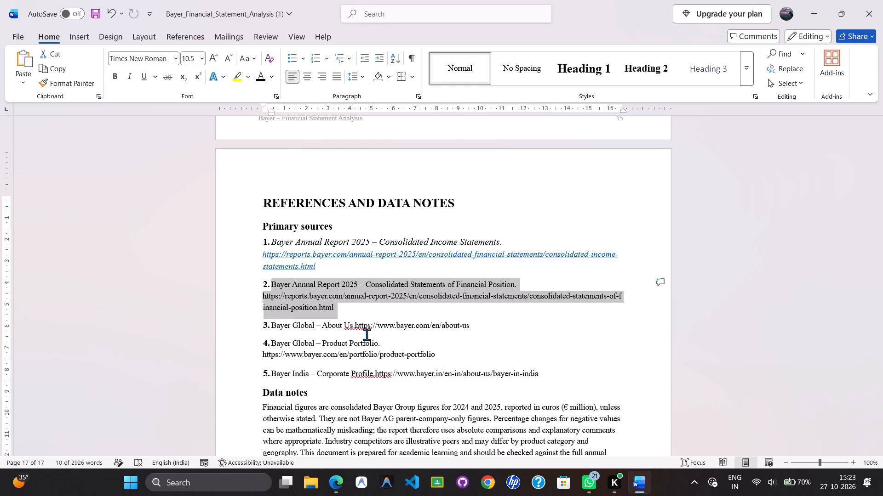
key("ctrl+shift+period")
key("ctrl+shift+period")
Italicize the title of the second primary source, Bayer Annual Report 2025 – Consolidated Statements of Financial Position.
key("Up")
key("Down")
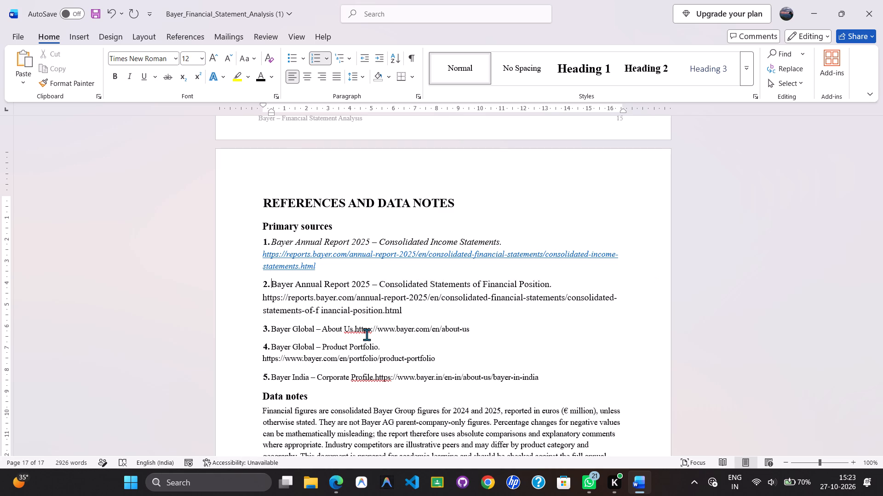
key("ctrl+shift+Right")
key("ctrl+shift+Down")
key("ctrl+shift+Left")
key("ctrl+i")
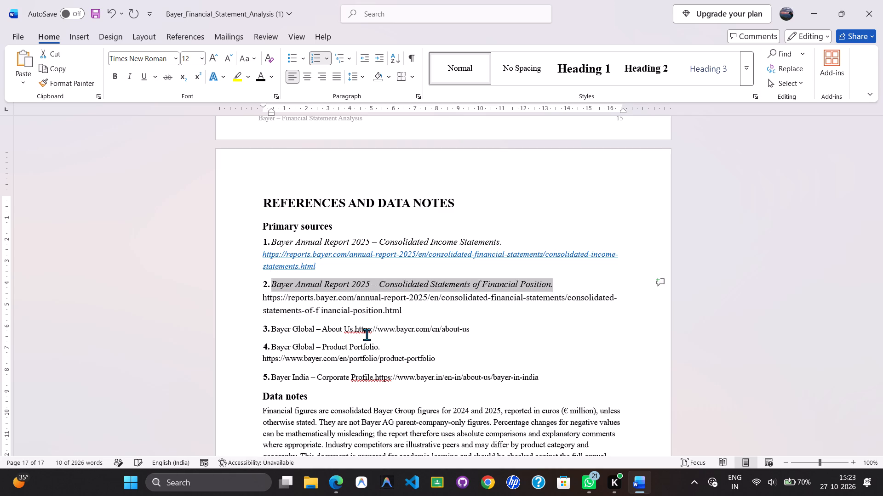
Set the second primary source's URL to 11 pt and hyperlink it to its web address.
key("Left")
key("Down")
key("Down")
key("Left")
key("Up")
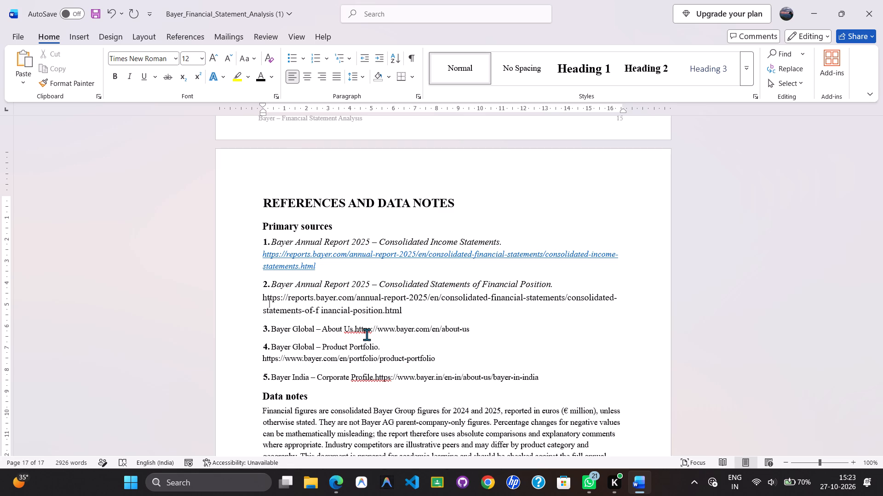
key("Left")
key("Left")
key("ctrl+shift+Down")
key("ctrl+shift+Left")
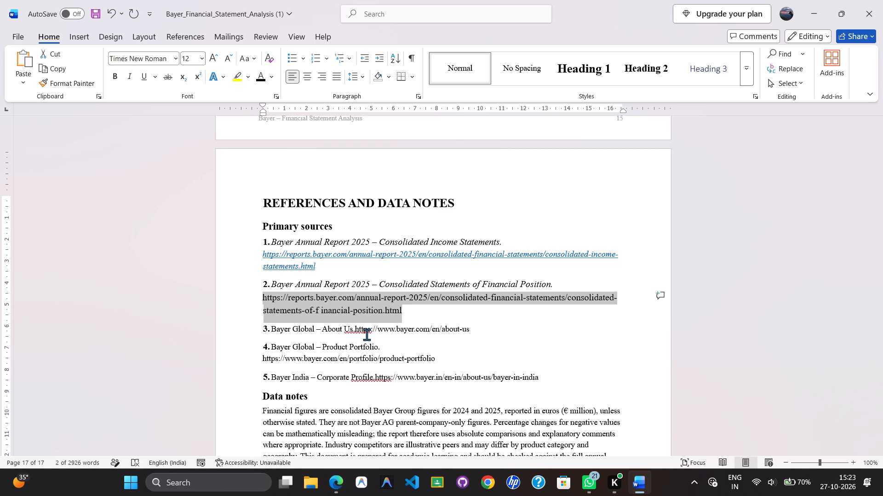
key("ctrl+shift+comma")
key("ctrl+k")
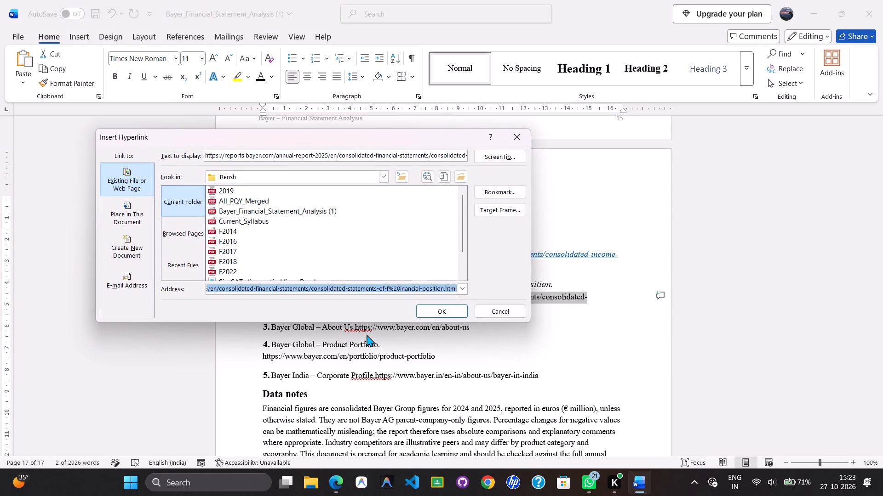
key("Return")
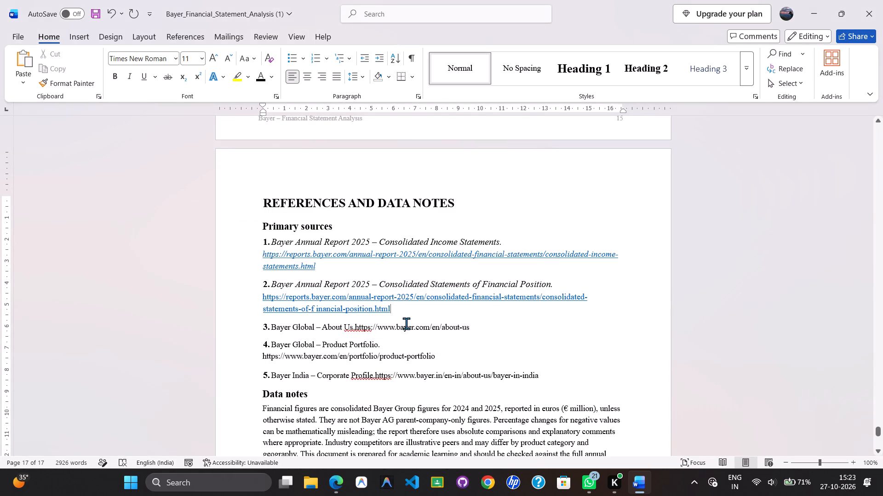
Remove the italics from the first primary source's URL, leaving its hyperlink formatting.
key("ctrl+shift+Up")
key("Left")
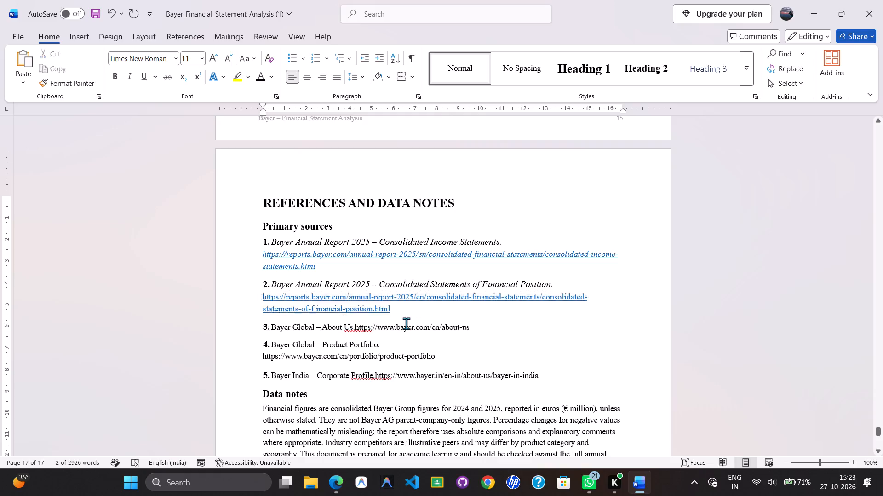
key("Up")
key("Up")
key("Up")
key("ctrl+shift+Down")
key("ctrl+shift+Left")
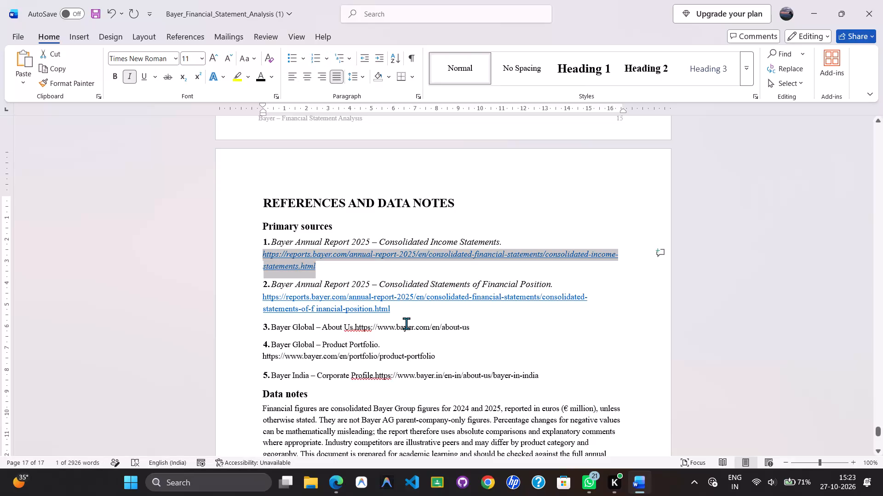
key("ctrl+i")
key("Left")
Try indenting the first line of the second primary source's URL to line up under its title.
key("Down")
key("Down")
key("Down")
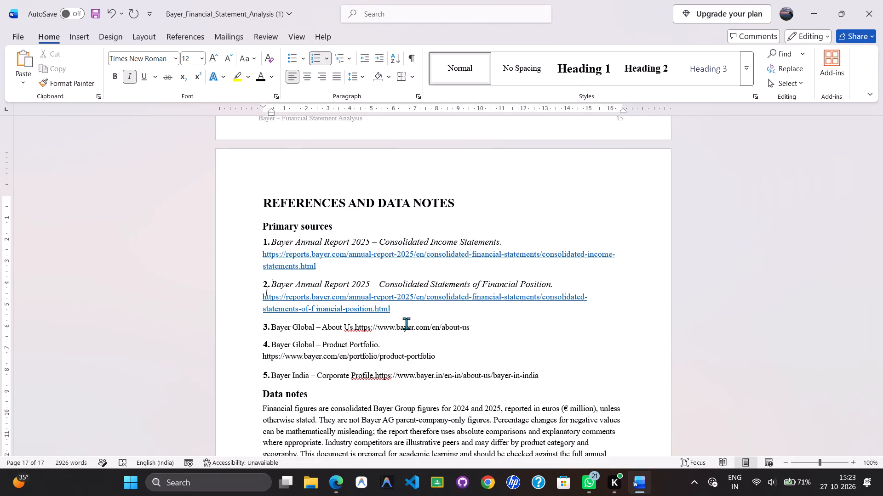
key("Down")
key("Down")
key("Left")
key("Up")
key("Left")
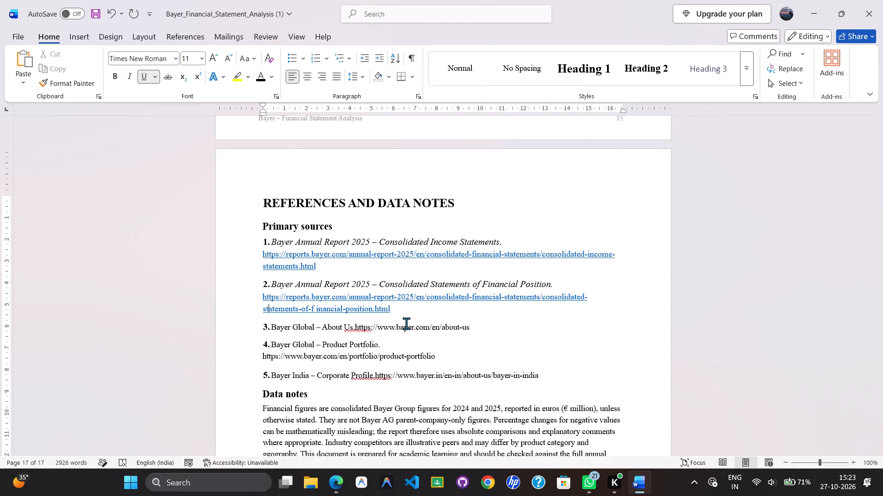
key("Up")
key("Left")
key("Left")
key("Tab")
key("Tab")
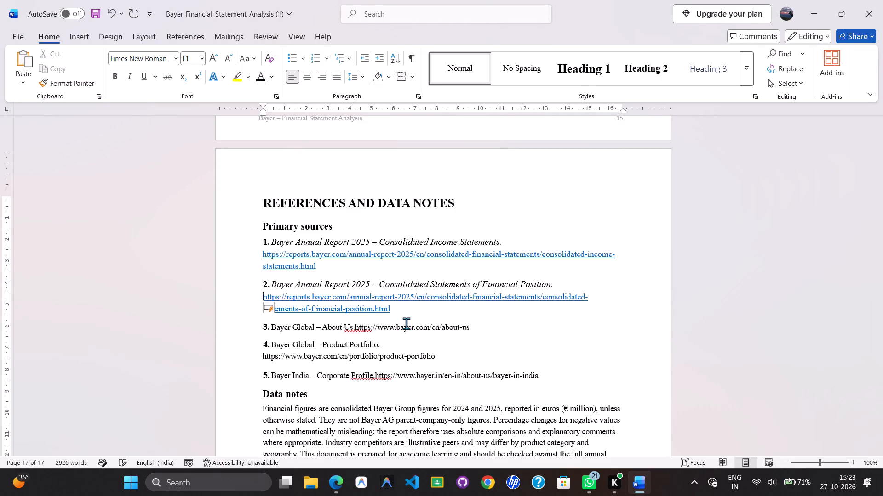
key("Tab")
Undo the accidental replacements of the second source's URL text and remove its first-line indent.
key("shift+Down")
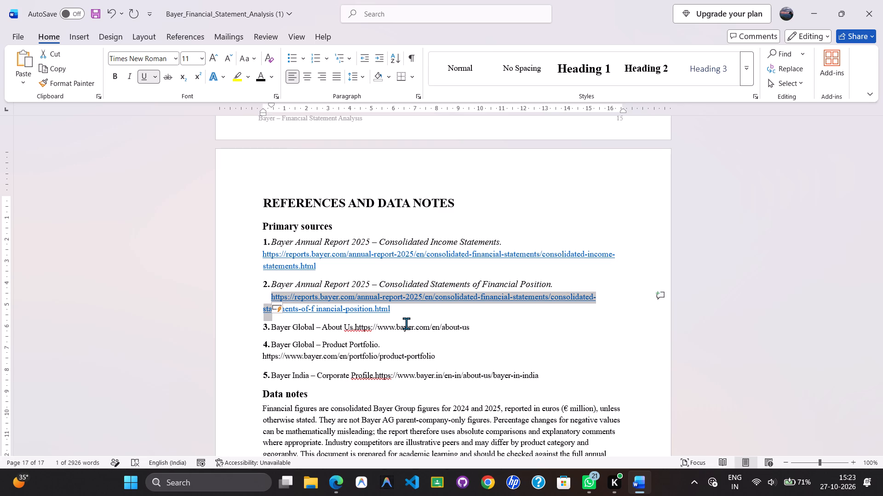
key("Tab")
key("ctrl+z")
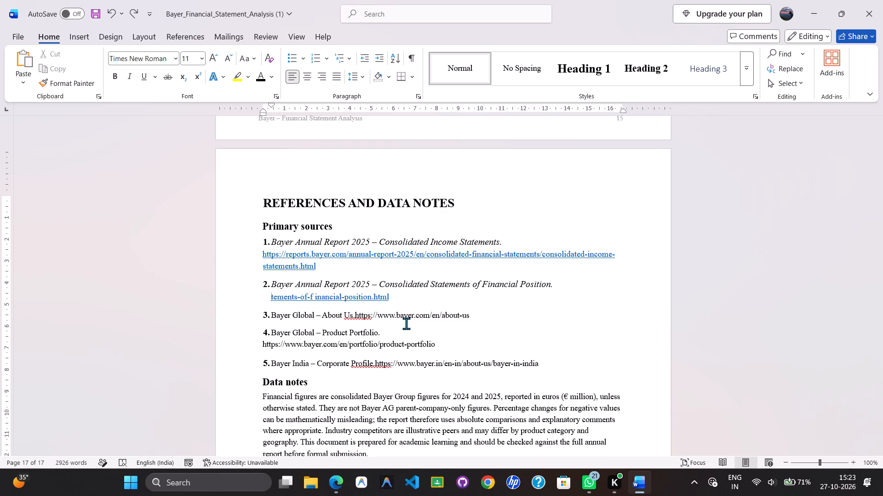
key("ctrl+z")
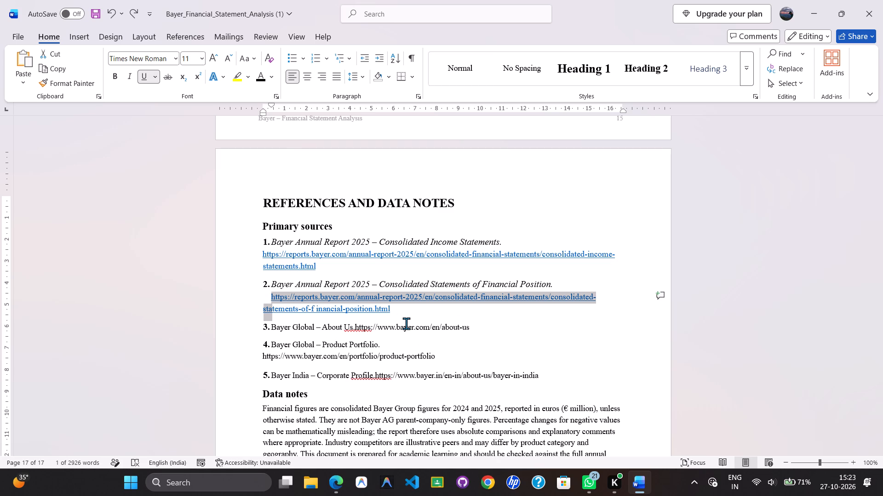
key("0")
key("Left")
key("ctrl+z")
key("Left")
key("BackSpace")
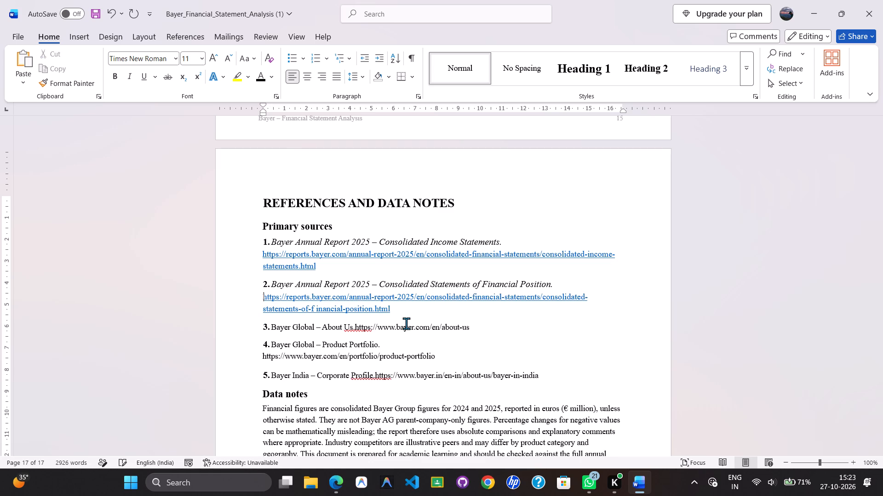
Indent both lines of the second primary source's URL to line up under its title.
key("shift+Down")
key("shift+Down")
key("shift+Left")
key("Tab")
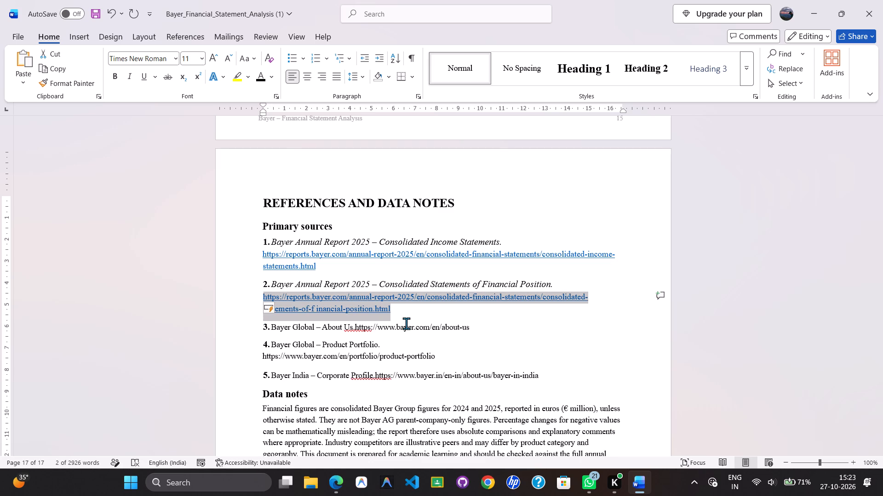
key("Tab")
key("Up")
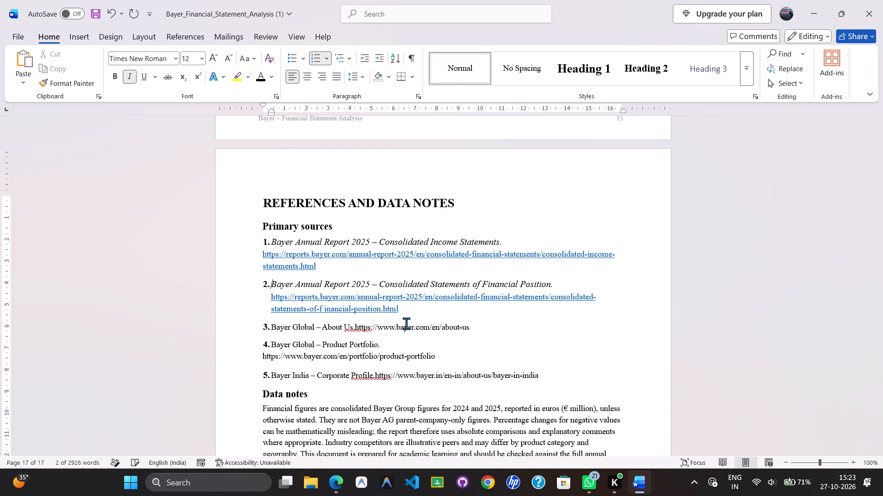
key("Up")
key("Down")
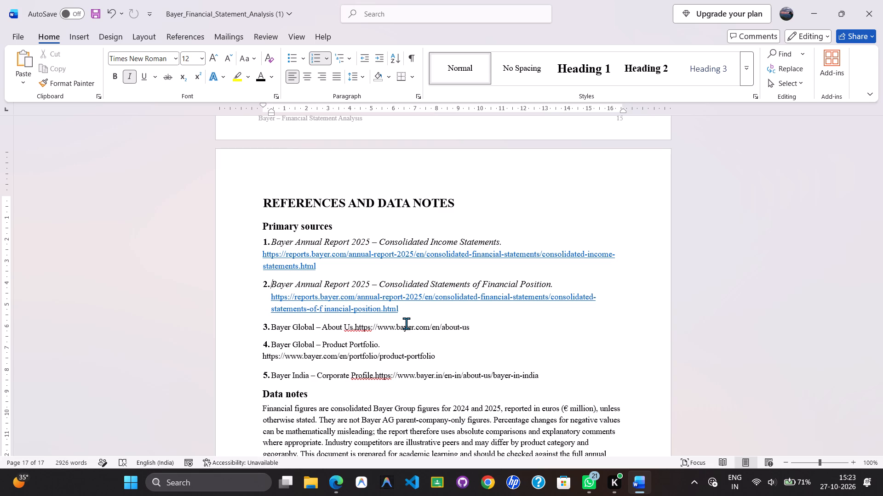
Indent all five primary sources, with the numbers at about 0.75 cm and the hanging text at about 1.25 cm.
left_click_drag(235, 234, 235, 241)
left_click(235, 241)
left_click_drag(235, 241, 243, 374)
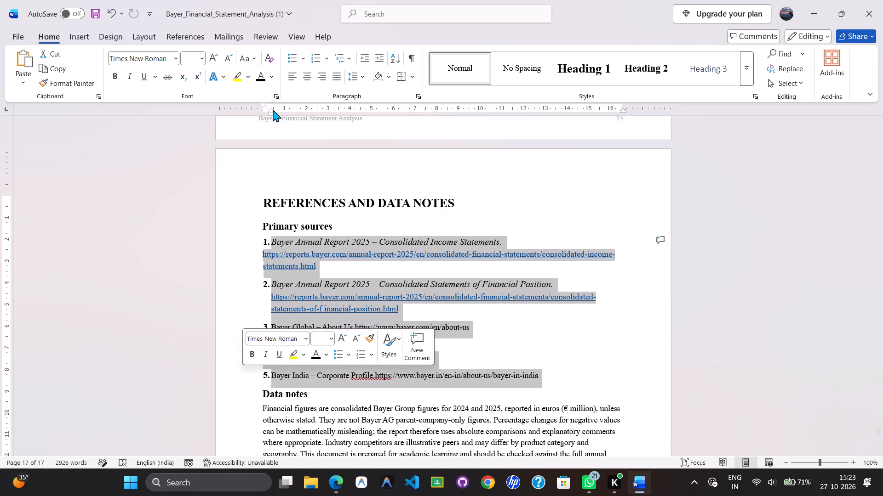
left_click(274, 109)
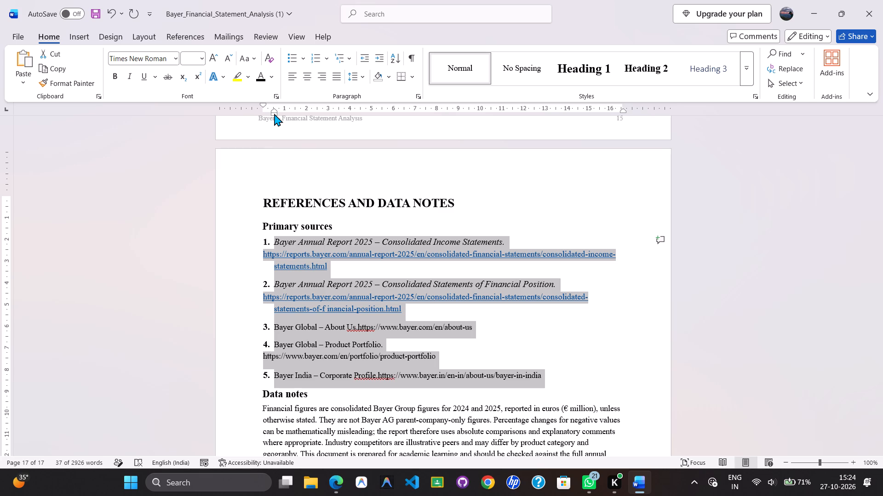
left_click_drag(274, 113, 280, 115)
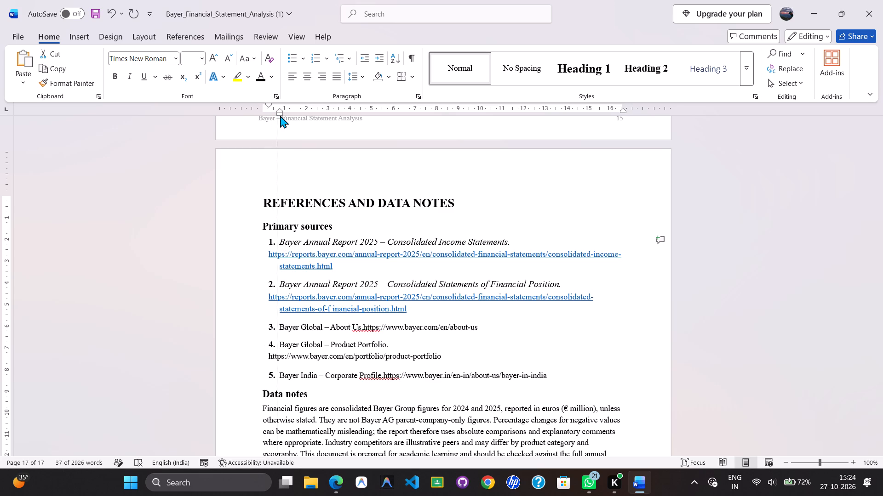
left_click_drag(280, 115, 289, 115)
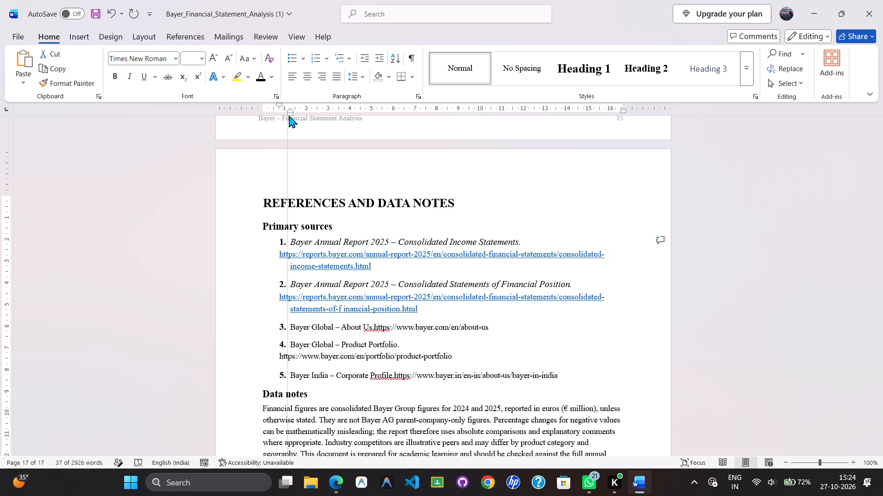
left_click_drag(289, 115, 288, 115)
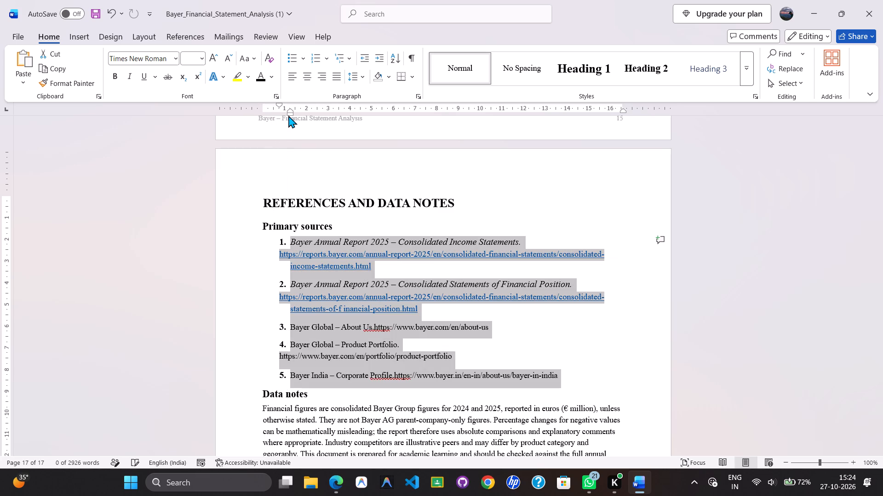
Delete the hyphen between "consolidated" and "income" in the first source's URL, trying a space there and undoing it.
left_click(319, 254)
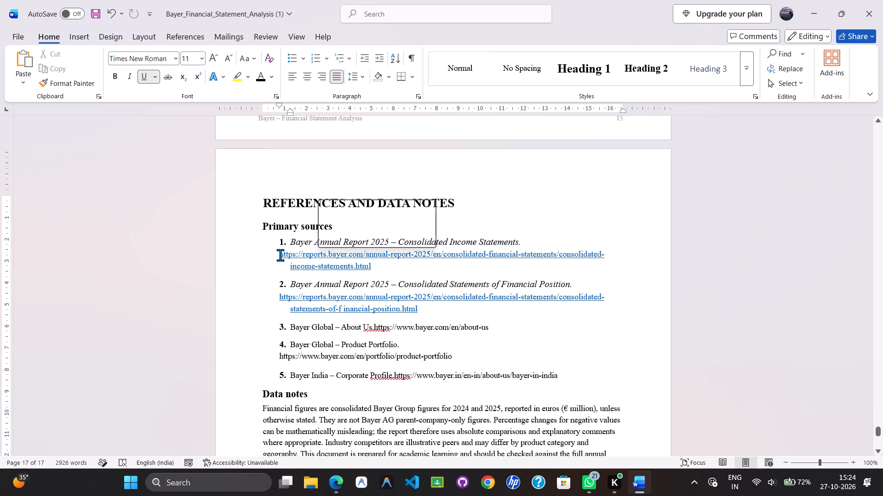
left_click(290, 266)
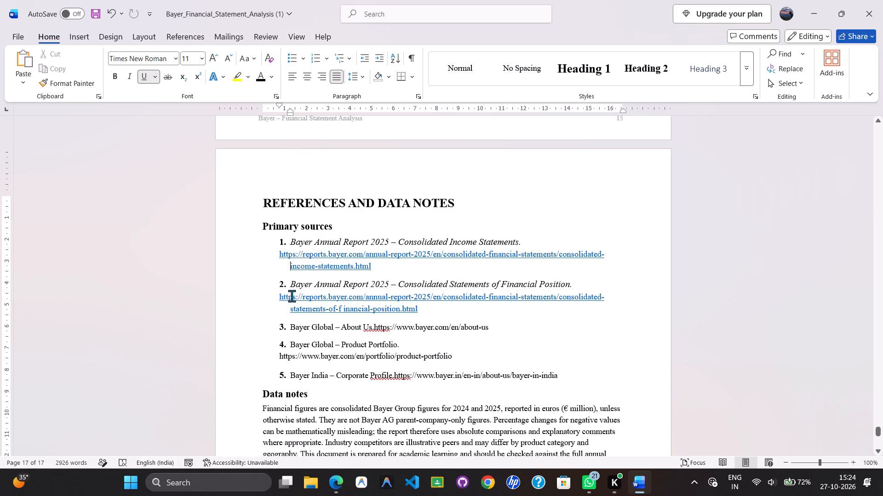
key("BackSpace")
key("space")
key("ctrl+z")
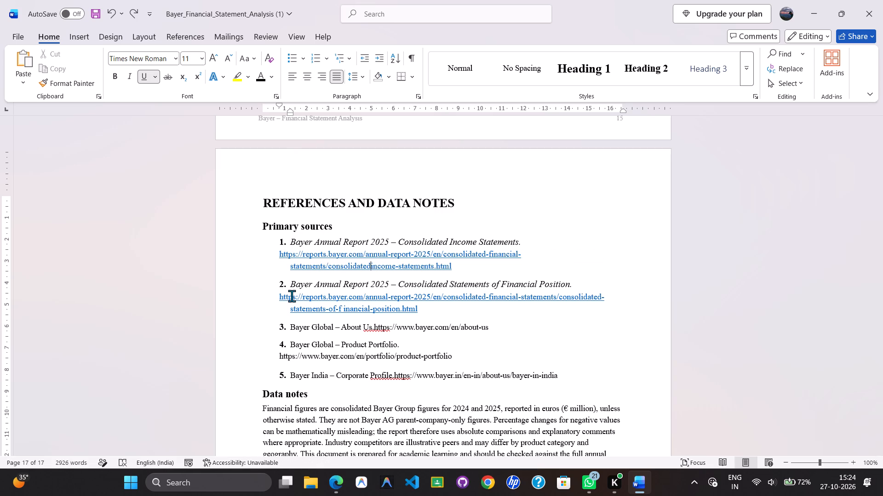
Indent the first source's URL to about 2 cm and remove its hanging indent so both lines start together.
key("Up")
key("ctrl+Up")
key("grave")
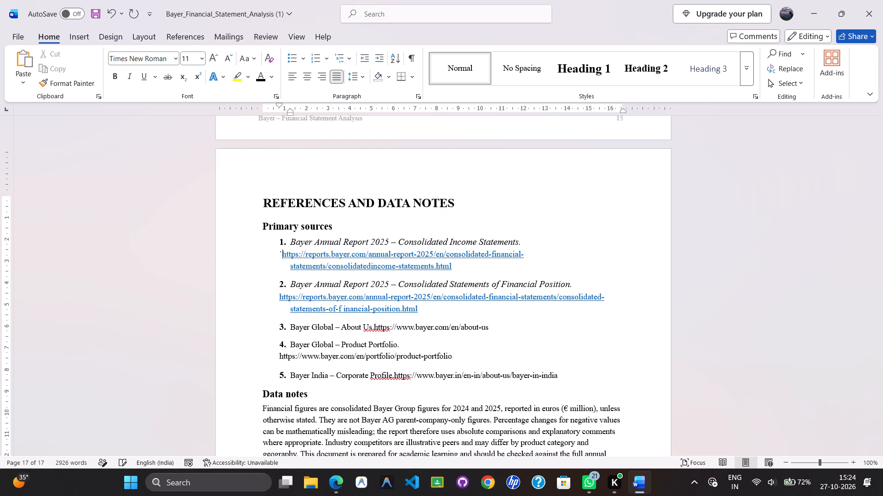
key("BackSpace")
key("shift+Down")
key("shift+Down")
key("shift+Left")
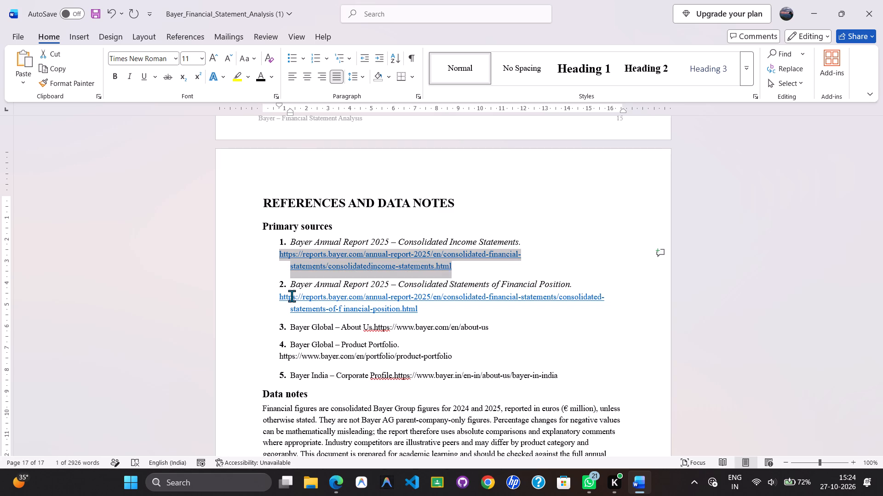
key("Tab")
key("Tab")
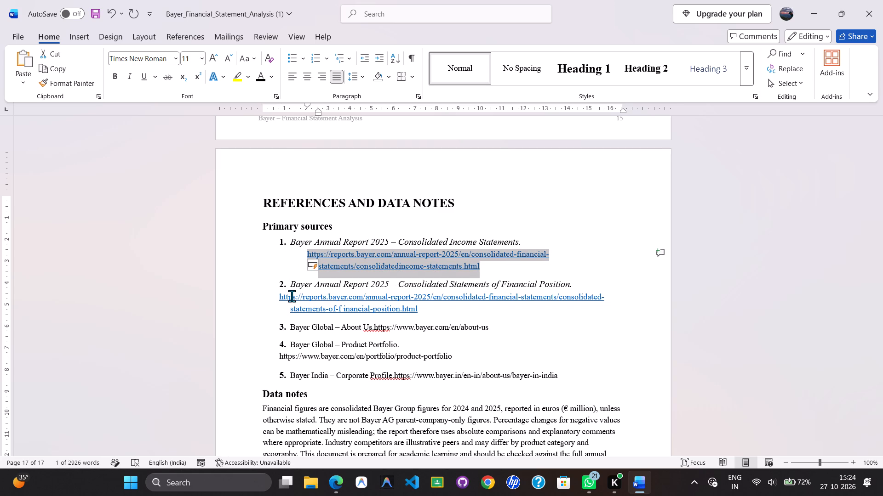
key("ctrl+z")
key("Tab")
left_click_drag(319, 111, 318, 111)
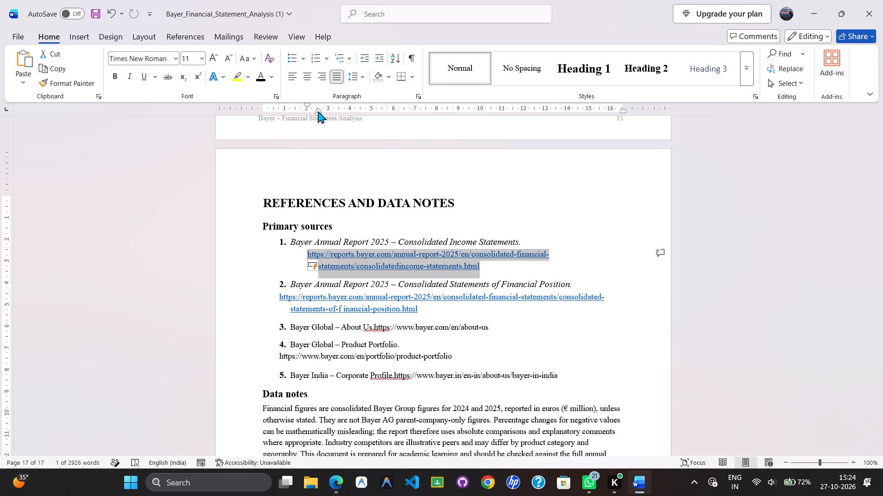
left_click_drag(318, 111, 308, 111)
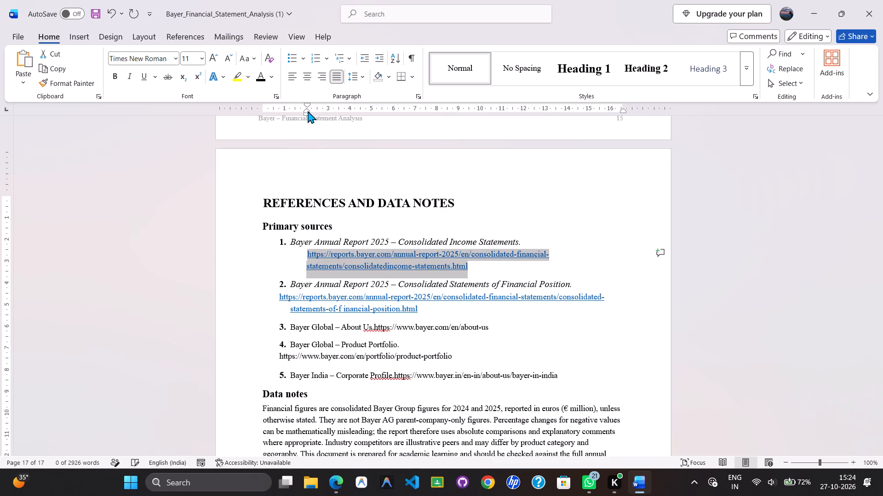
Reduce the first source's URL indent to about 1.25 cm, aligning both lines under the source title.
key("shift+Tab")
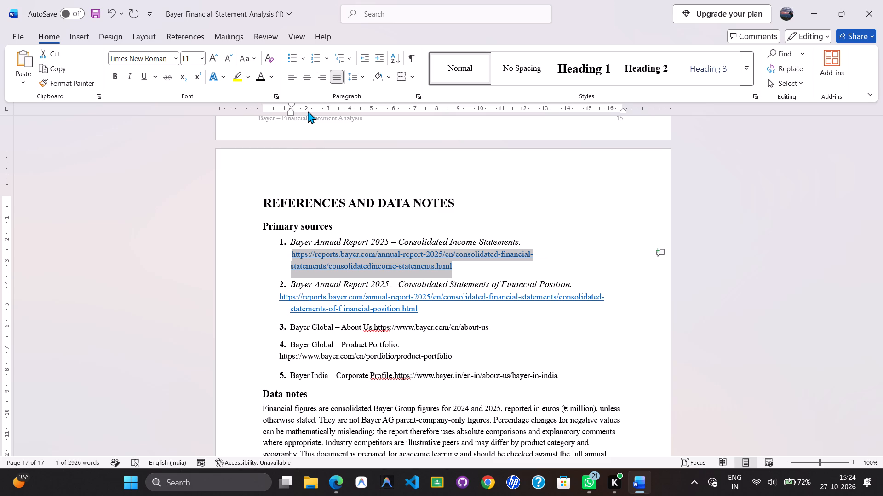
left_click(289, 110)
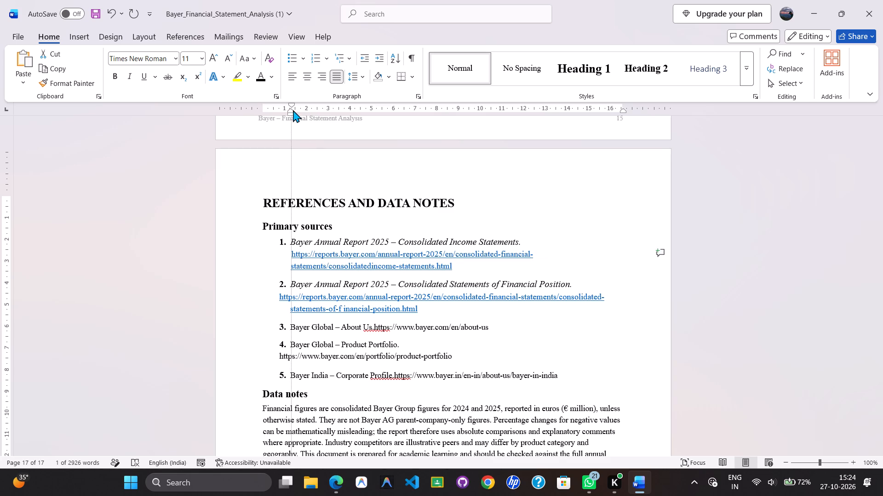
left_click(292, 105)
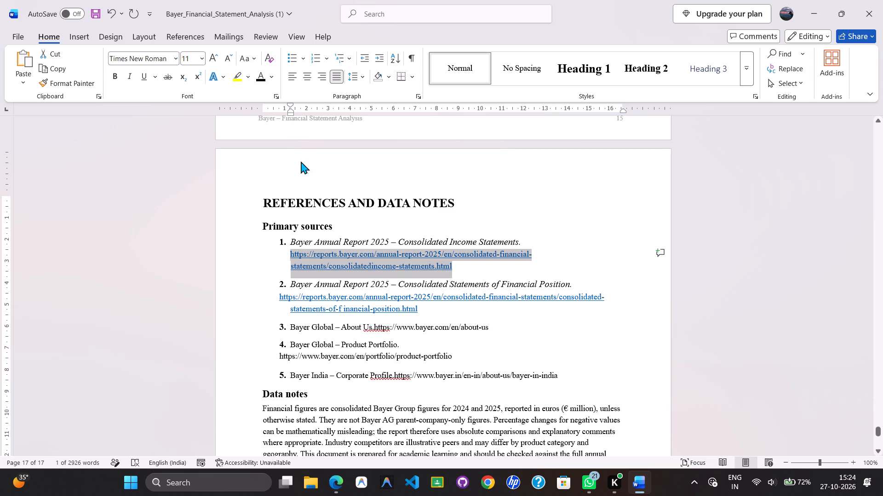
key("Left")
key("Down")
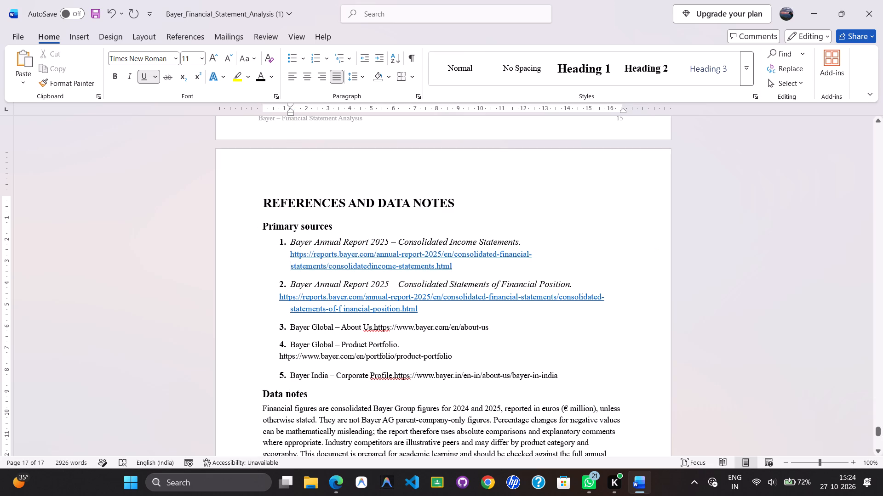
key("Up")
key("Tab")
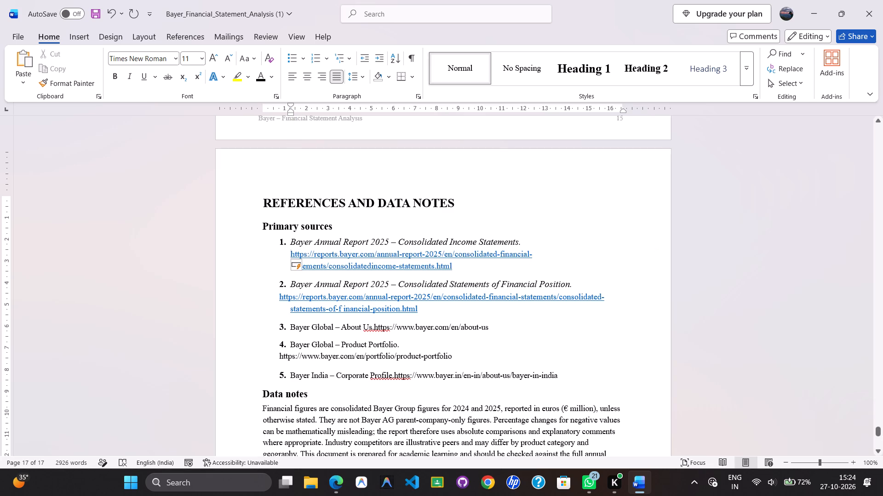
Indent the first line of the second source's URL to about 1.25 cm, aligning it with its second line.
key("Up")
key("Down")
key("Down")
key("Down")
key("Down")
key("Down")
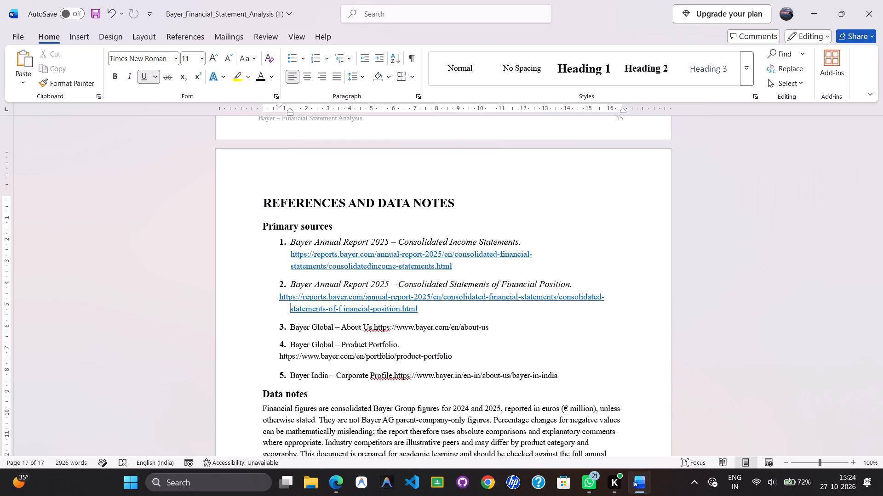
key("Up")
key("Left")
key("Left")
key("Left")
key("Tab")
Enlarge the entire third source, "Bayer Global – About Us" with its URL, to 12 pt.
key("Down")
key("Down")
key("Up")
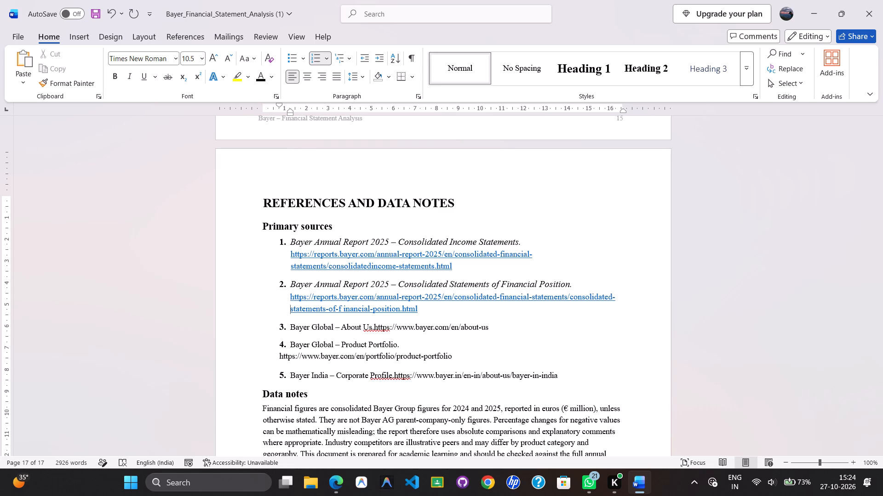
key("Up")
key("Up")
key("Down")
key("Down")
key("Down")
key("Down")
key("Up")
key("ctrl+shift+Right")
key("ctrl+shift+Right")
key("ctrl+shift+Right")
key("ctrl+shift+Right")
key("ctrl+shift+Right")
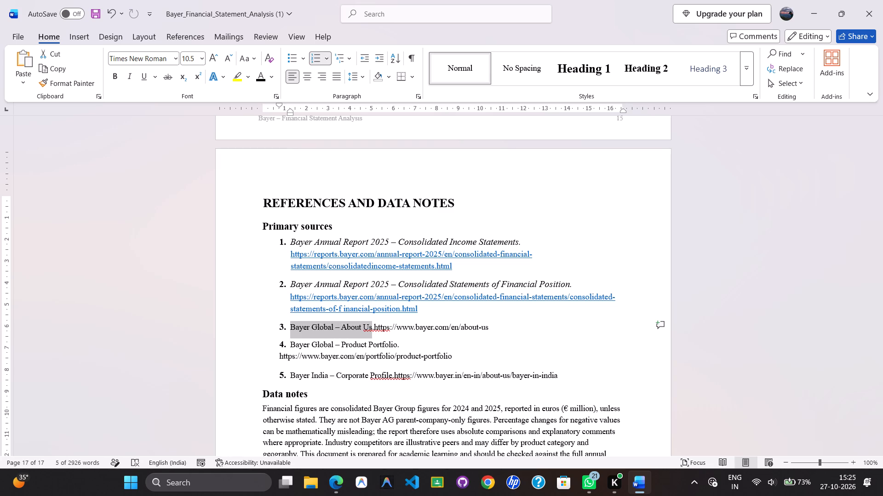
key("shift+Right")
key("ctrl+shift+Down")
key("ctrl+shift+period")
key("ctrl+shift+period")
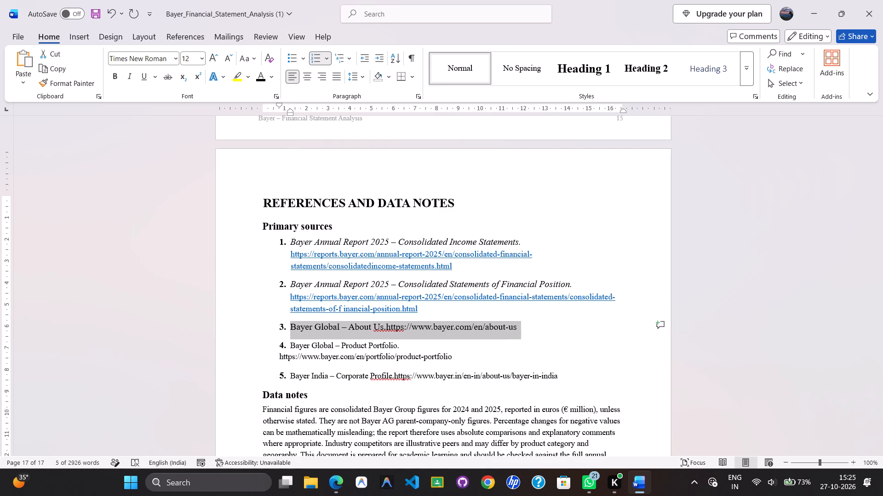
Italicise the third source's title, "Bayer Global – About Us.", leaving out the URL.
key("Left")
key("ctrl+shift+Right")
key("ctrl+shift+Right")
key("ctrl+shift+Right")
key("ctrl+shift+Right")
key("ctrl+shift+Right")
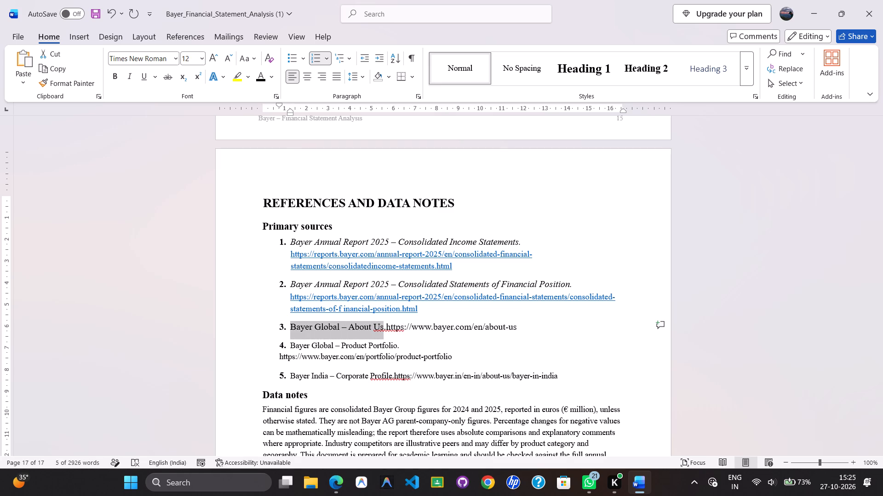
key("shift+Right")
key("ctrl+i")
key("Right")
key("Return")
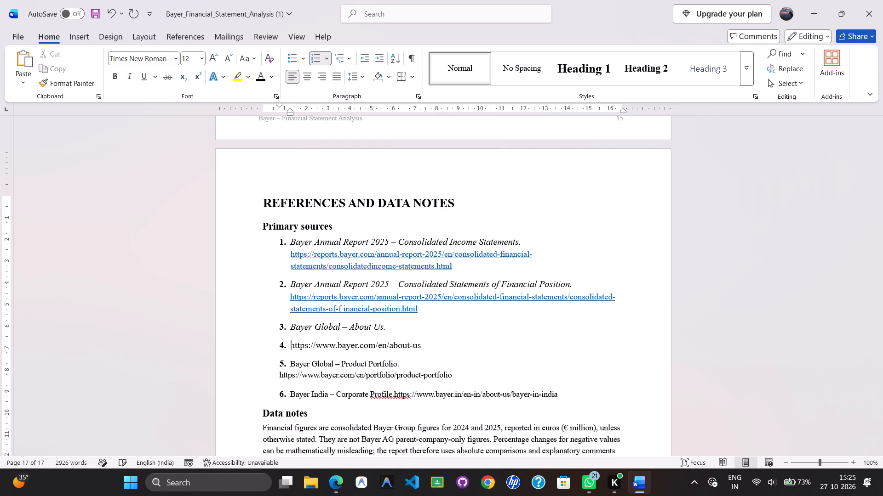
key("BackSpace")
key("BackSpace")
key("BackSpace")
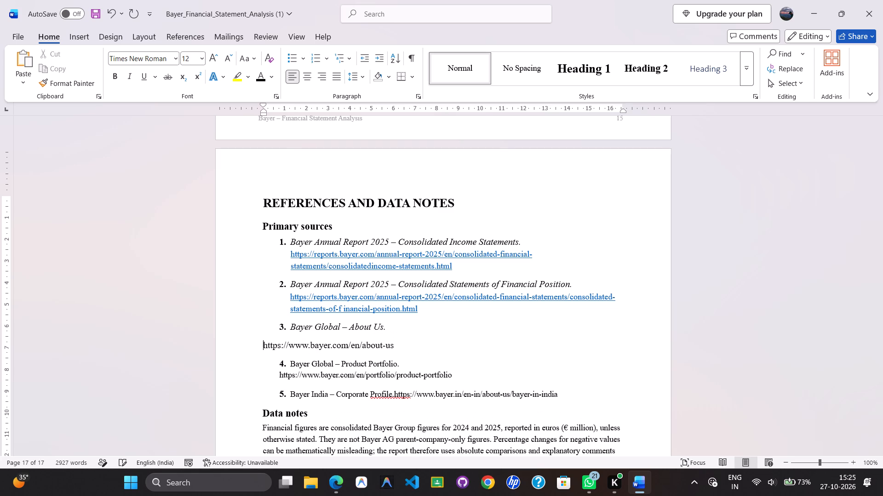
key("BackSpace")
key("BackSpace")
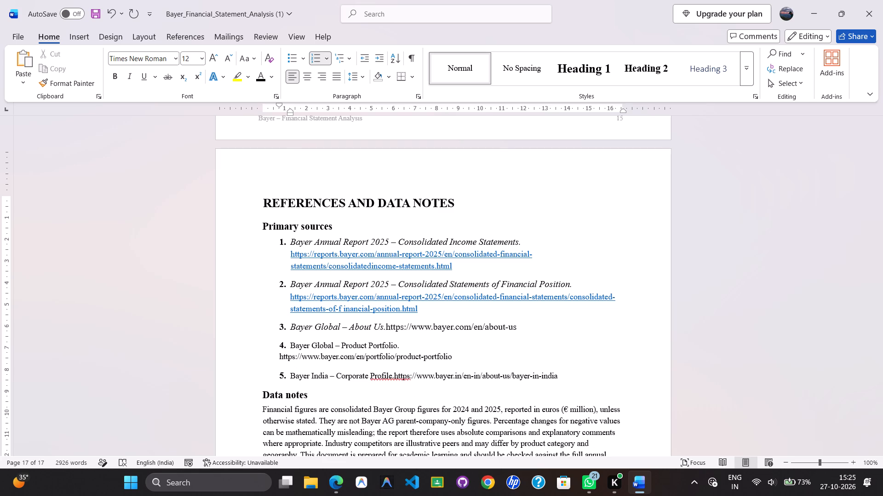
Put the third source's URL on a new line within the same numbered item and make it an 11 pt hyperlink.
key("shift+Return")
key("ctrl+shift+Down")
key("shift+Left")
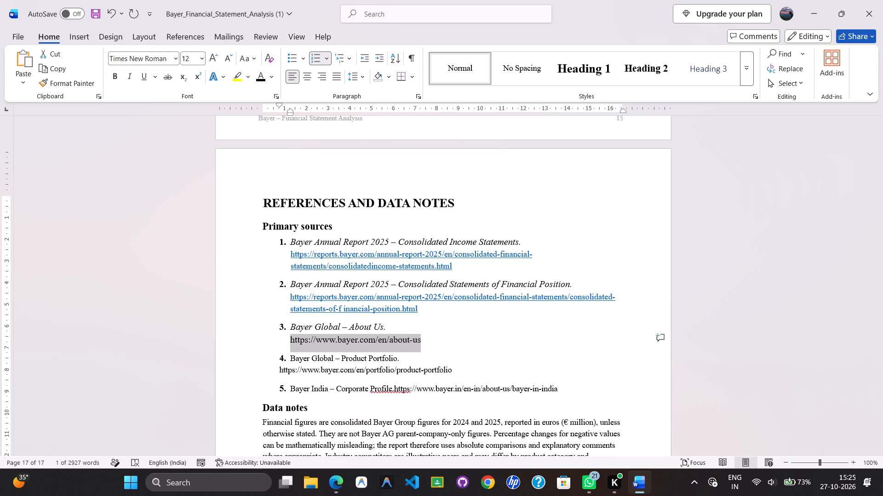
key("ctrl+shift+comma")
key("ctrl+k")
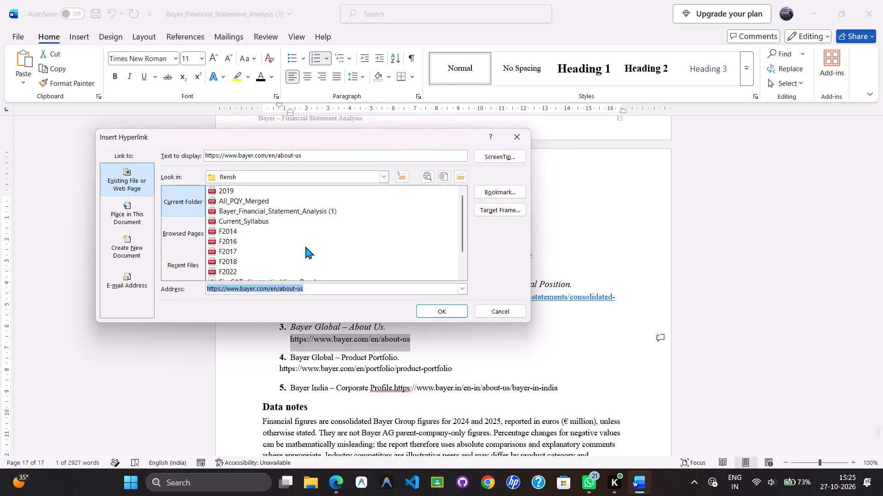
key("Return")
Format the fourth source's title, "Bayer Global – Product Portfolio.", as 12 pt italic.
key("Left")
key("ctrl+Up")
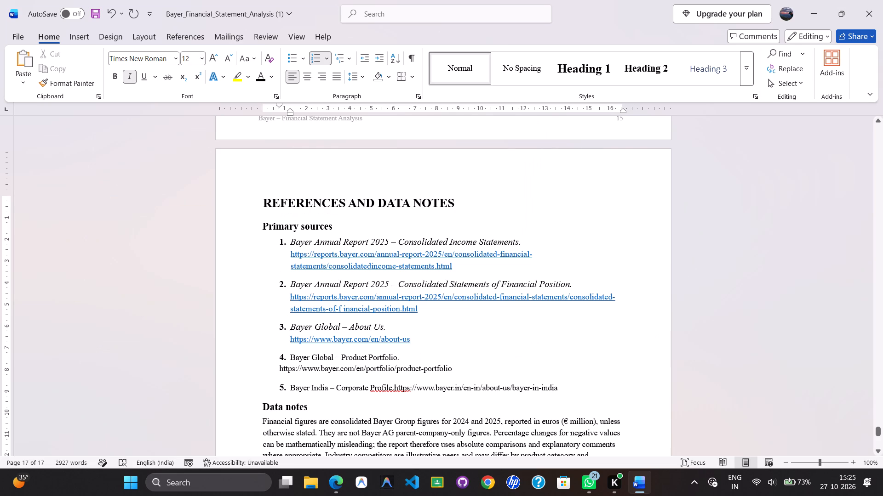
key("Down")
key("Up")
key("Up")
key("Down")
key("Down")
key("Down")
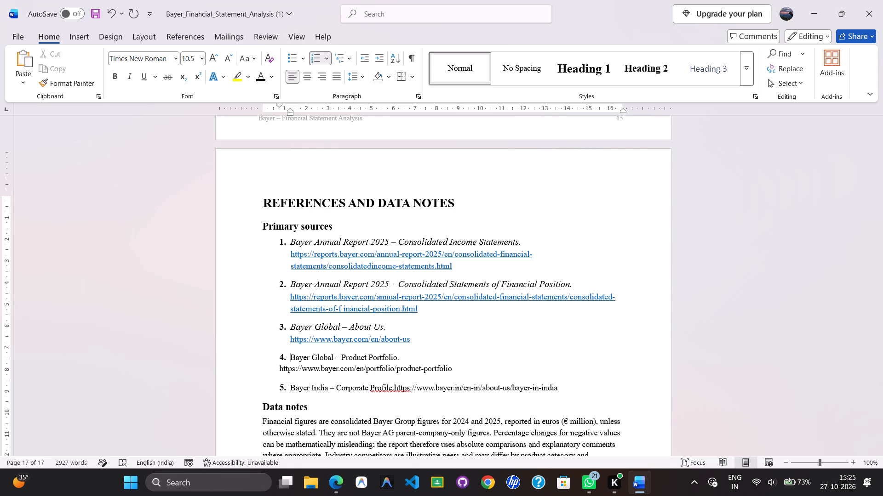
key("ctrl+shift+Down")
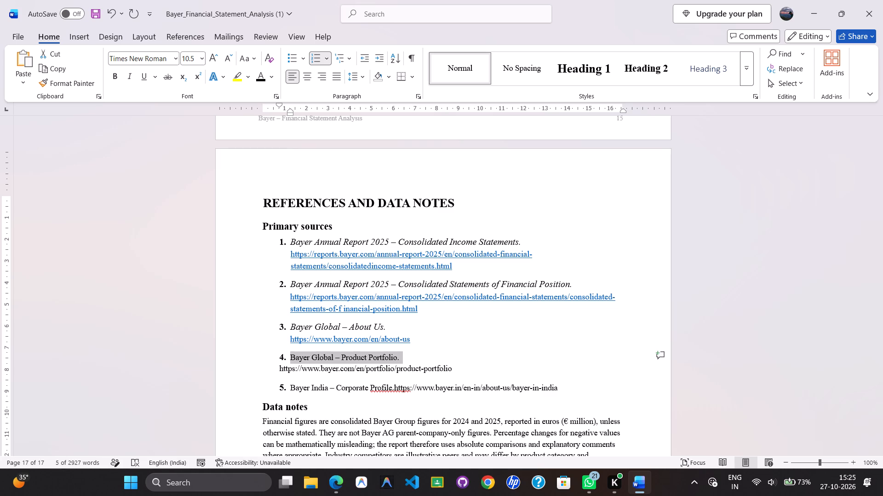
key("ctrl+shift+period")
key("ctrl+shift+period")
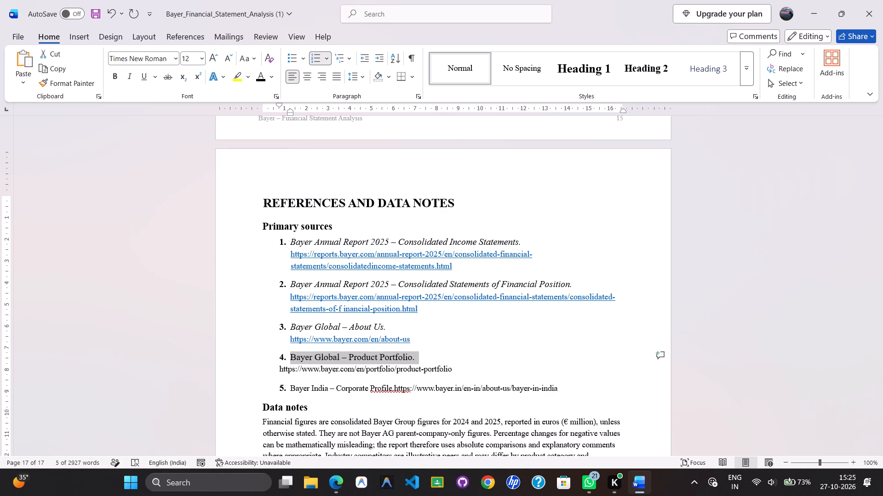
key("ctrl+i")
Join the fourth source's URL to its numbered item with a line break so it aligns under the title.
key("Left")
key("Down")
key("ctrl+Left")
key("BackSpace")
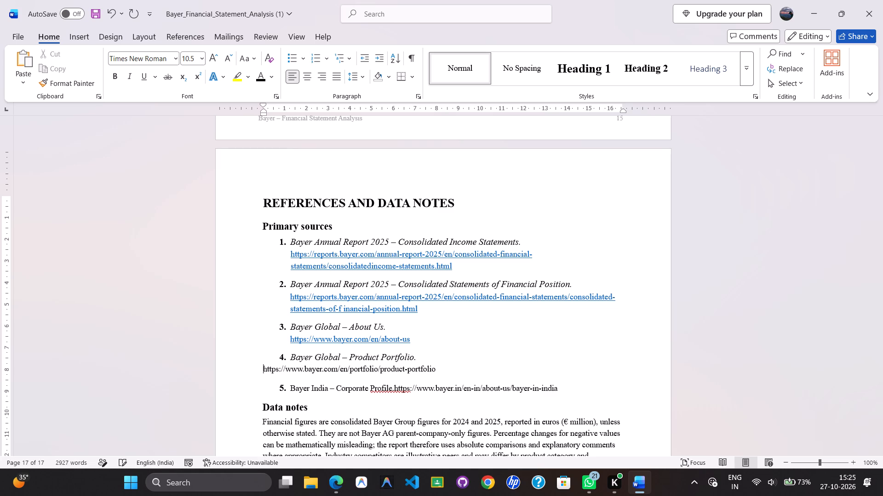
key("BackSpace")
key("BackSpace")
key("shift+Return")
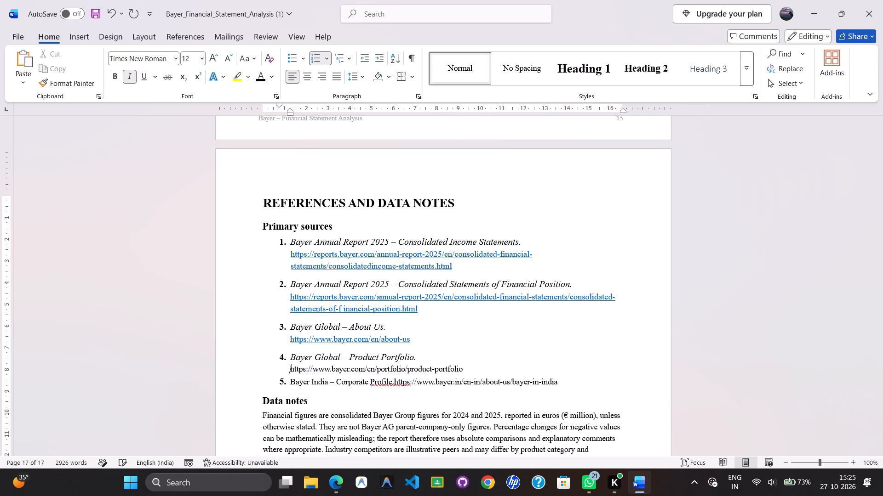
Set the fourth source's URL to 11 pt and hyperlink it to its own web address.
key("ctrl+shift+Down")
key("ctrl+shift+Left")
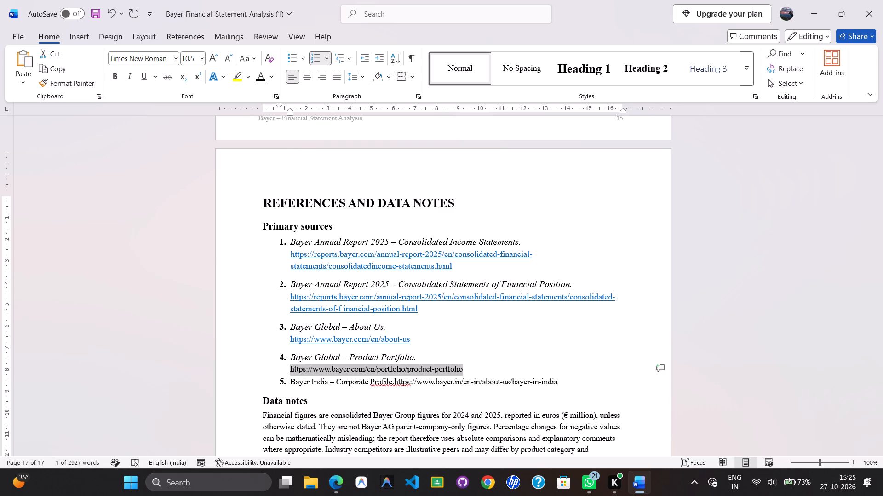
key("ctrl+shift+period")
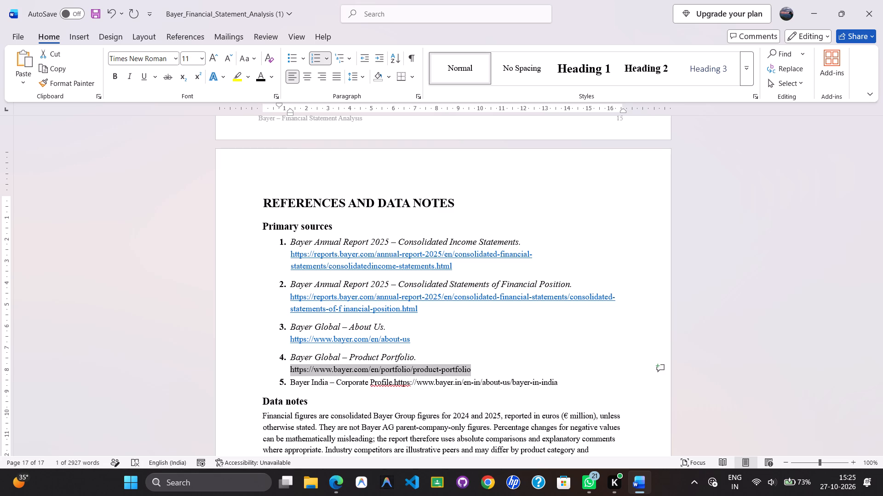
key("ctrl+k")
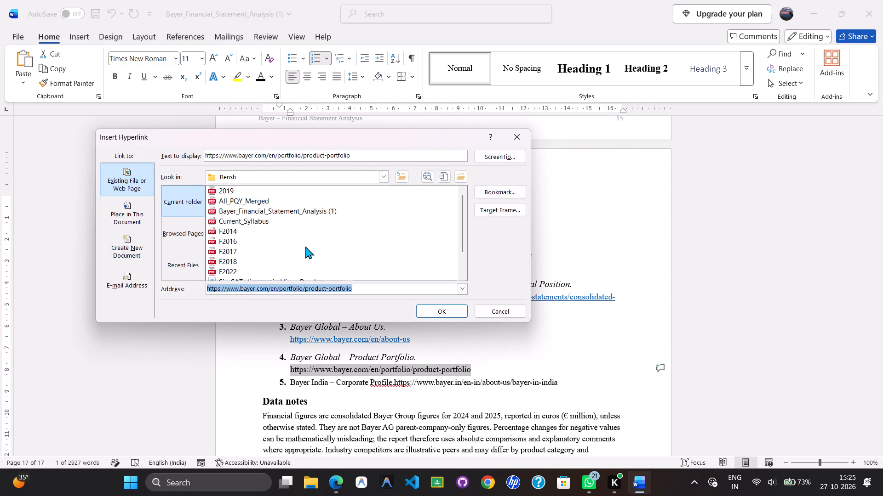
key("Return")
Check the third source's paragraph spacing and set the fourth source's spacing after to 7 pt to match.
key("Right")
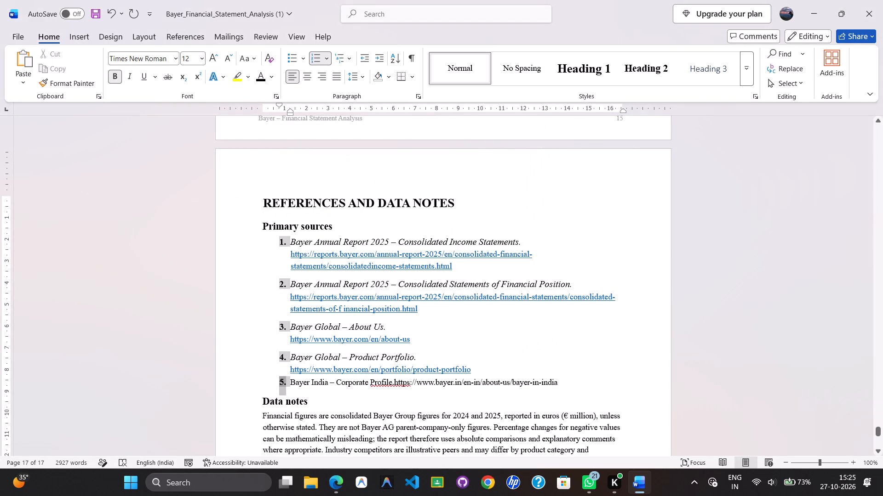
key("Right")
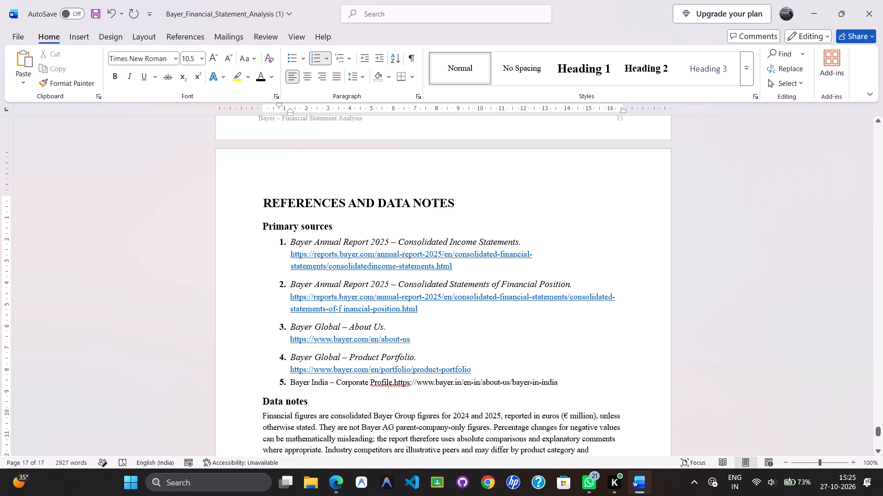
left_click(248, 343)
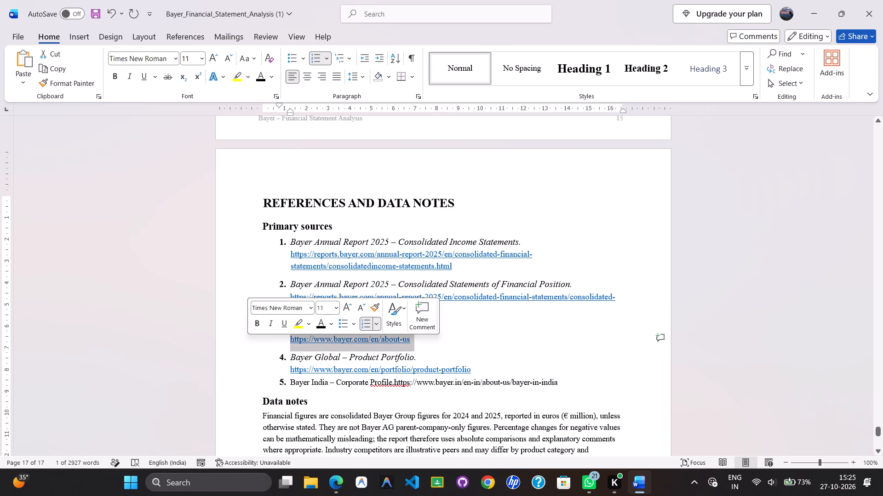
left_click(417, 99)
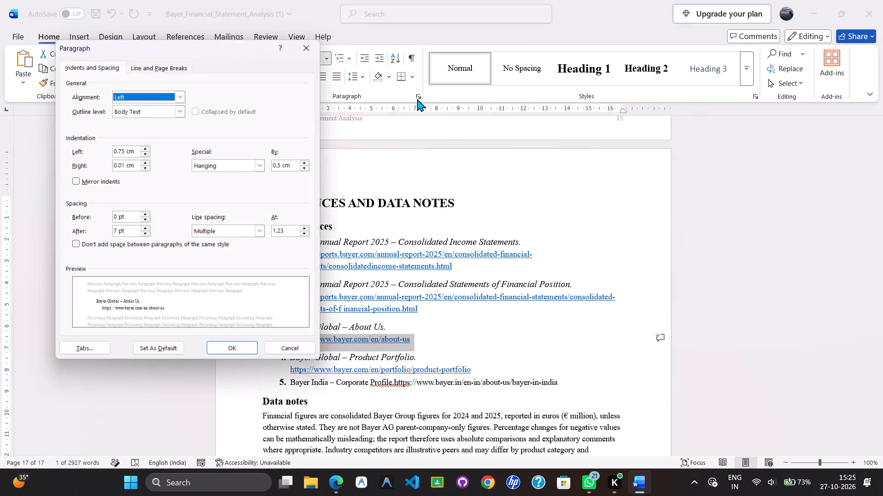
key("Escape")
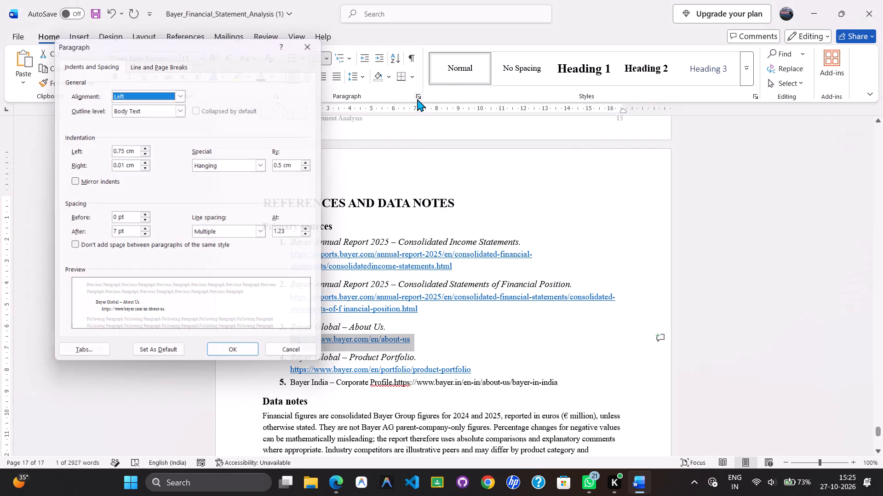
left_click(250, 365)
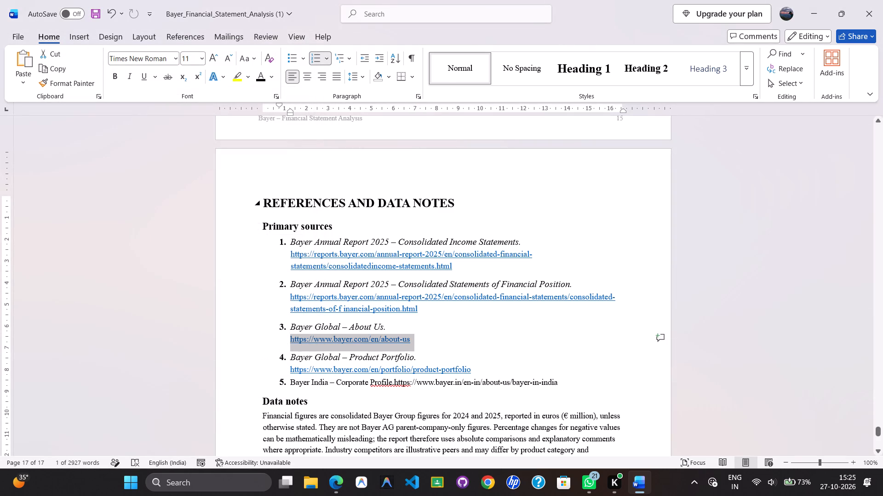
left_click(419, 96)
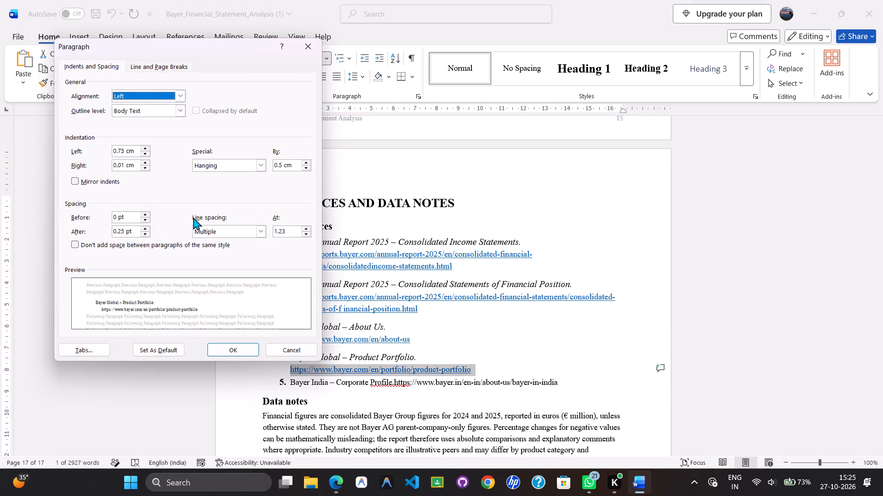
left_click(123, 232)
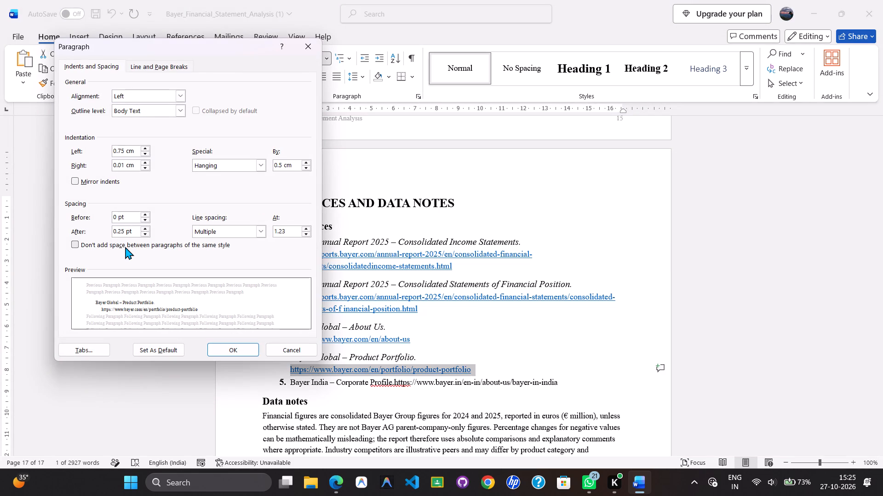
key("BackSpace")
key("ctrl+BackSpace")
key("ctrl+BackSpace")
key("BackSpace")
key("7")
left_click(239, 350)
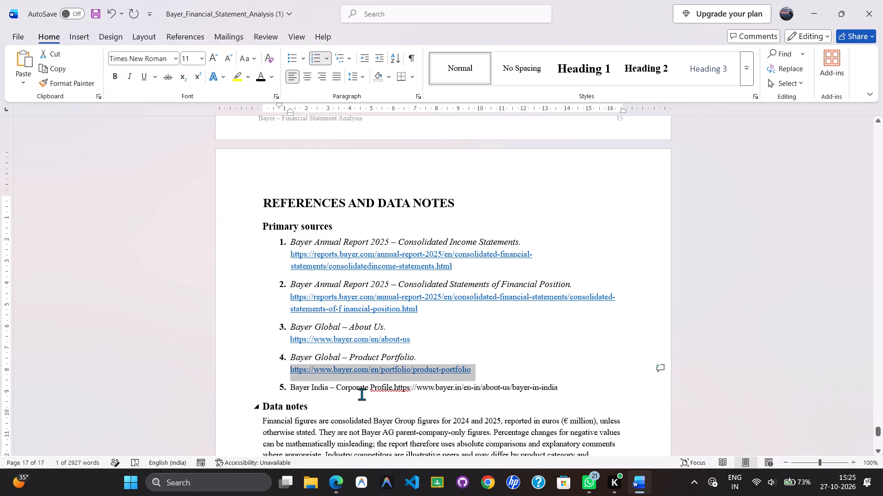
Format the fifth source's title, "Bayer India – Corporate Profile.", as 12 pt italic and move its URL below it with a line break.
left_click(299, 388)
key("Left")
key("Left")
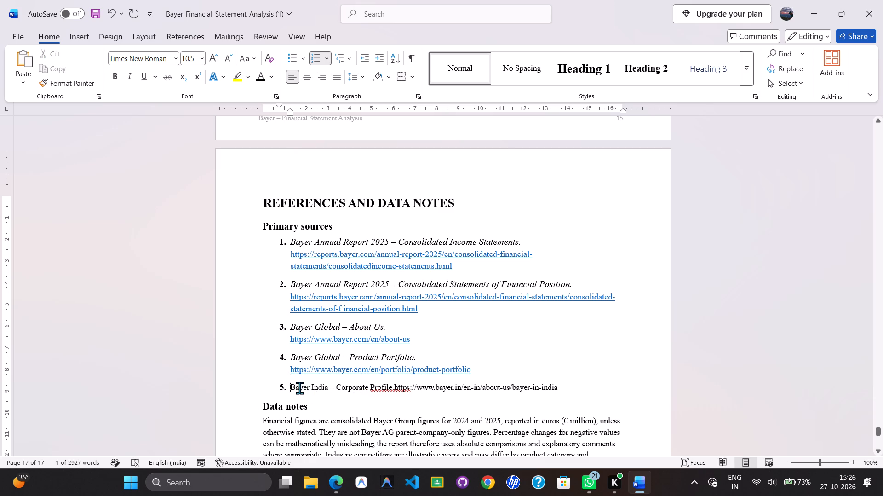
key("ctrl+shift+Down")
key("shift+Left")
key("ctrl+shift+period")
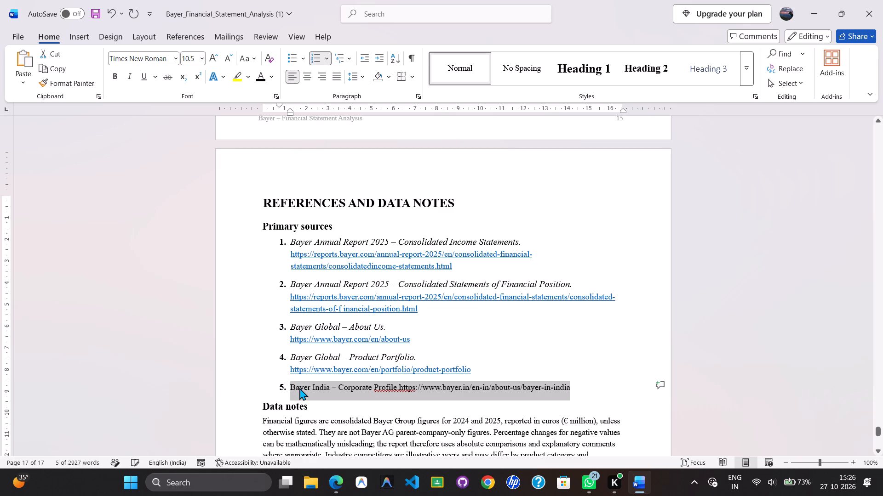
key("ctrl+shift+period")
key("Left")
key("ctrl+shift+Right")
key("ctrl+shift+Right")
key("ctrl+shift+Right")
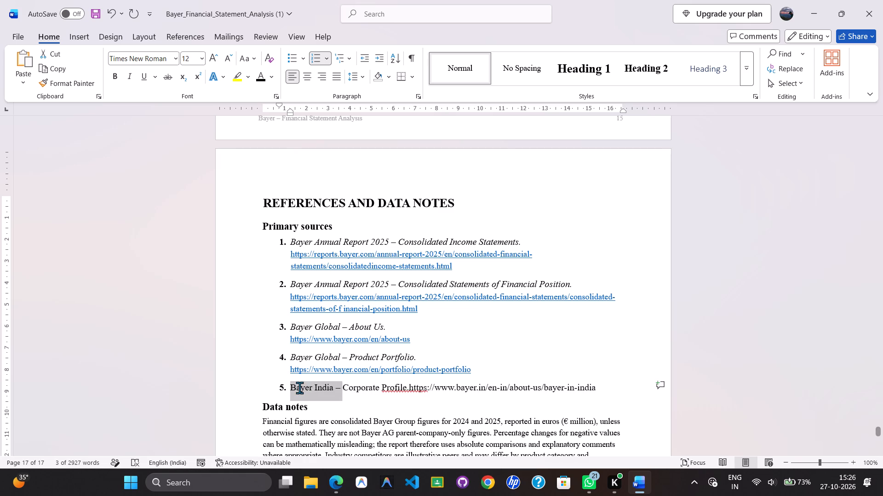
key("ctrl+shift+Right")
key("ctrl+shift+Right")
key("shift+Right")
key("ctrl+i")
key("Right")
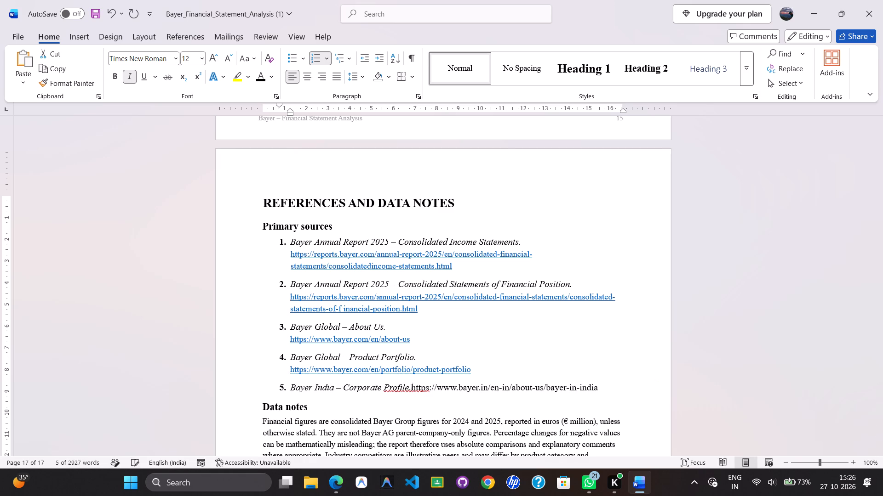
key("shift+Return")
Set the fifth source's URL to 11 pt and hyperlink it to its own web address.
key("ctrl+shift+Down")
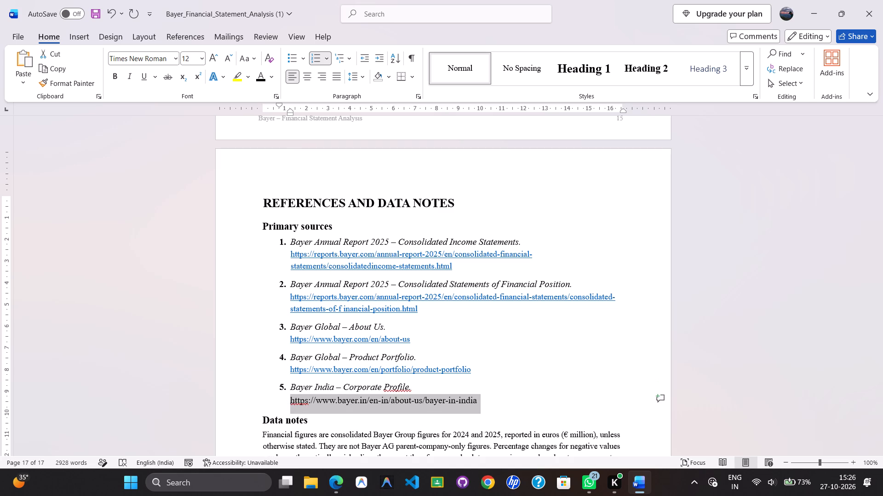
key("shift+Left")
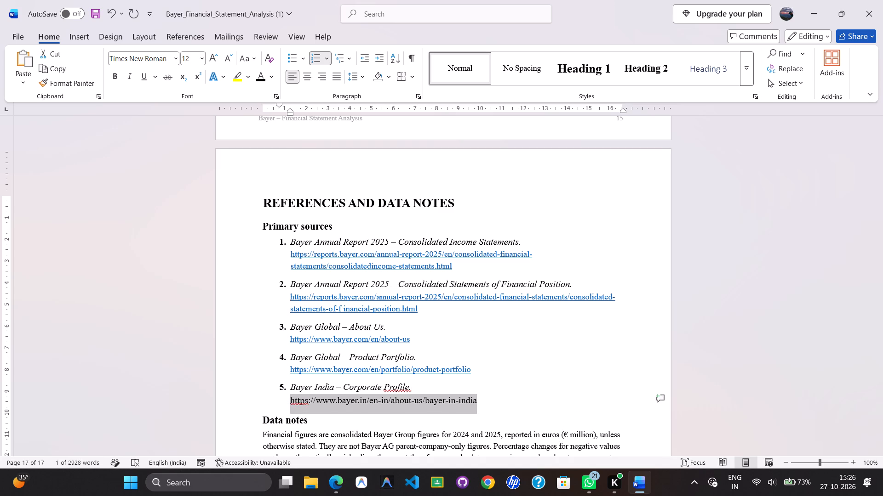
key("ctrl+shift+comma")
key("ctrl+k")
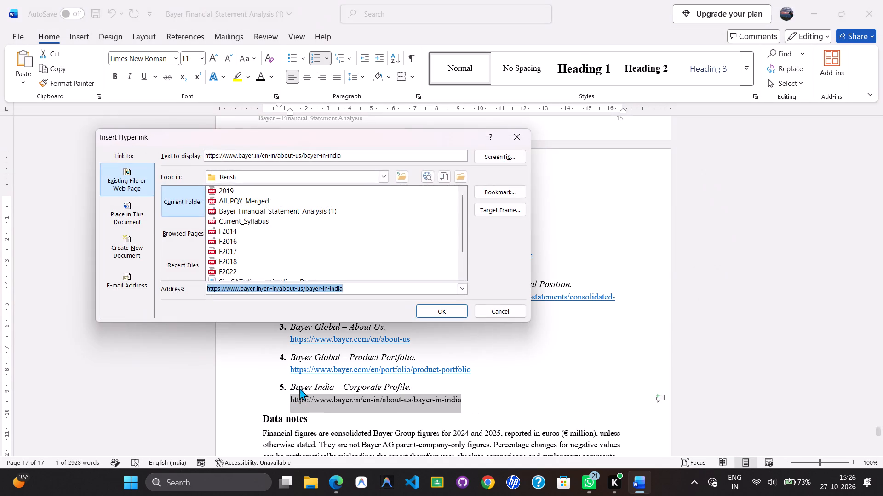
key("Return")
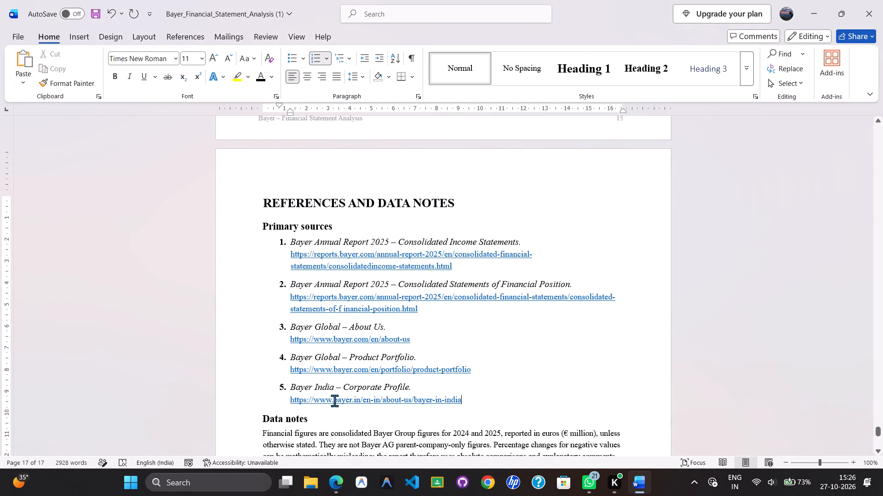
Insert an empty line above the "Data notes" heading and shrink that line's font size by four increments.
key("Right")
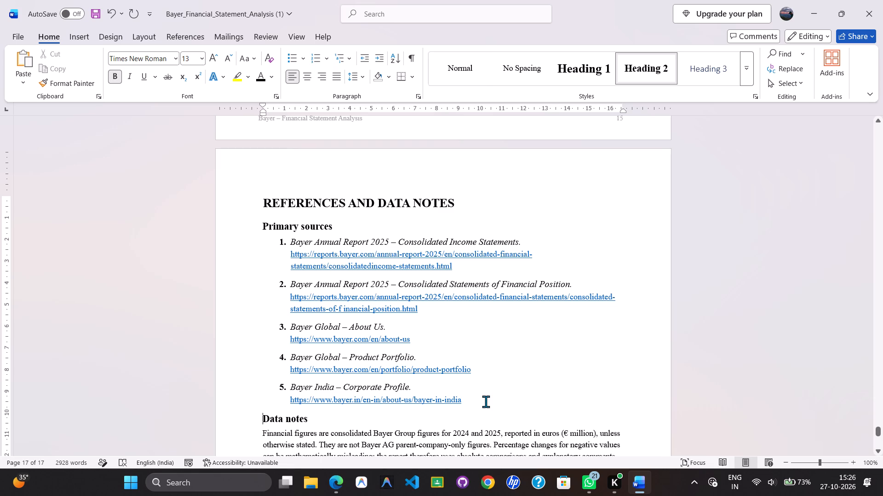
key("Return")
key("Up")
key("ctrl+shift+Right")
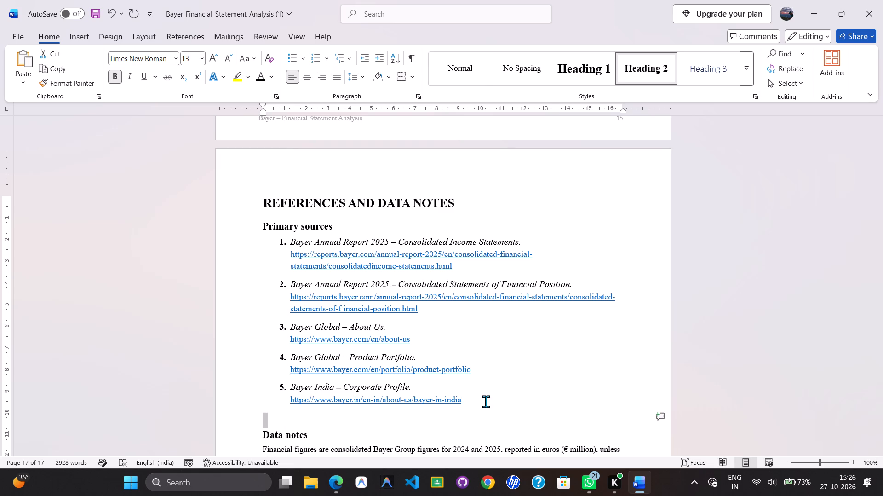
key("ctrl+shift+comma")
key("ctrl+shift+comma")
key("ctrl+shift+comma")
key("ctrl+shift+comma")
Set the Data notes body paragraph to 12 pt.
key("Down")
key("Down")
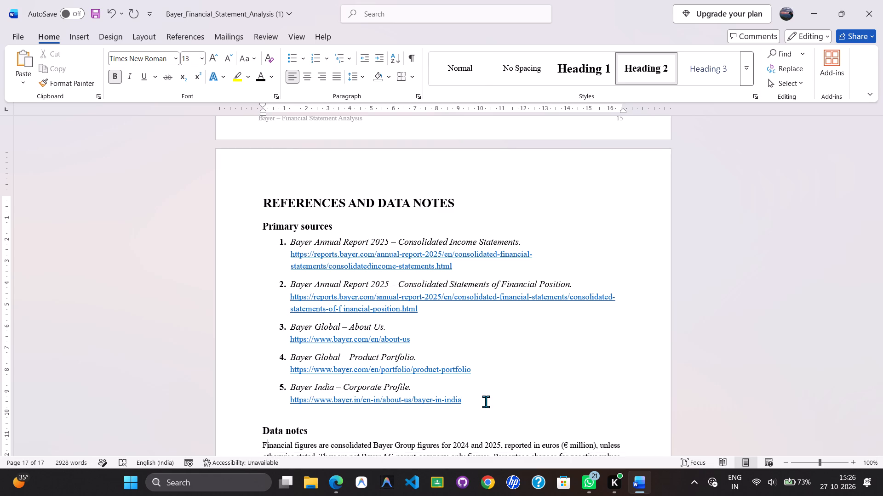
key("Left")
scroll(486, 401, "down", 2)
key("ctrl+shift+Down")
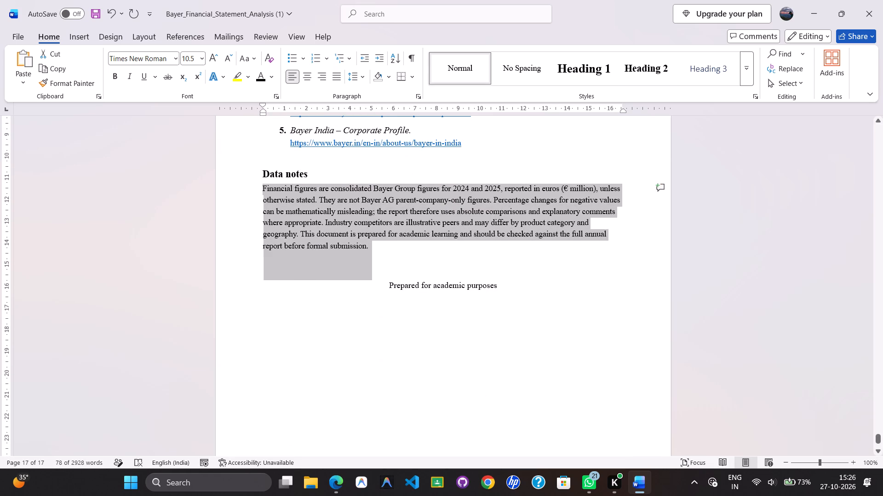
key("ctrl+shift+period")
key("ctrl+shift+period")
key("Left")
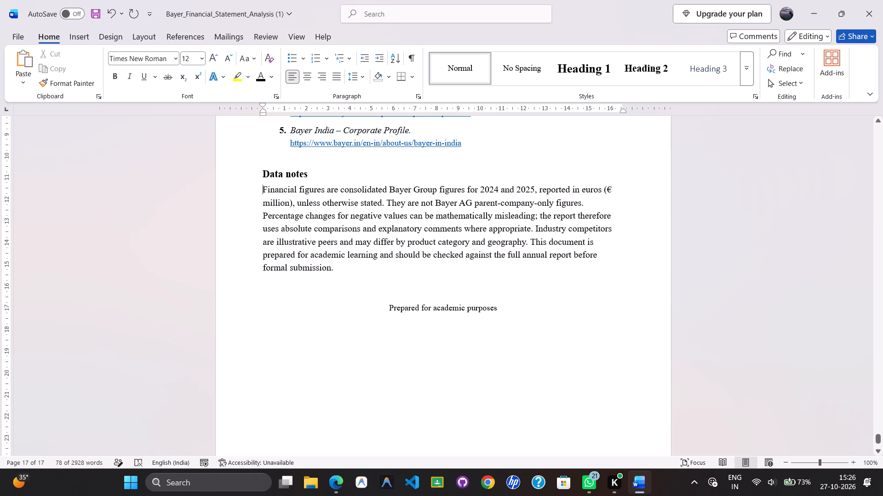
Indent the first line of the Data notes paragraph by 1.28 cm.
key("Tab")
key("Tab")
key("Tab")
key("Tab")
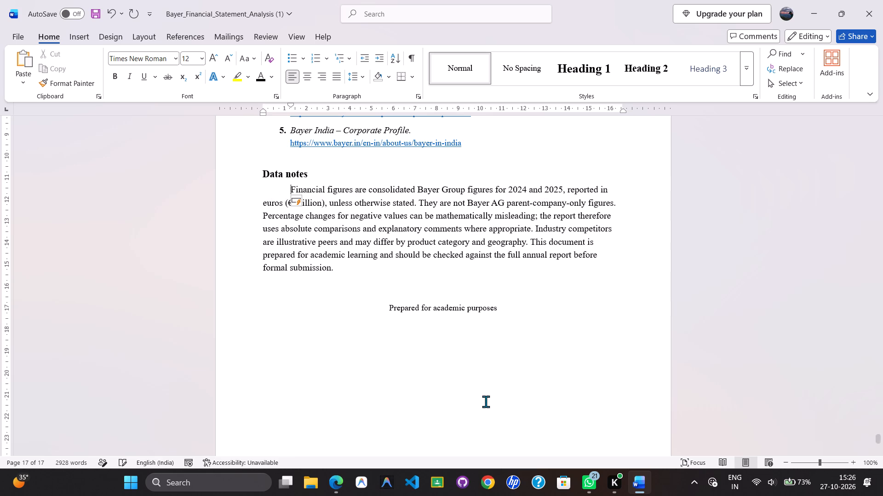
key("Down")
key("Down")
key("Down")
key("Down")
key("Down")
key("Down")
key("Down")
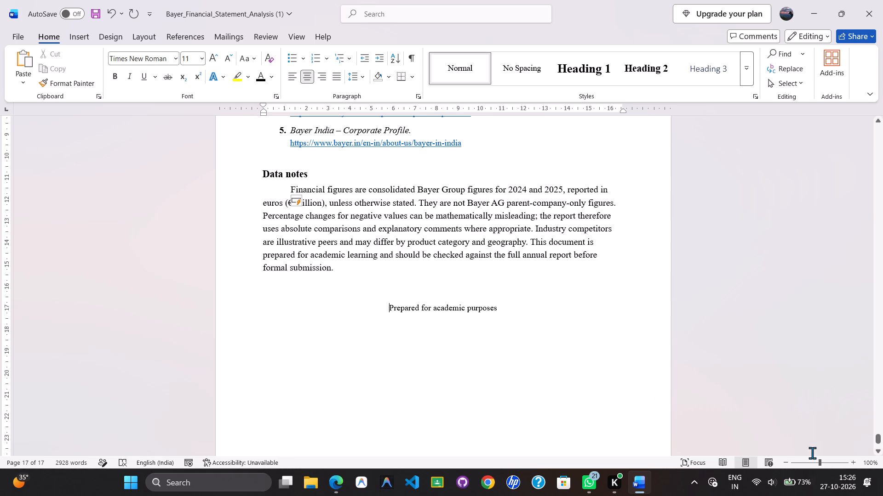
Clear all notifications in the Windows notification centre and return to the document.
left_click(834, 486)
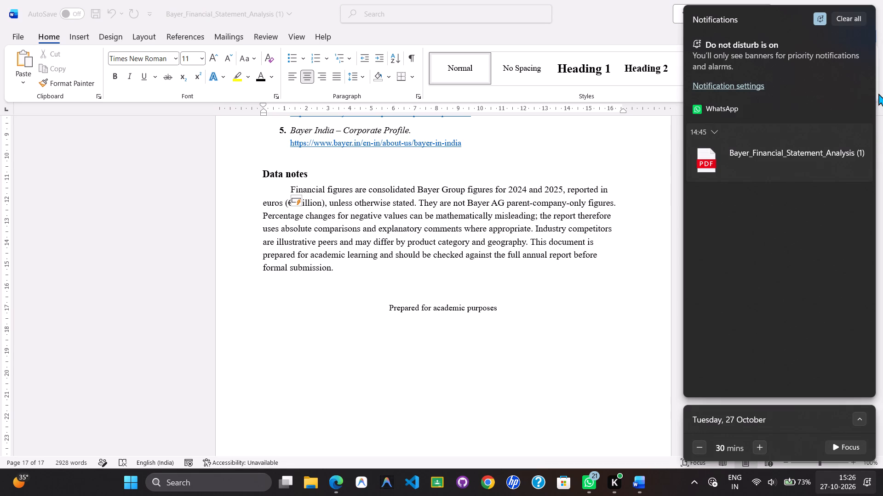
left_click(859, 19)
left_click(383, 251)
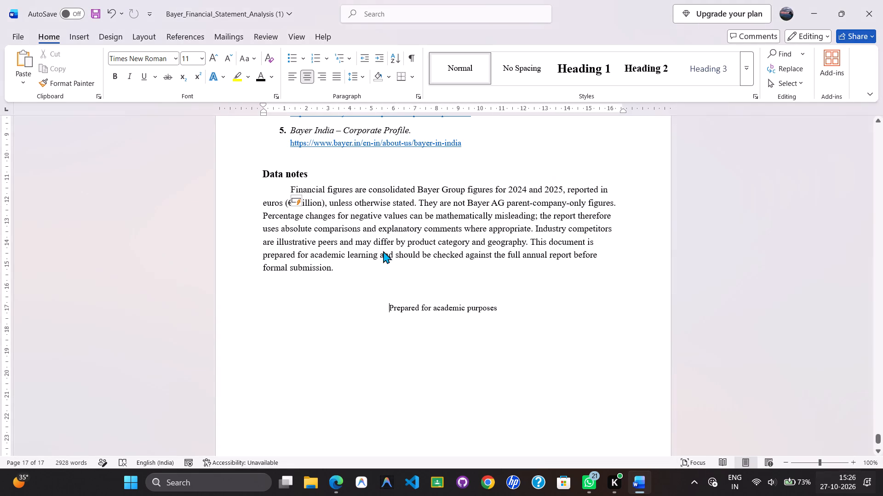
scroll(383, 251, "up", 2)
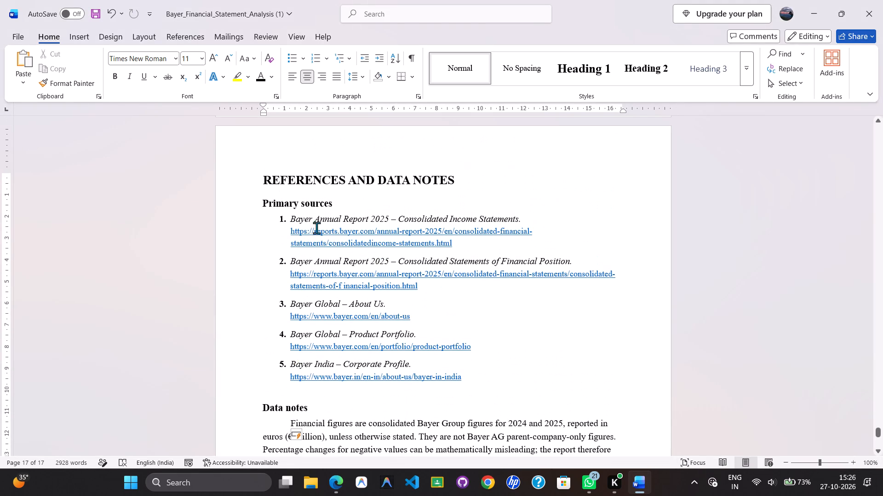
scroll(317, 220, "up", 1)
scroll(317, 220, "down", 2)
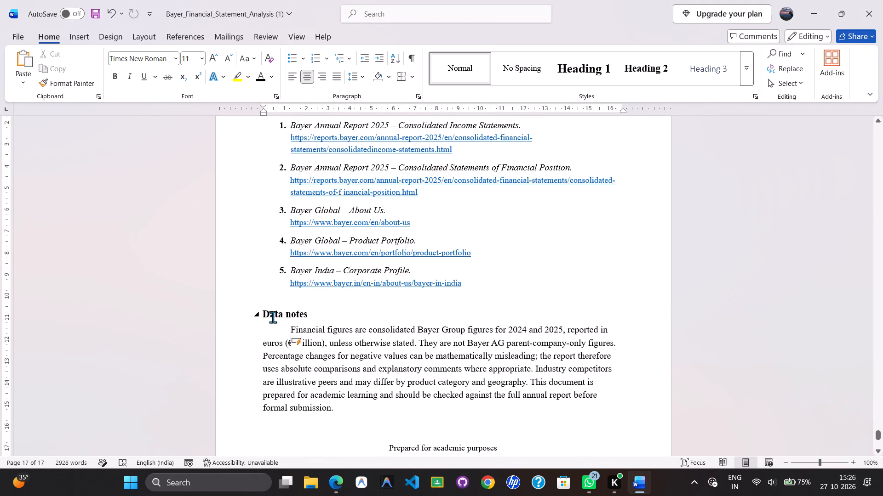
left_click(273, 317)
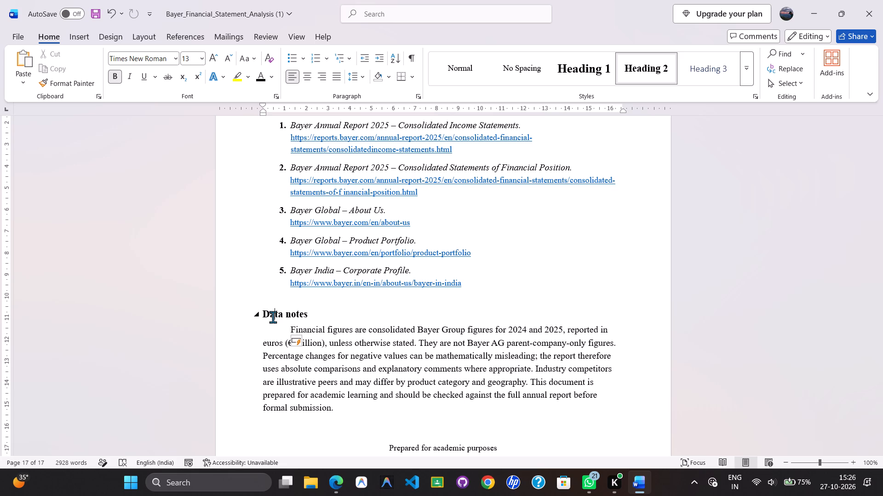
Delete the centred "Prepared for academic purposes" line and the empty paragraph left at the end of the document.
scroll(273, 317, "down", 3)
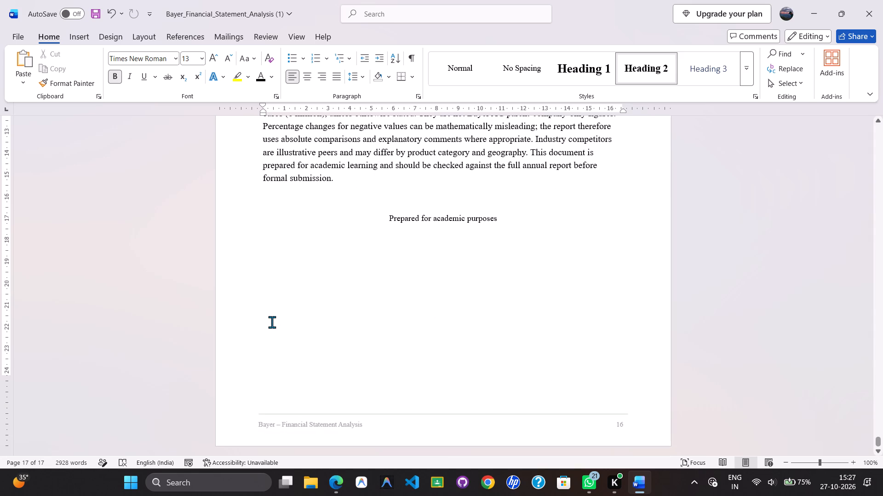
left_click(533, 220)
key("shift+Up")
key("shift+Right")
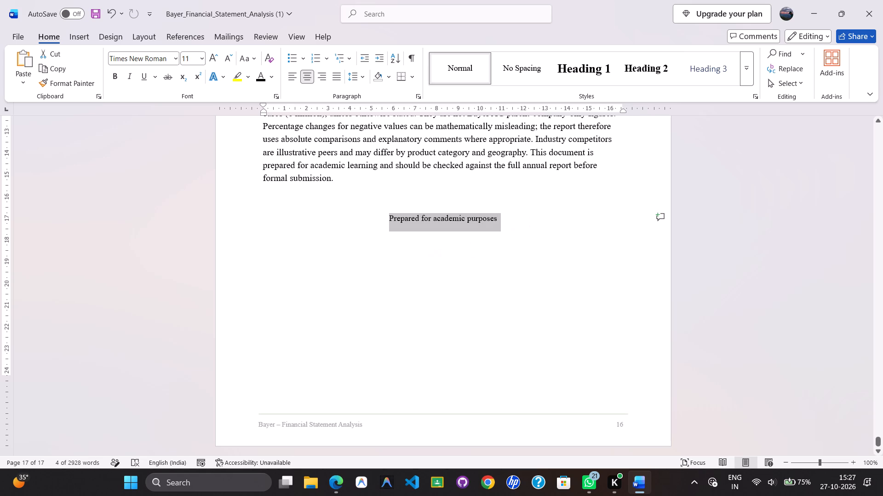
key("BackSpace")
key("BackSpace")
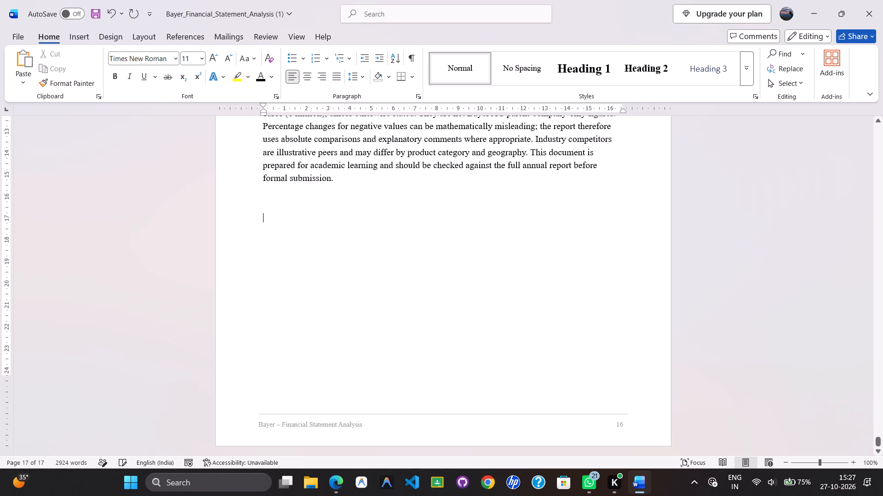
key("BackSpace")
key("BackSpace")
Set the Data notes paragraph's spacing after to 6 pt.
left_click_drag(385, 204, 348, 202)
left_click_drag(348, 202, 288, 190)
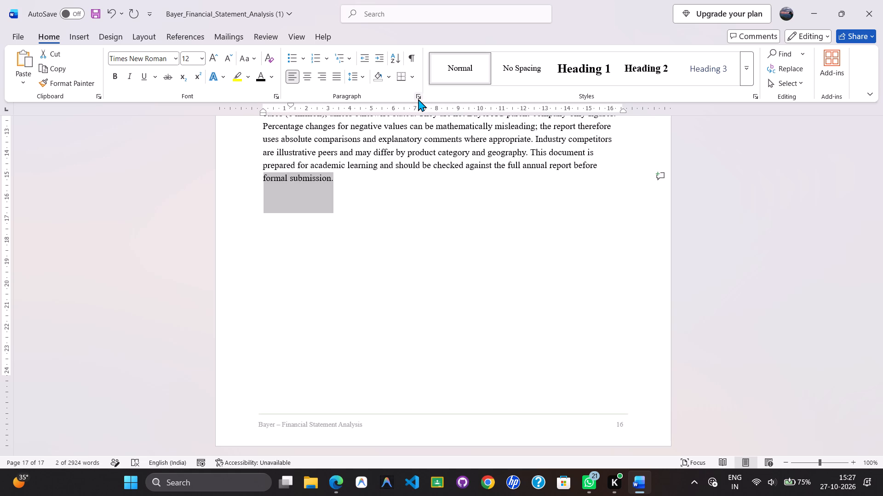
left_click(418, 99)
triple_click(147, 232)
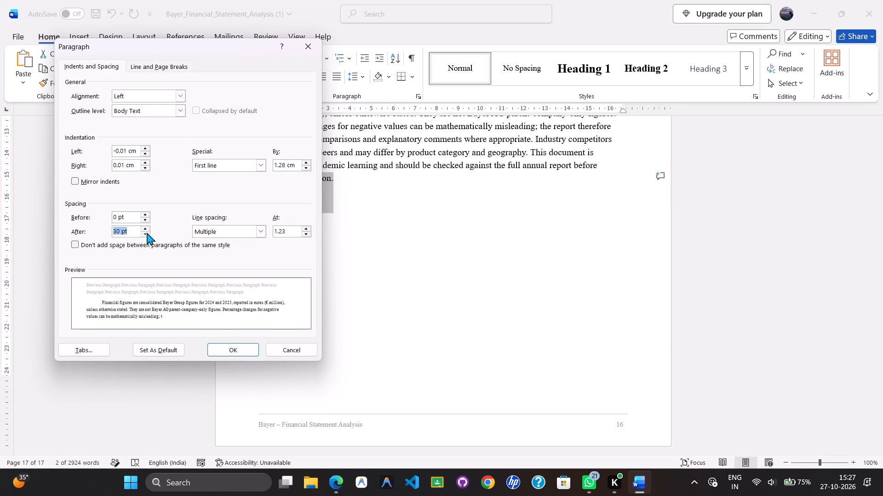
double_click(147, 232)
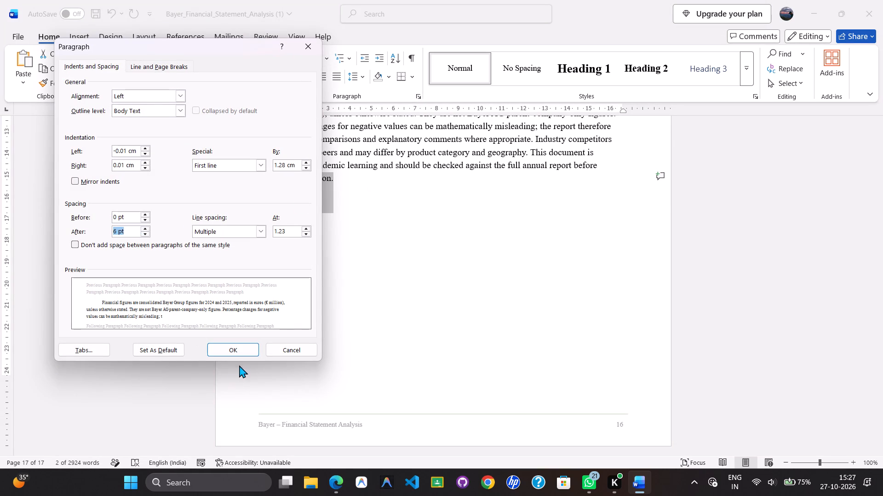
left_click(229, 347)
left_click(428, 276)
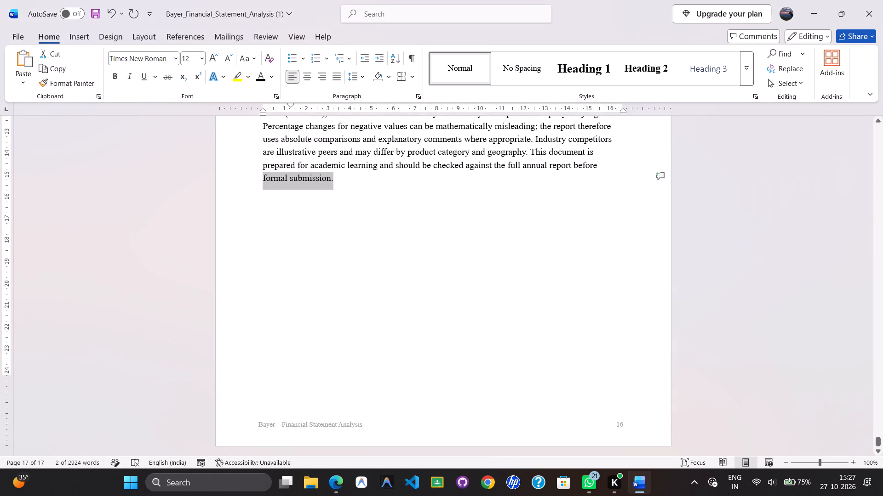
Insert the missing hyphen between "consolidated" and "income" in the first source's URL text.
scroll(428, 276, "up", 3)
scroll(428, 276, "down", 1)
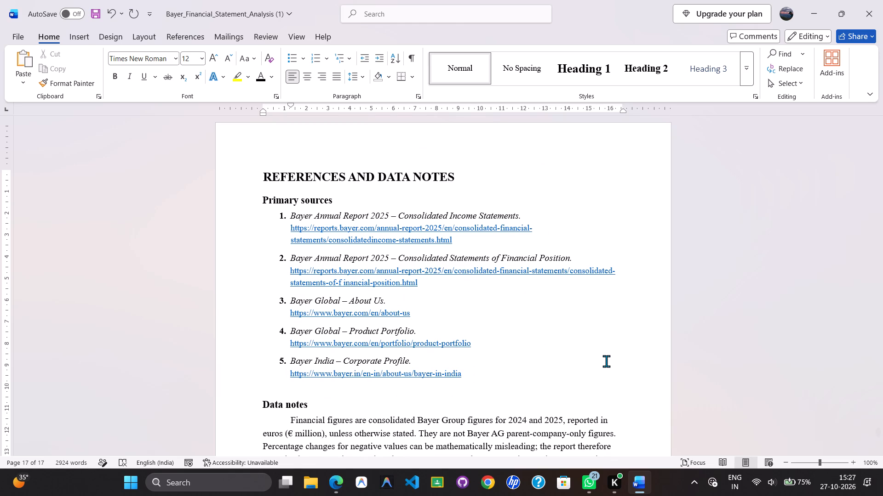
left_click(373, 240)
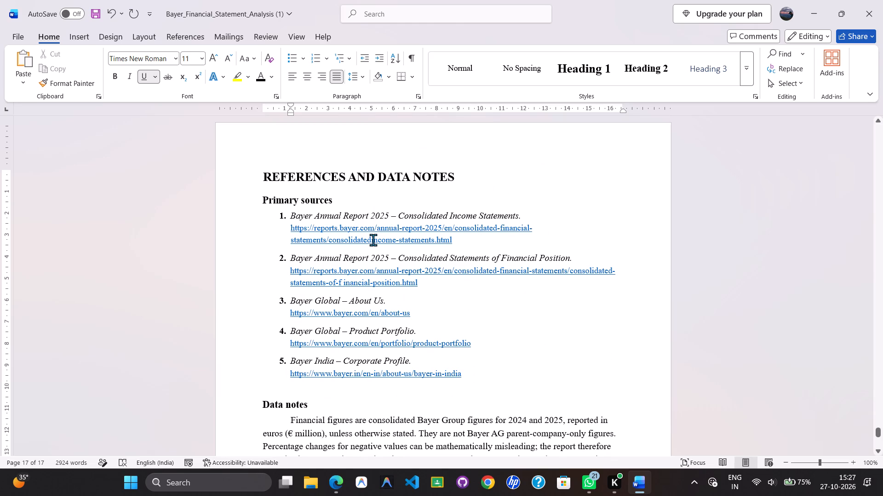
key("Left")
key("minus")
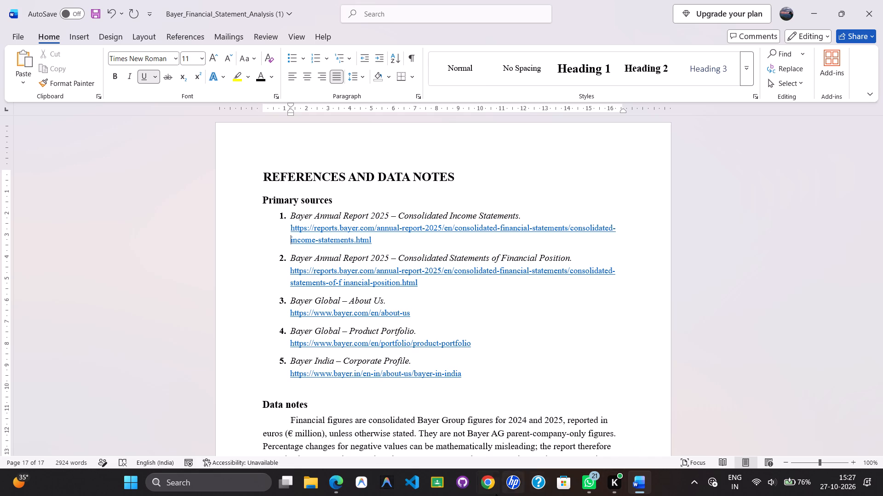
Open the original Bayer_Financial_Statement_Analysis (1) PDF from Downloads and compare its first source URL with the one in the Word report.
left_click(317, 482)
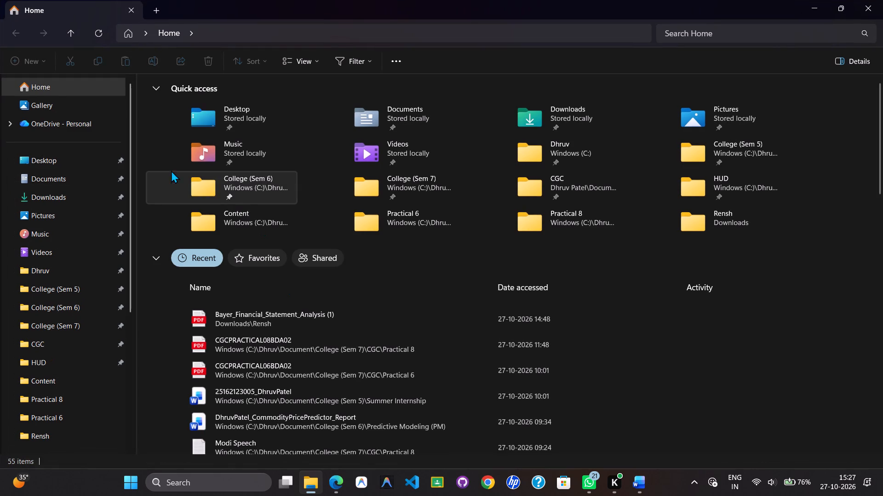
left_click(85, 200)
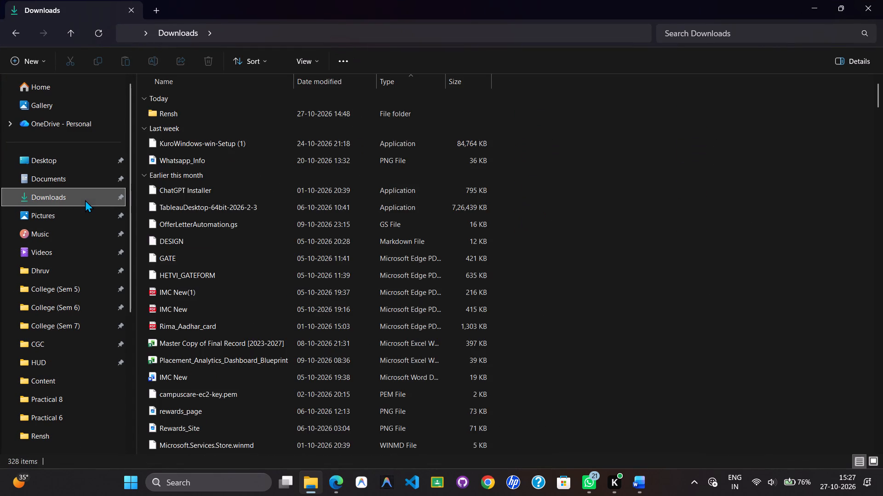
double_click(211, 115)
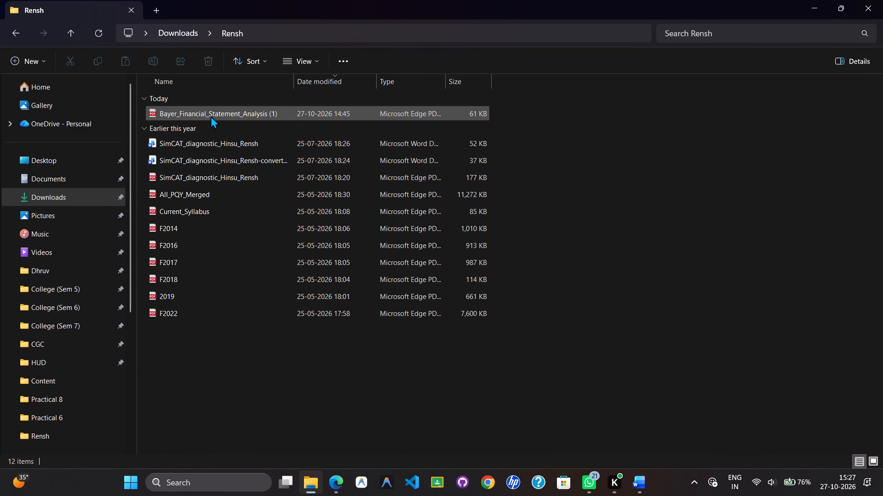
double_click(211, 116)
scroll(366, 282, "down", 20)
scroll(366, 282, "down", 4)
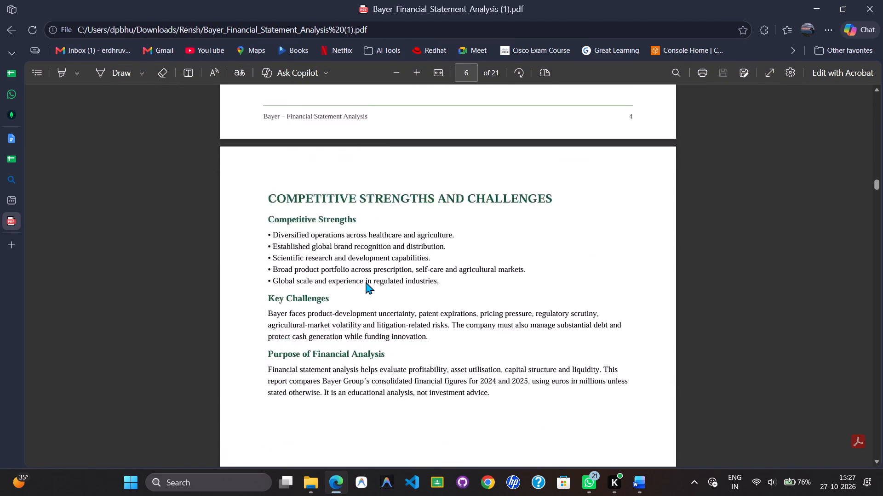
scroll(366, 282, "down", 20)
scroll(366, 282, "down", 15)
scroll(366, 282, "up", 3)
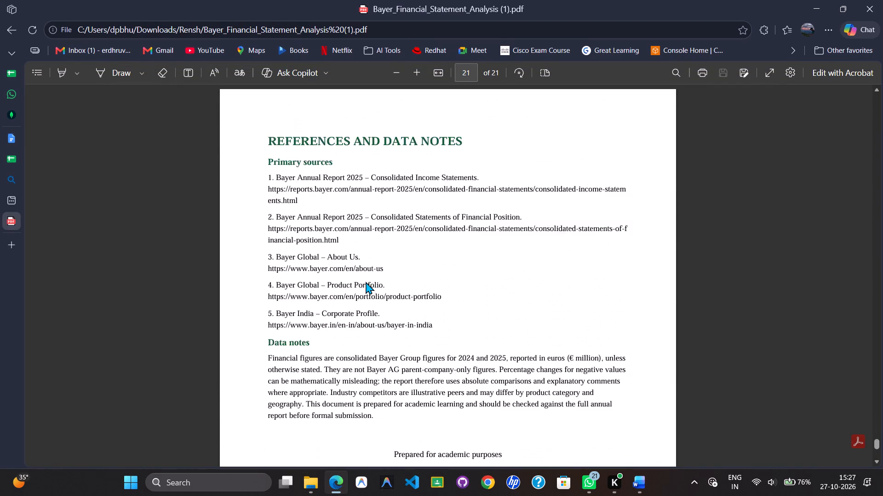
scroll(366, 282, "up", 1)
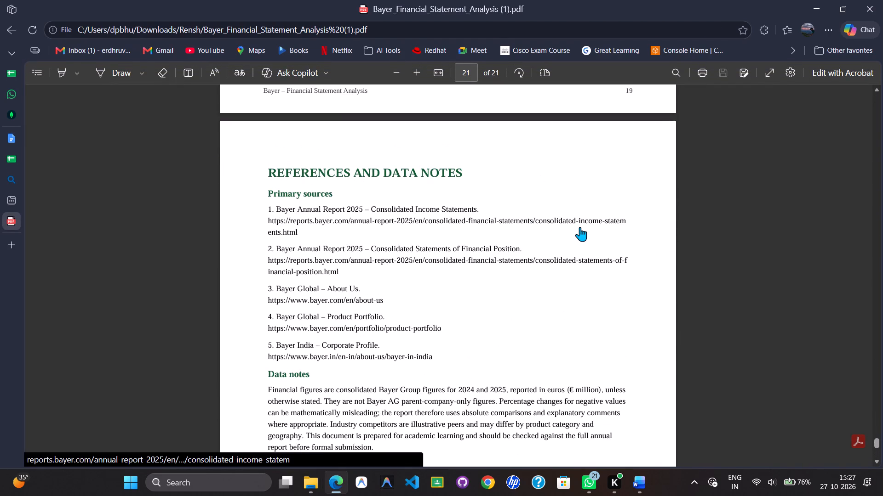
key("alt+Tab")
key("alt+Tab")
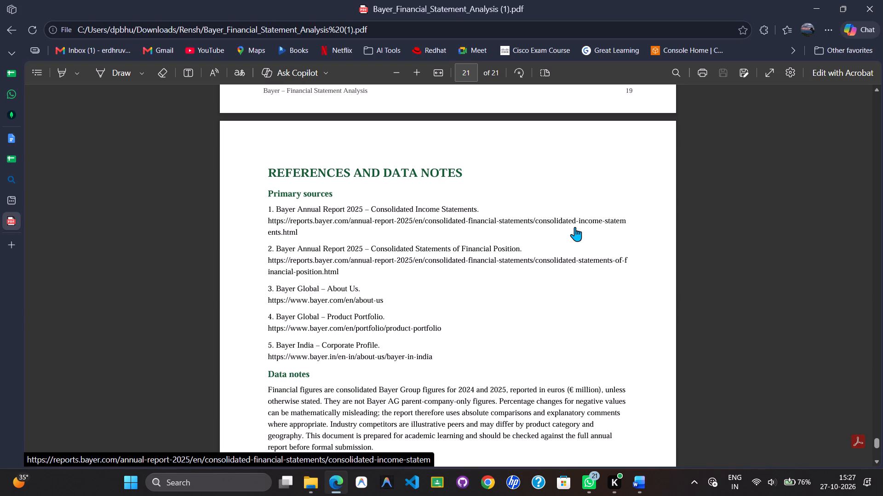
key("alt+Tab")
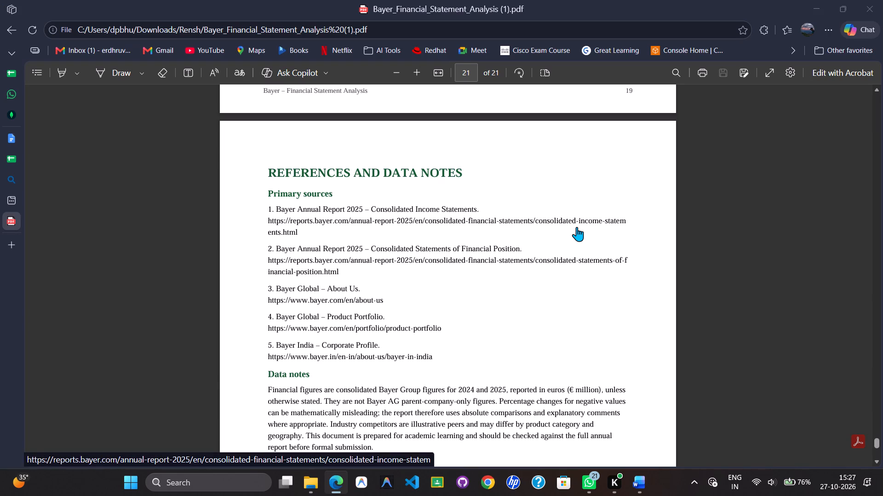
key("alt+Tab")
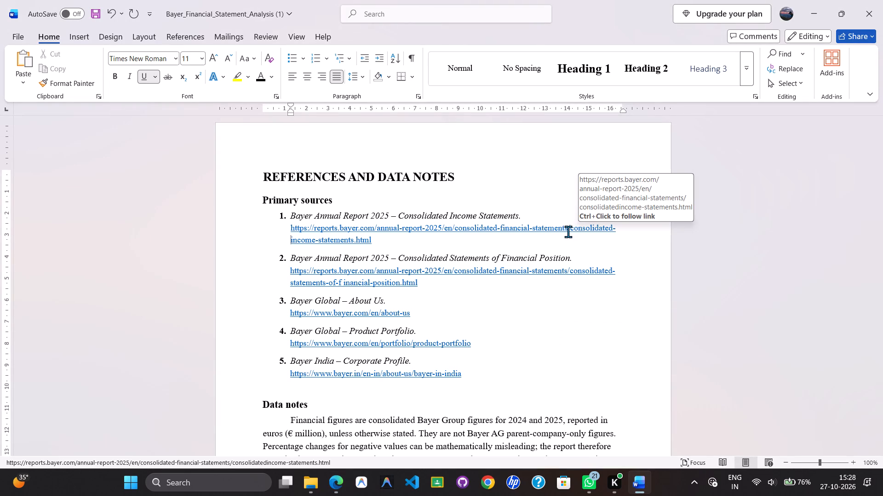
key("alt+Tab")
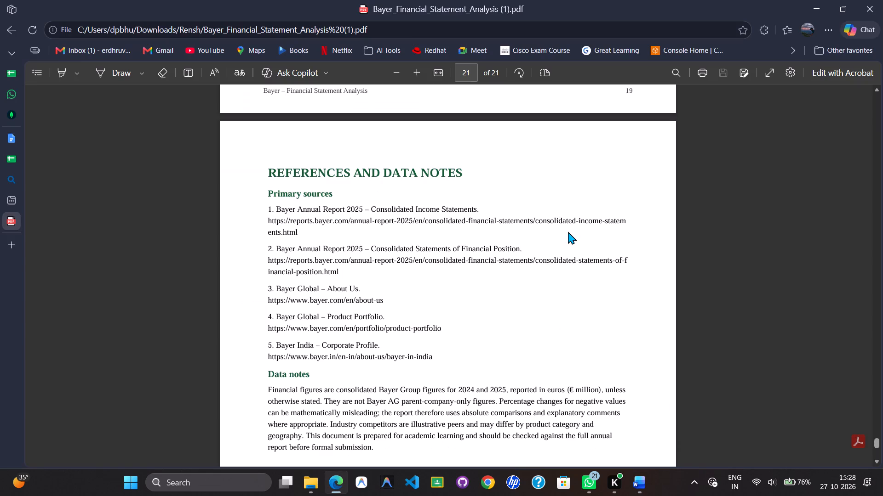
key("alt+Tab")
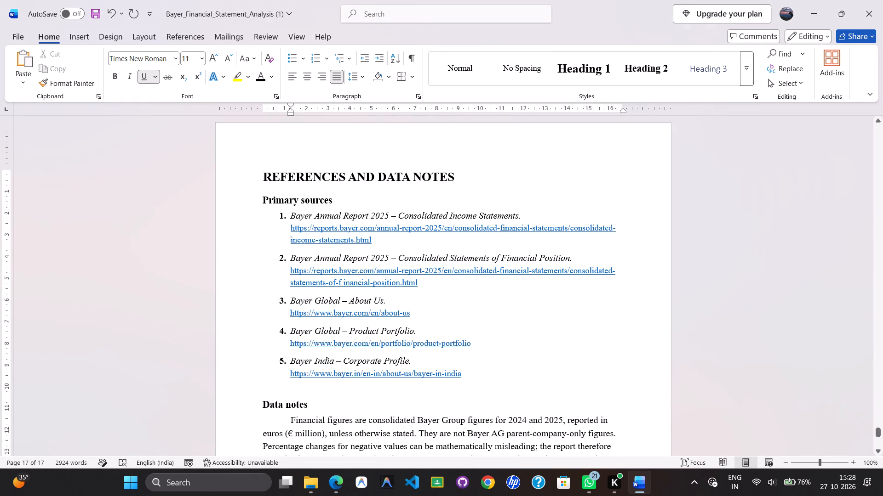
Replace the hyphen between "consolidated" and "income" in the first source's URL text with a newly entered one.
key("Left")
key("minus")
key("Delete")
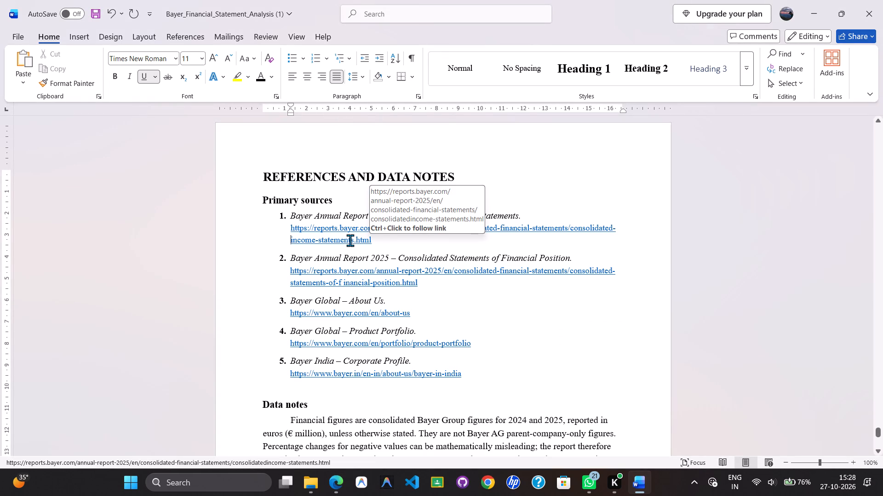
Correct the first source's hyperlink address so that it ends in consolidated-income-statements.html.
key("ctrl+k")
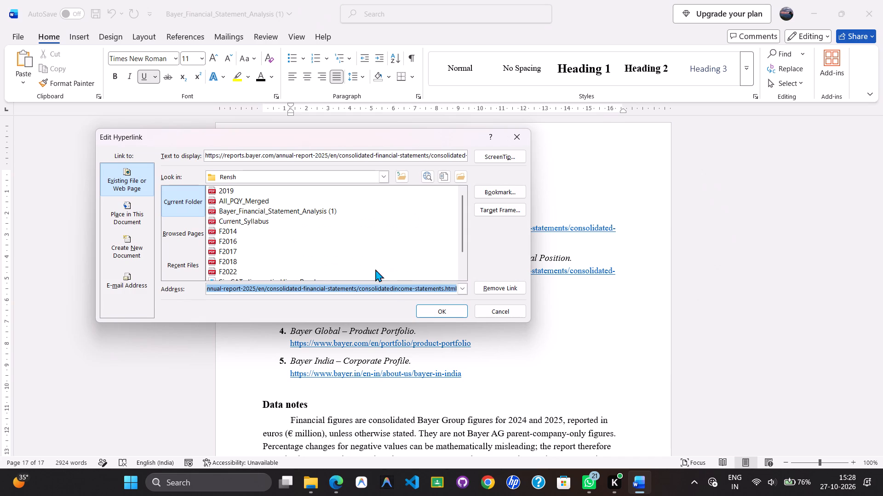
left_click(396, 288)
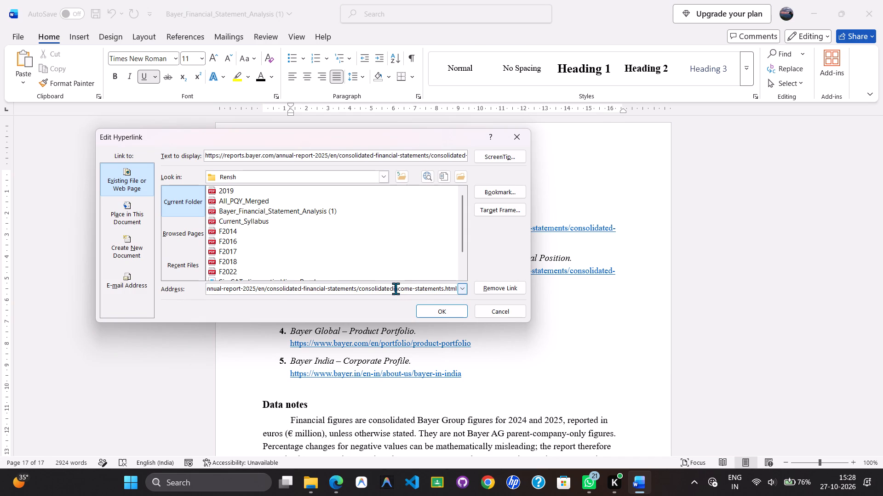
key("Left")
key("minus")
left_click(436, 310)
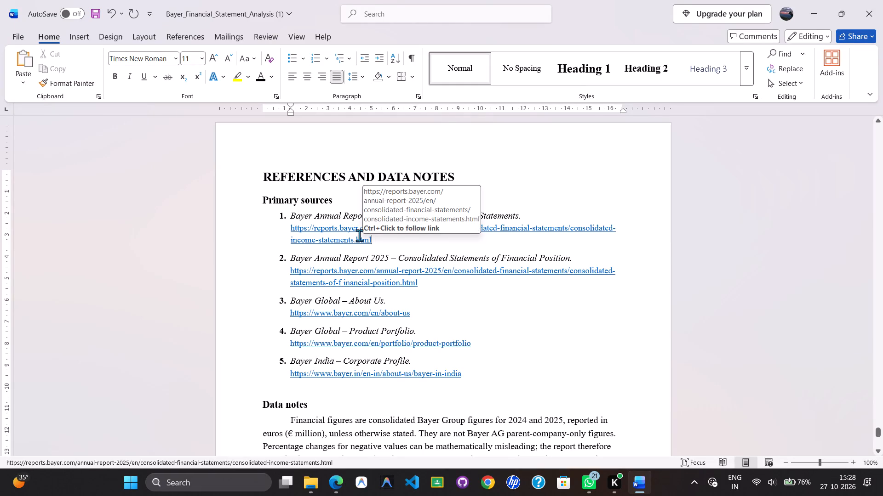
Check the second source's URL against the PDF and remove the stray space inside "financial" in its displayed text.
key("alt+Tab")
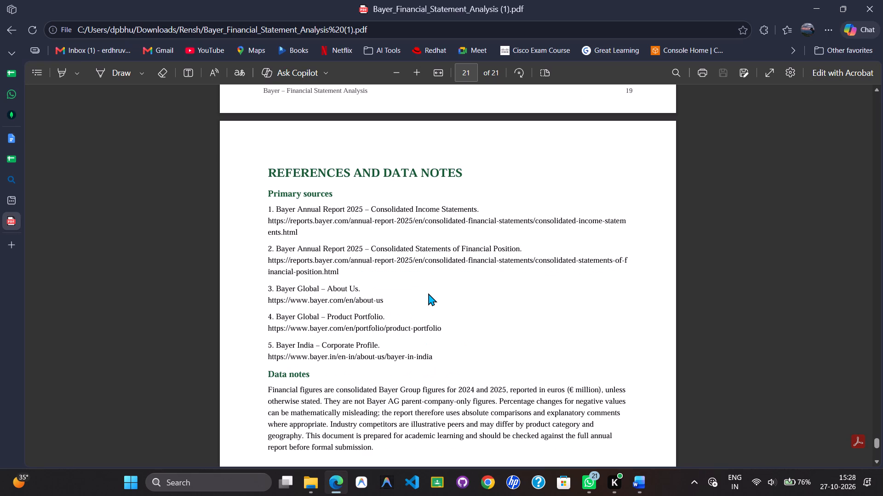
key("alt+Tab")
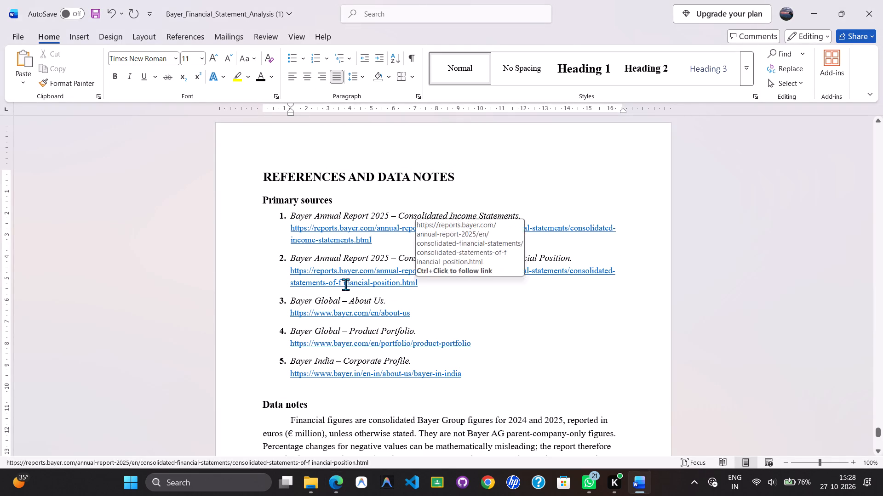
left_click(345, 284)
key("Left")
key("BackSpace")
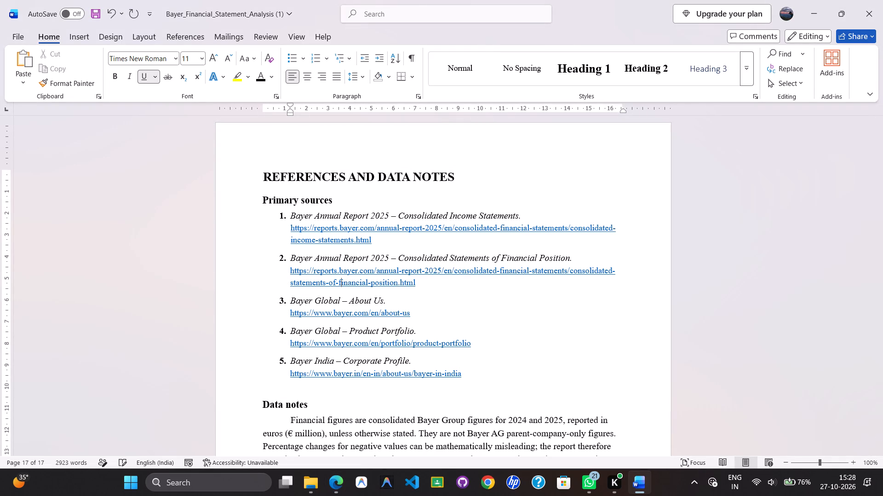
Remove the %20 from the second source's hyperlink address so that it ends in consolidated-statements-of-financial-position.html.
key("Up")
key("ctrl+Left")
key("ctrl+Up")
key("ctrl+shift+Down")
key("shift+Left")
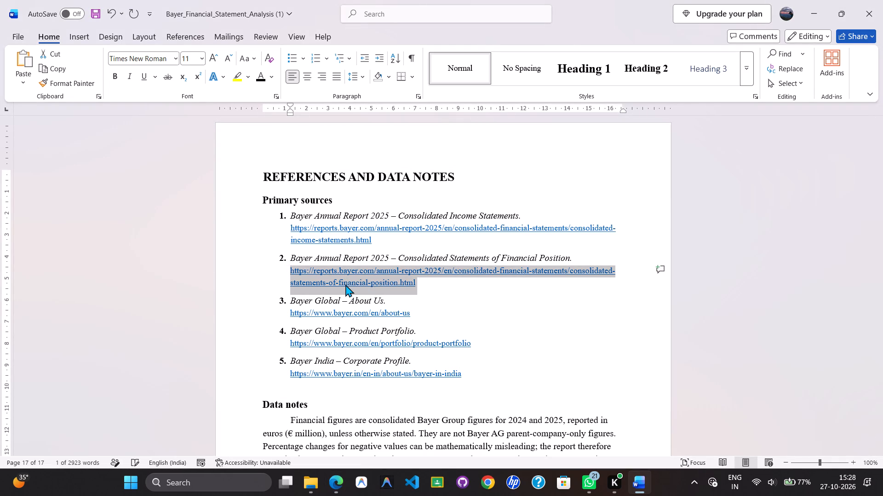
key("ctrl+k")
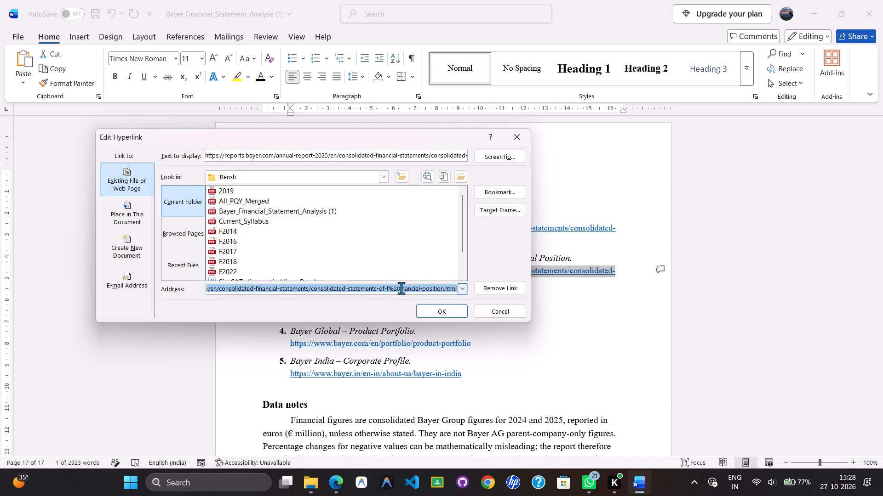
left_click(401, 288)
key("Left")
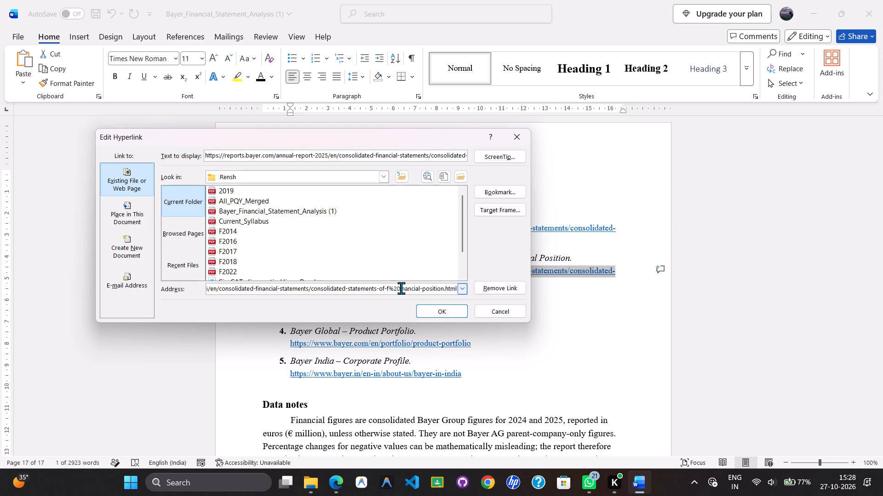
key("BackSpace")
key("BackSpace")
key("BackSpace")
left_click(431, 309)
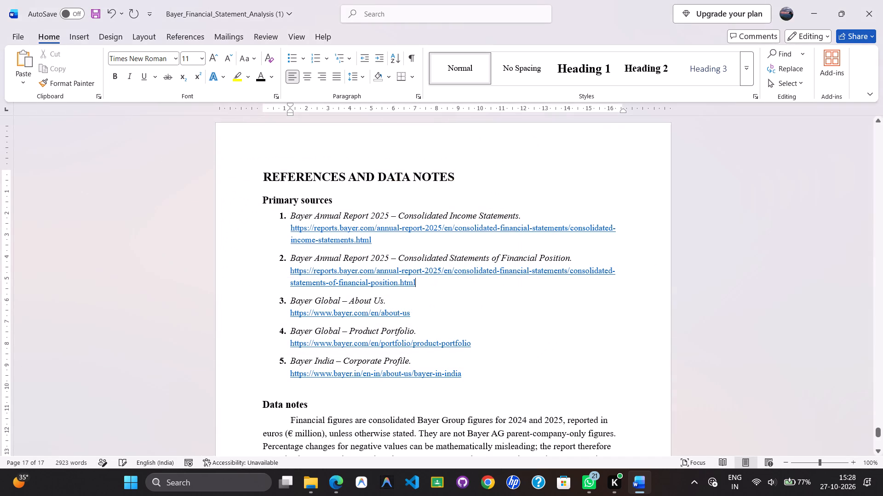
Check the remaining source links for About Us, Product Portfolio and Bayer India against the original PDF.
left_click(434, 320)
key("alt+Tab")
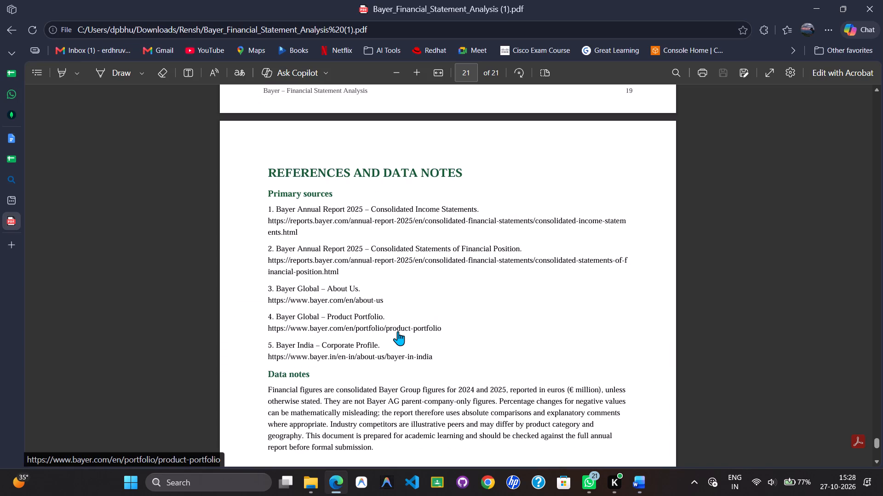
key("alt+Tab")
scroll(398, 331, "down", 1)
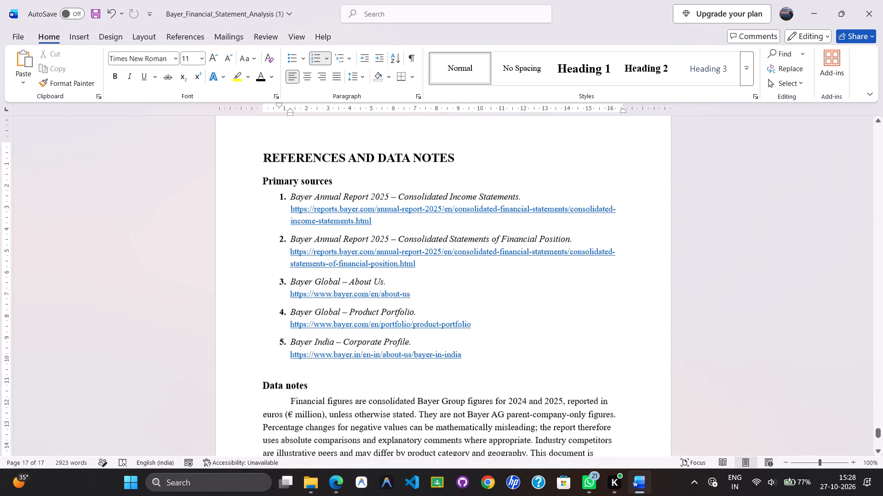
scroll(398, 331, "down", 1)
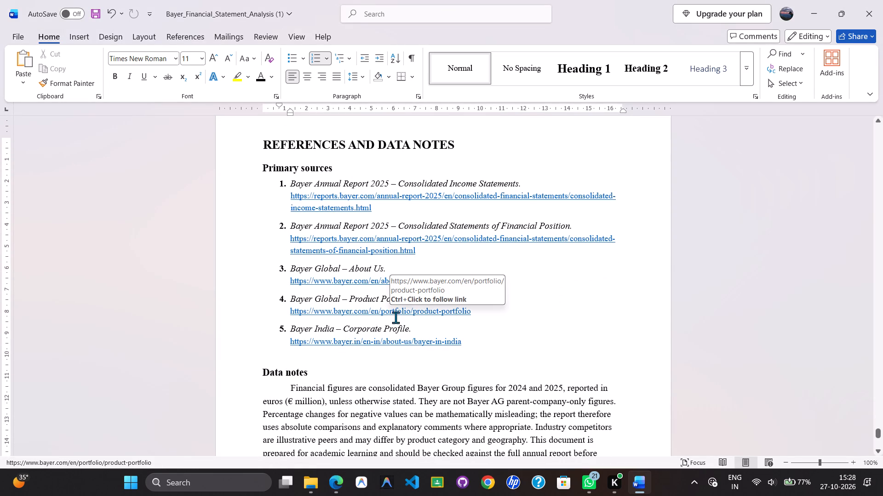
left_click(397, 341)
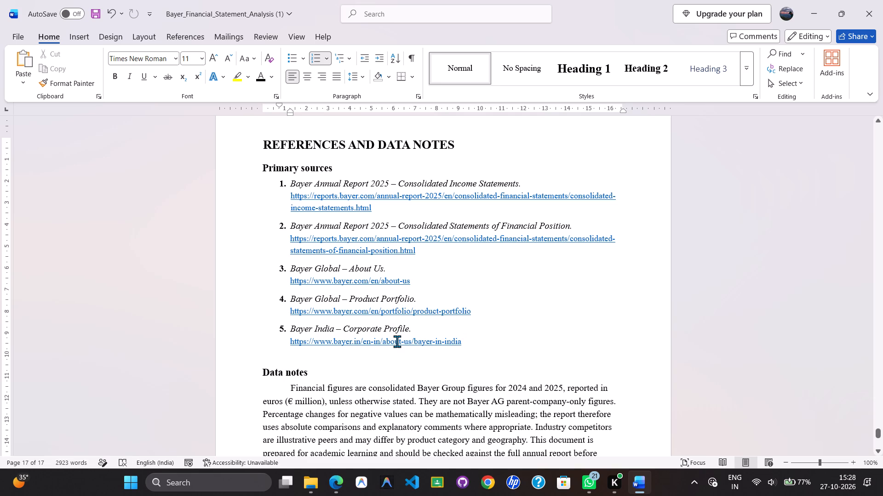
left_click(343, 331)
Save the report as a PDF in the Rensh folder, named roll number, first name and Bayer_Financial_Statement_Analysis, joined by underscores and without the (1).
scroll(343, 331, "up", 20)
scroll(343, 331, "up", 10)
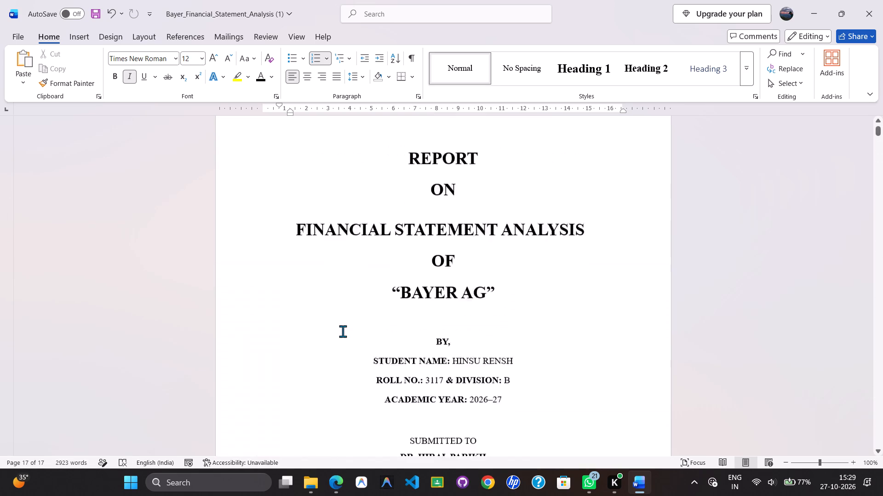
scroll(343, 331, "up", 1)
key("ctrl+s")
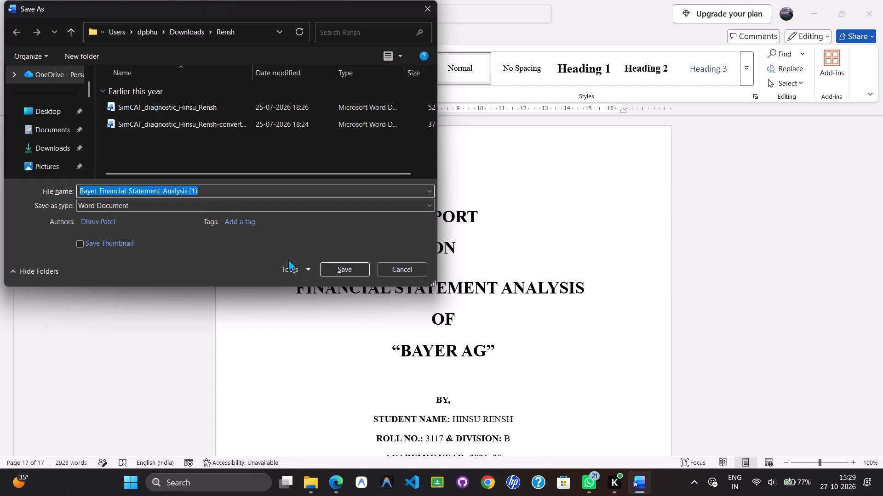
left_click(178, 203)
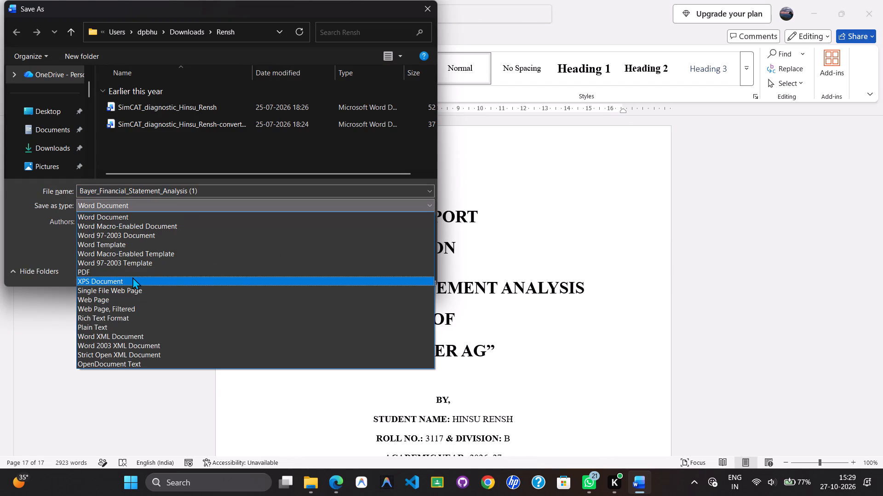
right_click(127, 272)
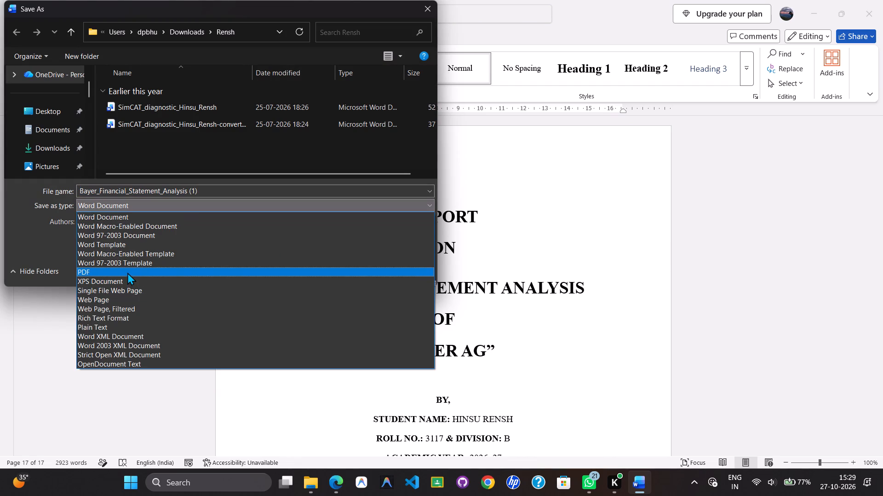
left_click(127, 272)
left_click(214, 189)
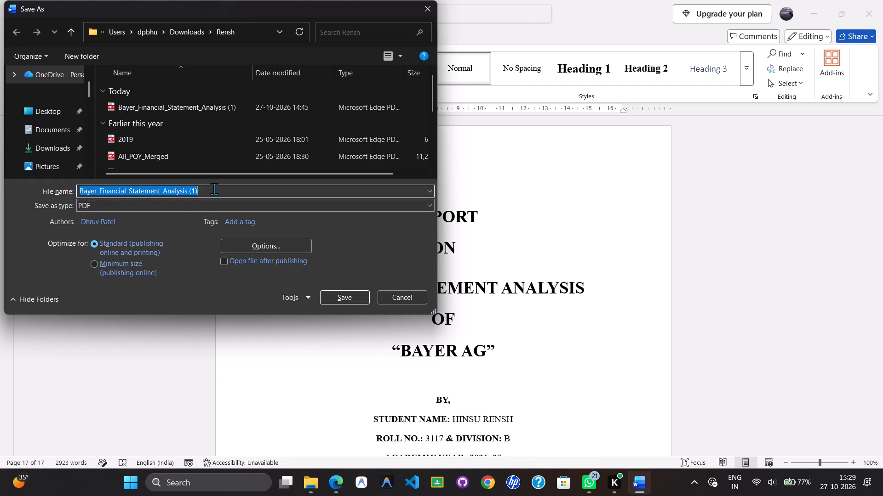
key("Right")
key("BackSpace")
key("BackSpace")
key("BackSpace")
key("BackSpace")
key("BackSpace")
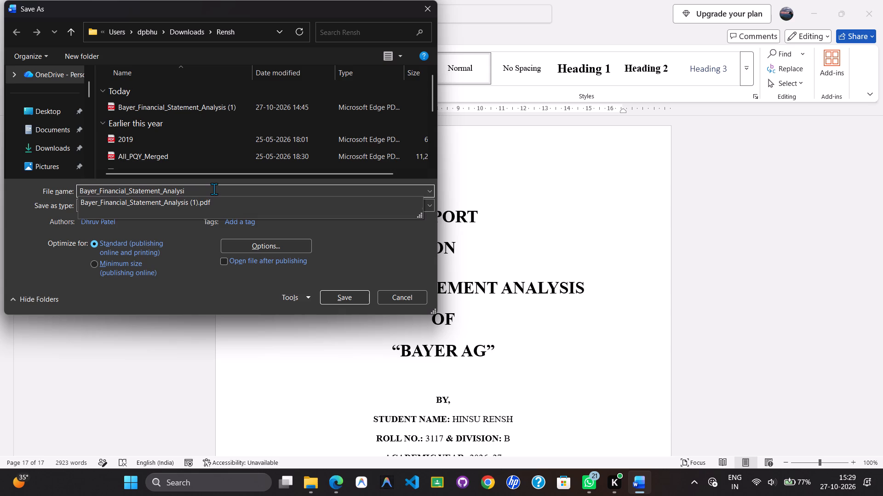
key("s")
key("ctrl+Up")
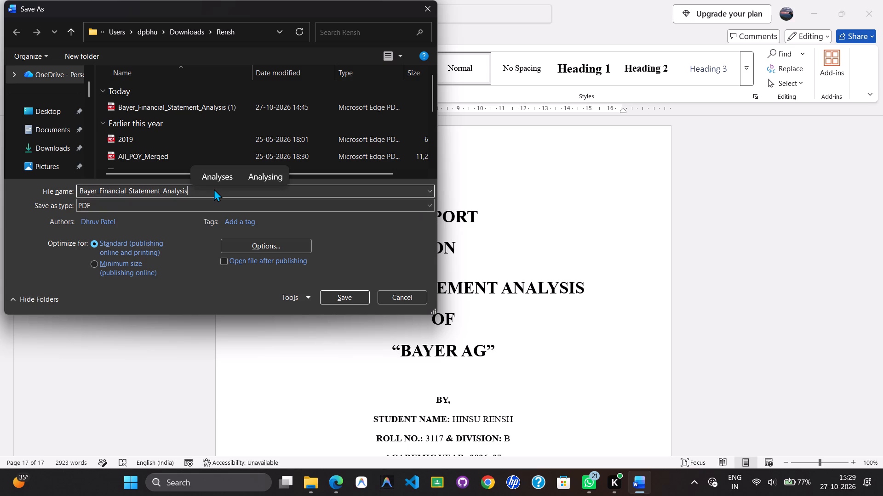
left_click(193, 193)
key("Left")
key("ctrl+Up")
key("ctrl+Up")
key("Left")
key("Left")
key("Left")
key("Left")
key("Left")
key("Left")
key("Left")
key("Left")
key("Left")
key("Left")
key("Left")
key("Left")
key("Left")
key("Left")
key("Left")
key("Left")
key("Left")
key("Left")
key("Left")
key("Left")
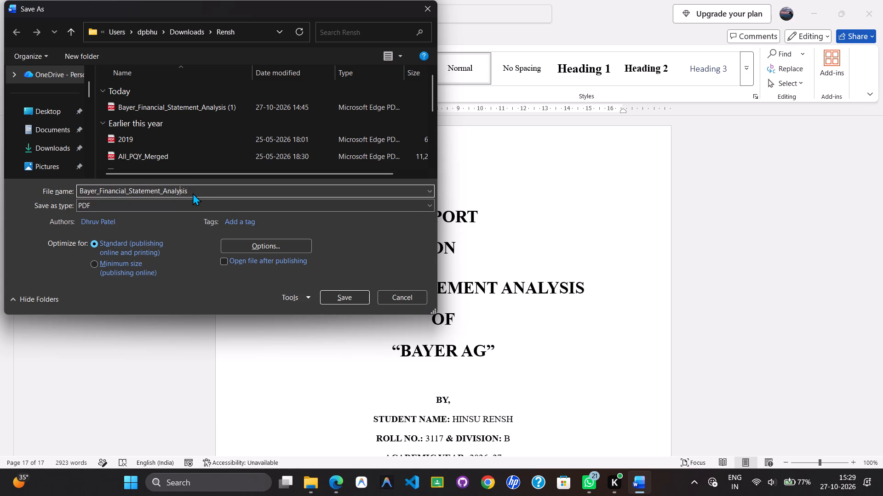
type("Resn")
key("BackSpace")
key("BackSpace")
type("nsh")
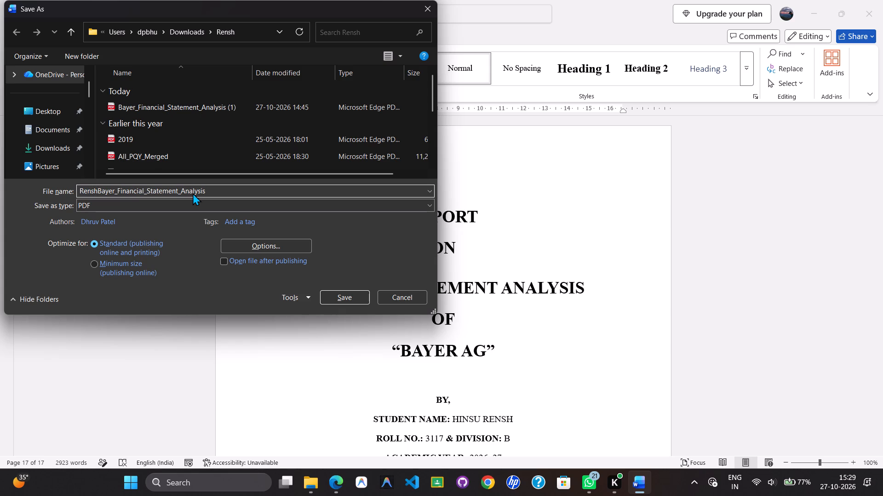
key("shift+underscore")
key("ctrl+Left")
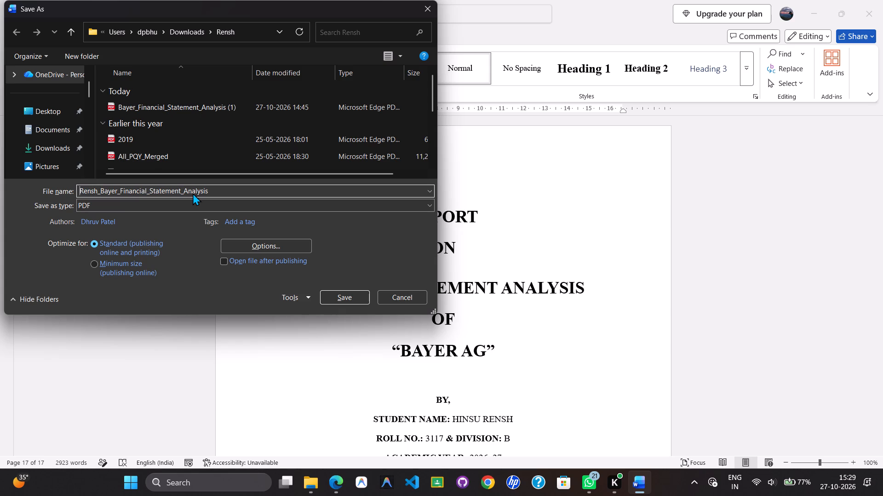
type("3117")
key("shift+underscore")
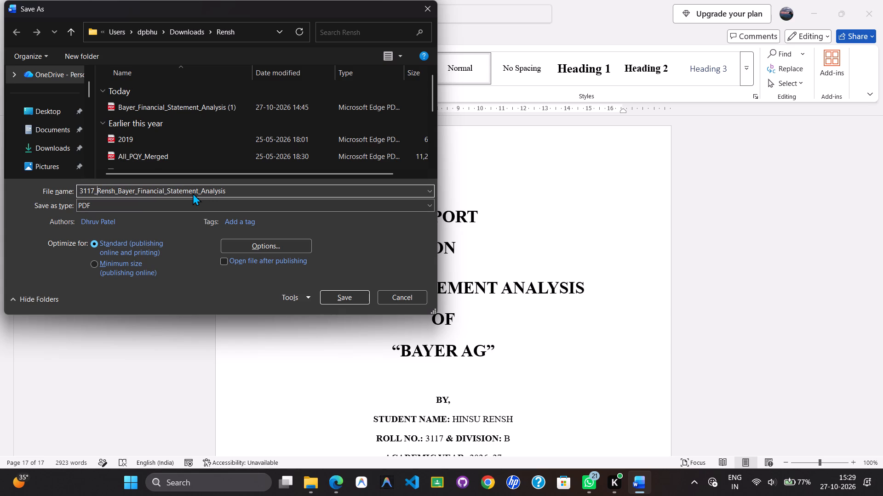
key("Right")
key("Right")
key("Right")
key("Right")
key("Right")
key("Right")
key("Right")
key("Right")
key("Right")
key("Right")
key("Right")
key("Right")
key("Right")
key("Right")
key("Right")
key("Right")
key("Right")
left_click(338, 298)
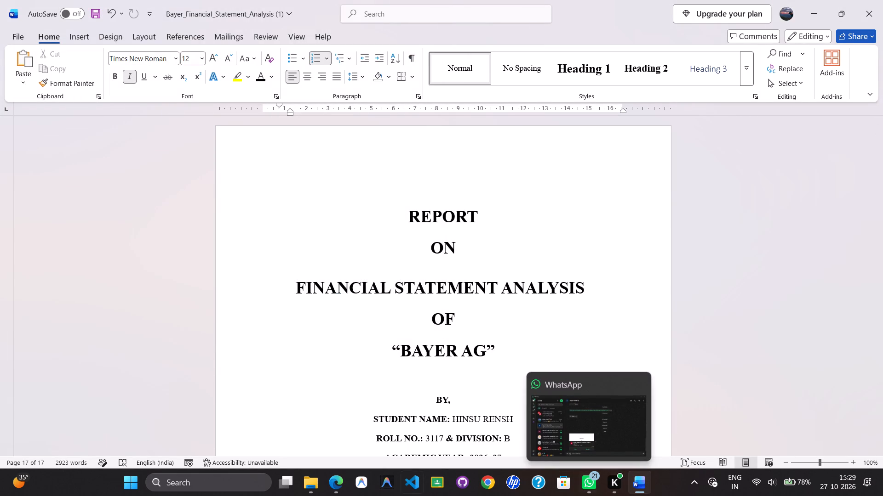
Switch to File Explorer and copy the newly saved Bayer financial statement analysis PDF from the Rensh folder.
left_click(304, 490)
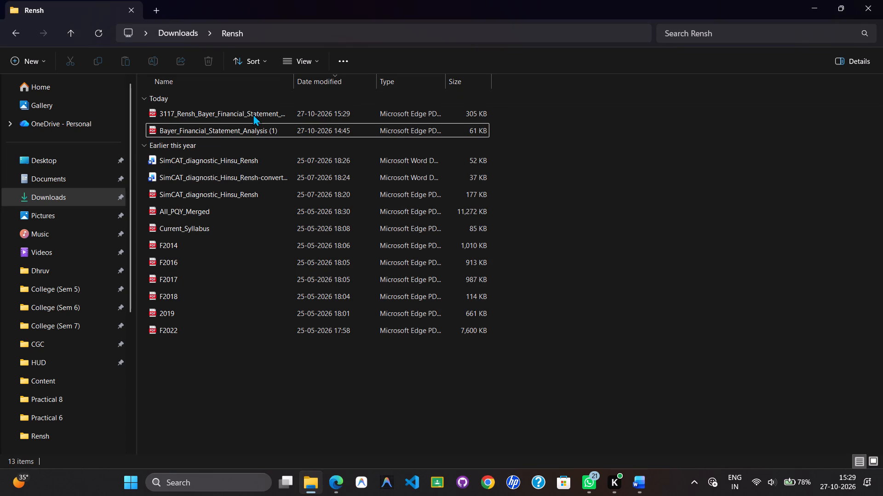
left_click(253, 114)
key("ctrl+c")
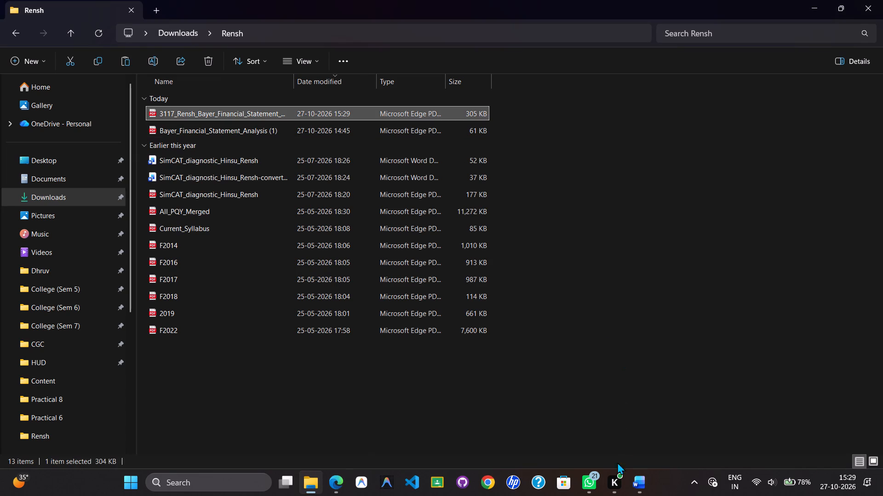
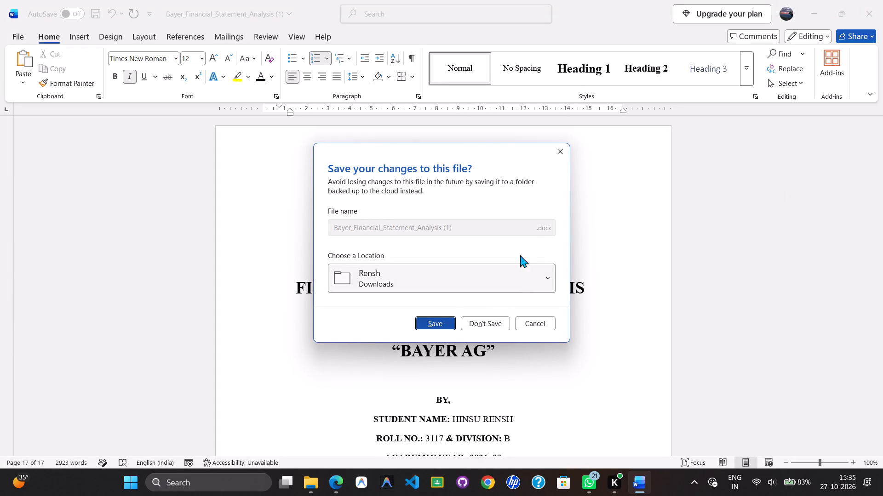
Save the report as a Word document named Bayer_Financial_Statement_Analysis in the Rensh folder inside Downloads.
left_click(568, 155)
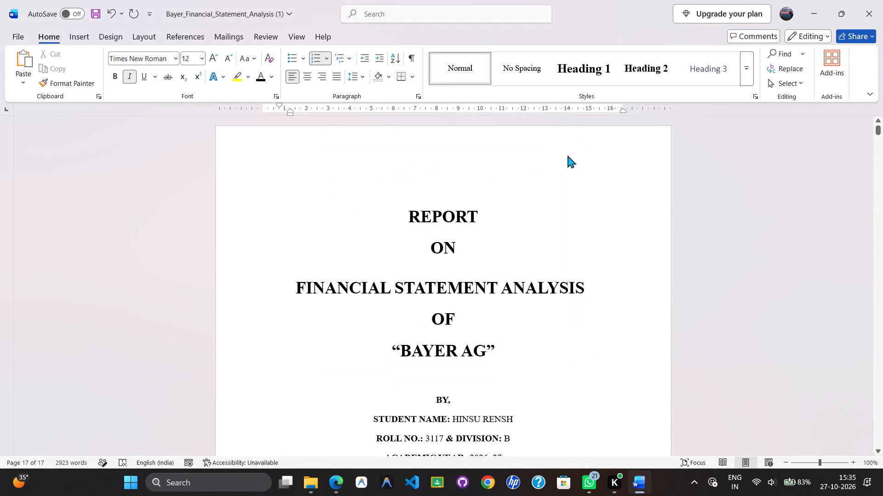
key("ctrl+s")
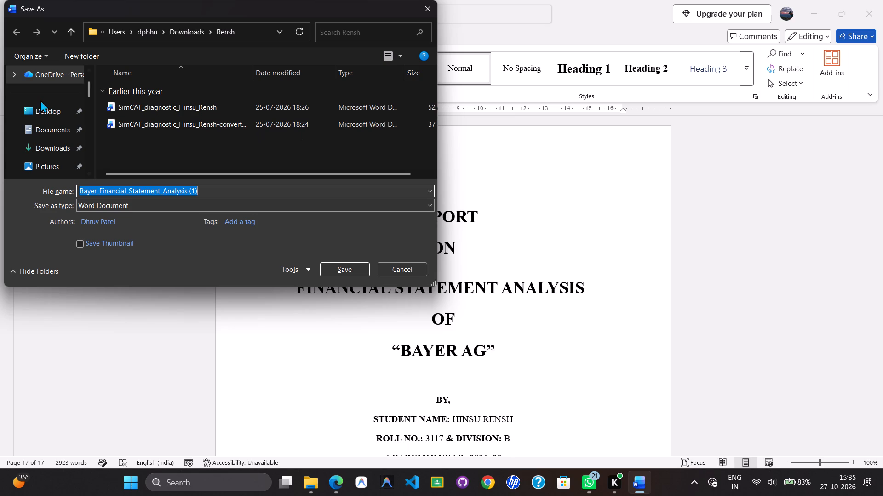
left_click(57, 143)
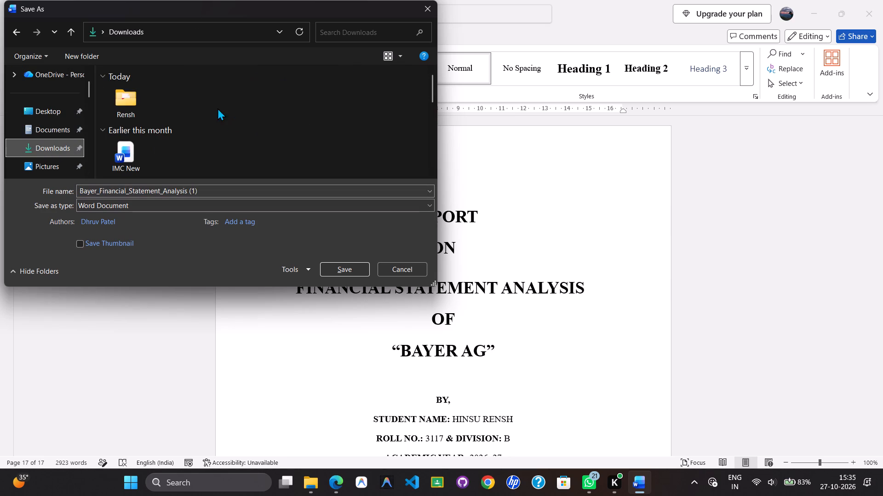
double_click(135, 104)
left_click(211, 182)
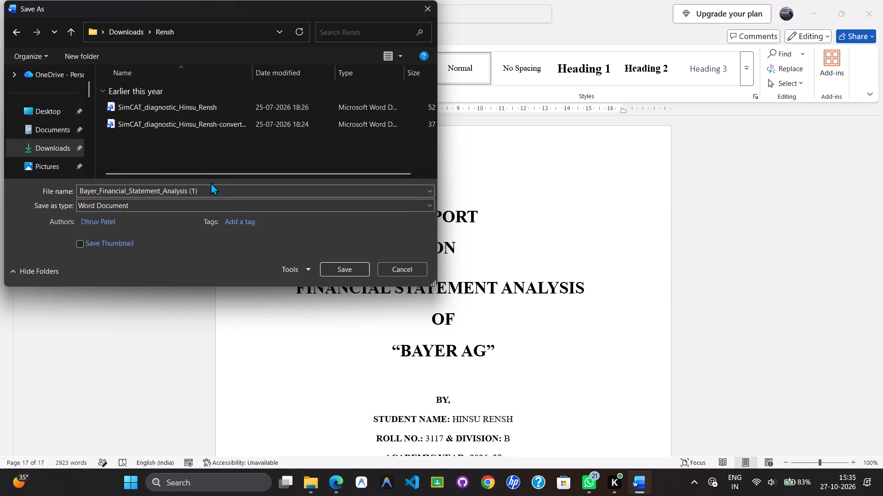
left_click(212, 191)
key("Right")
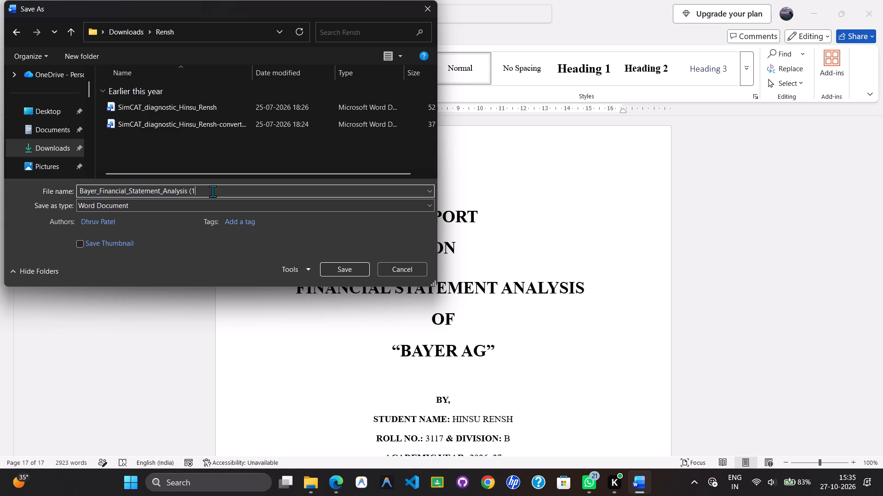
key("BackSpace")
key("BackSpace")
key("BackSpace")
key("BackSpace")
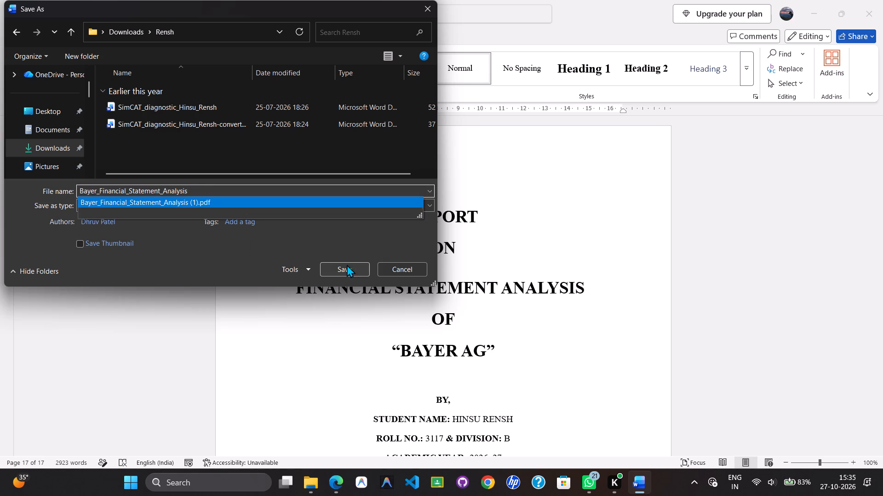
left_click(355, 269)
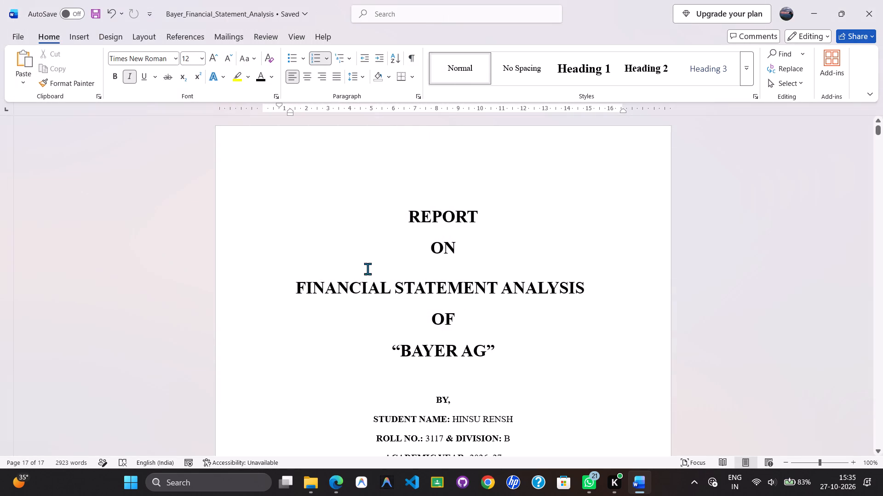
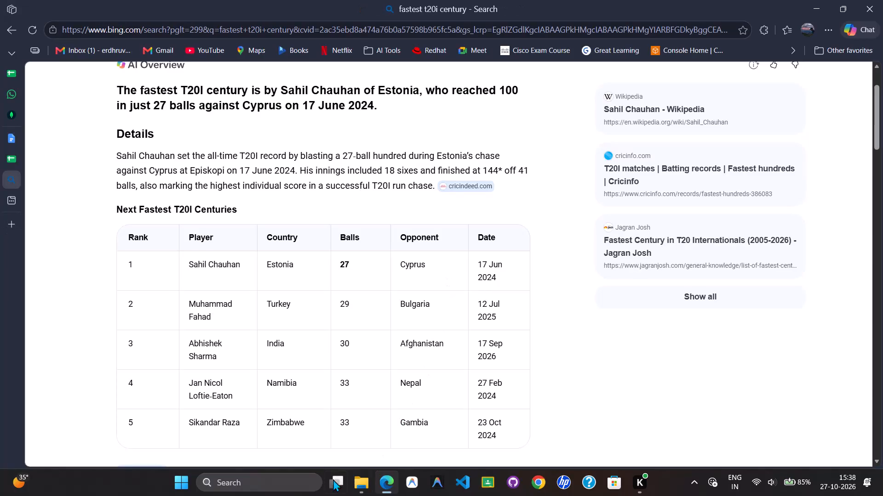
Switch to File Explorer and close the window showing the Rensh folder.
left_click(361, 485)
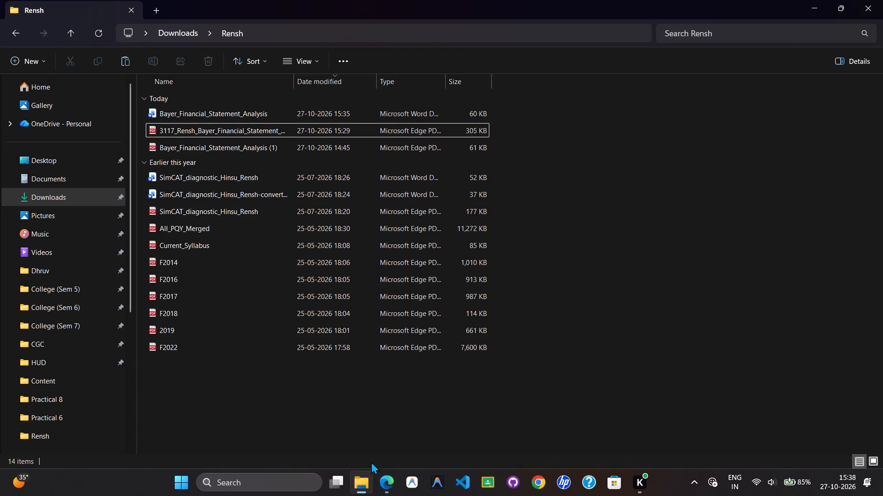
left_click(692, 336)
left_click(881, 0)
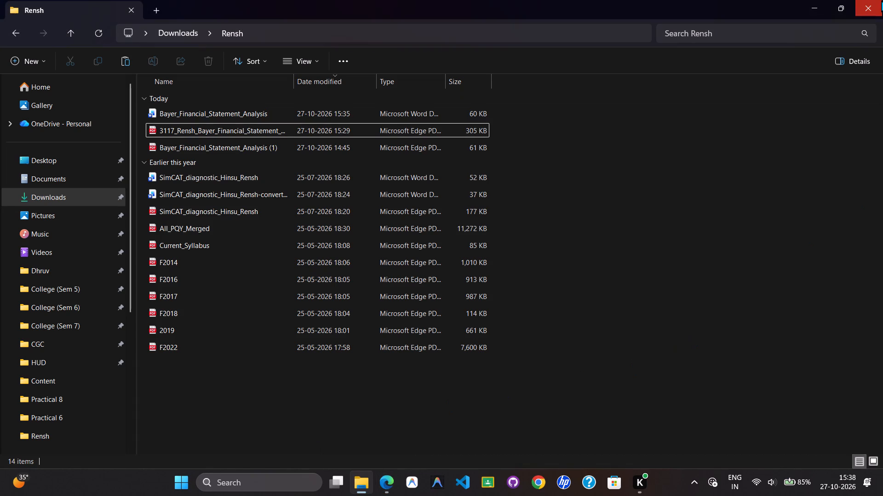
Clear all system notifications and dismiss the notification centre.
left_click(856, 473)
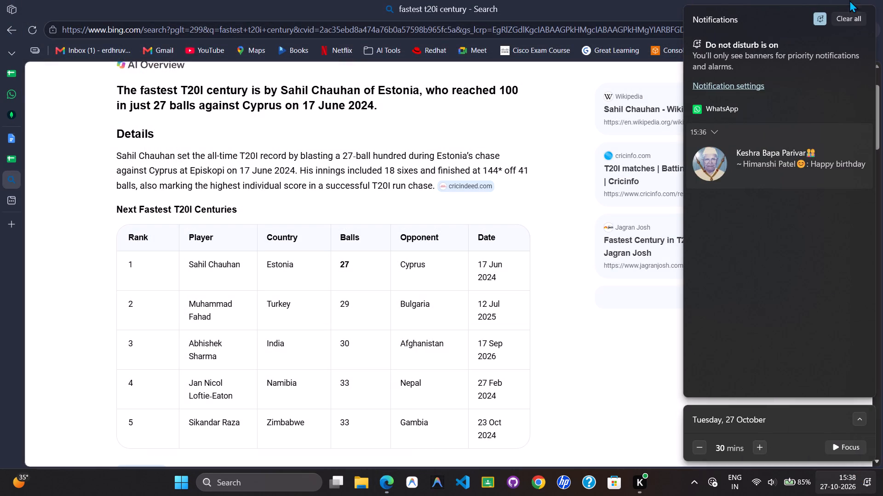
left_click(847, 16)
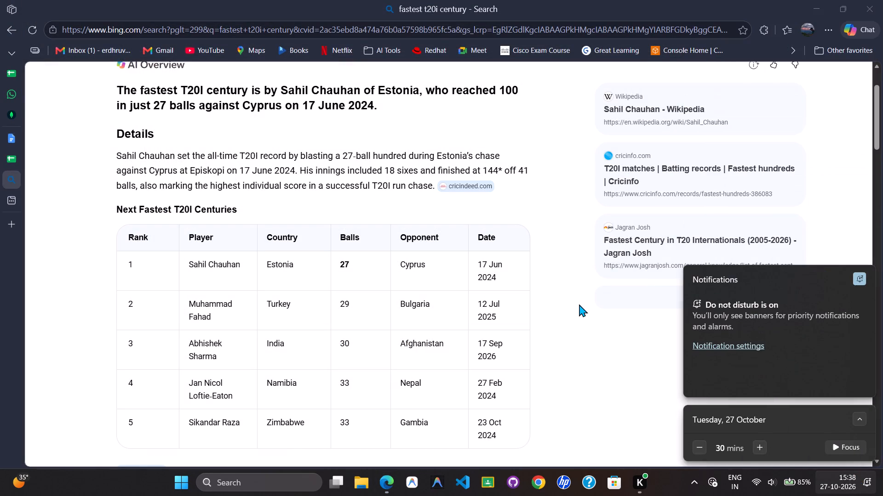
left_click(579, 304)
Close the browser tab with the fastest T20I century search.
key("ctrl+w")
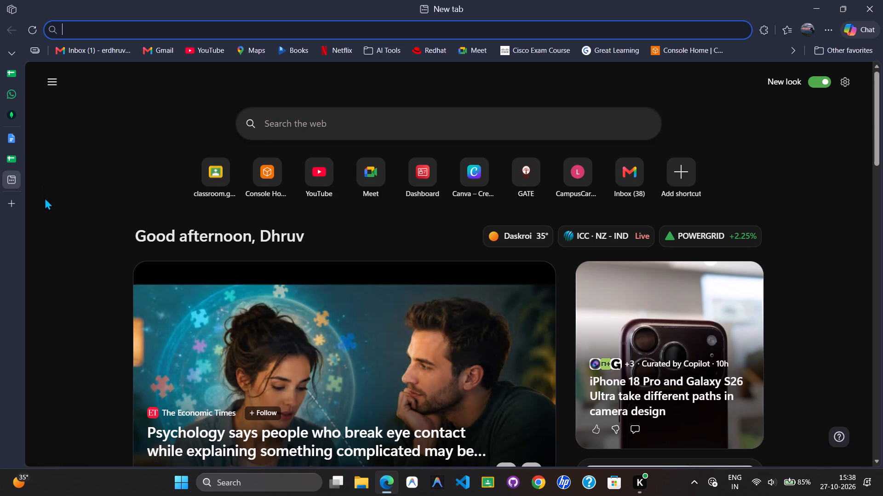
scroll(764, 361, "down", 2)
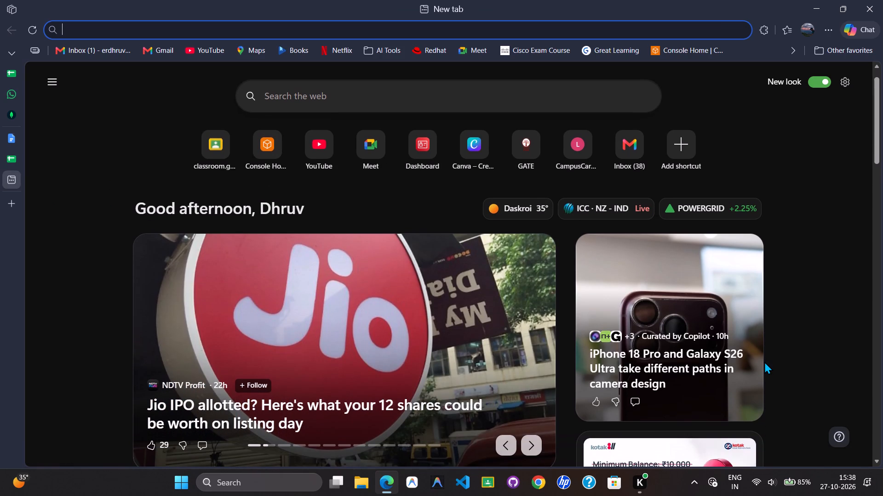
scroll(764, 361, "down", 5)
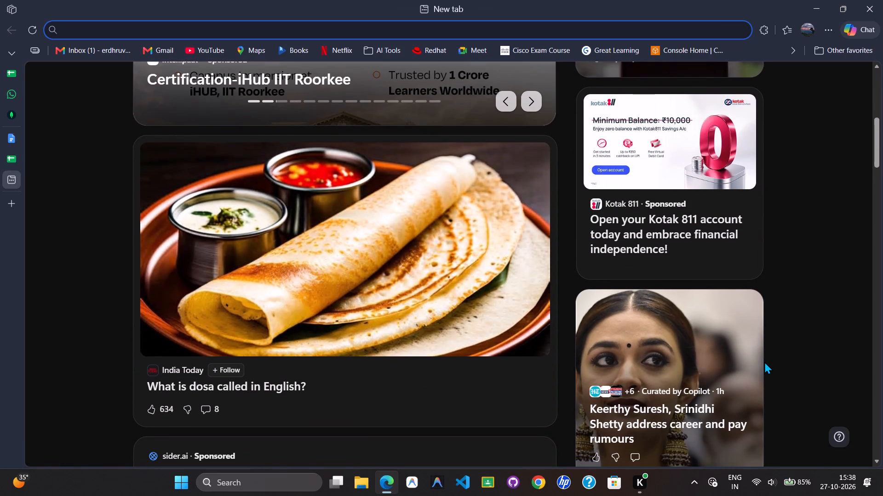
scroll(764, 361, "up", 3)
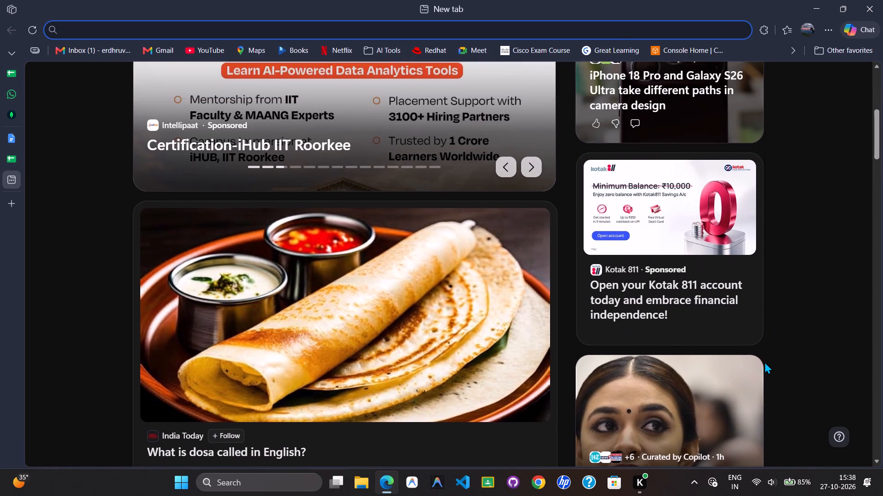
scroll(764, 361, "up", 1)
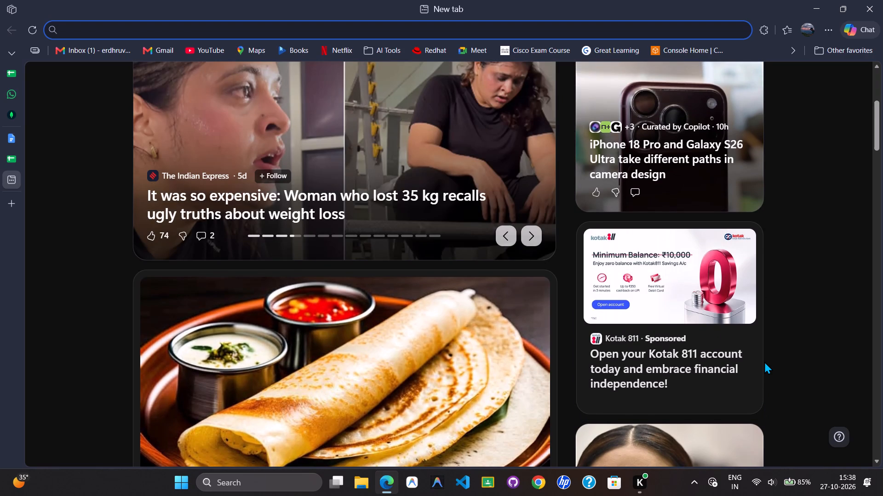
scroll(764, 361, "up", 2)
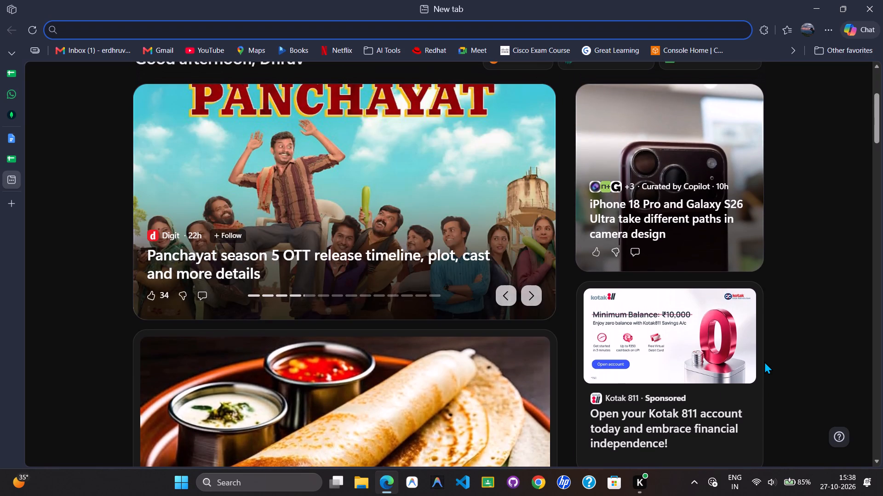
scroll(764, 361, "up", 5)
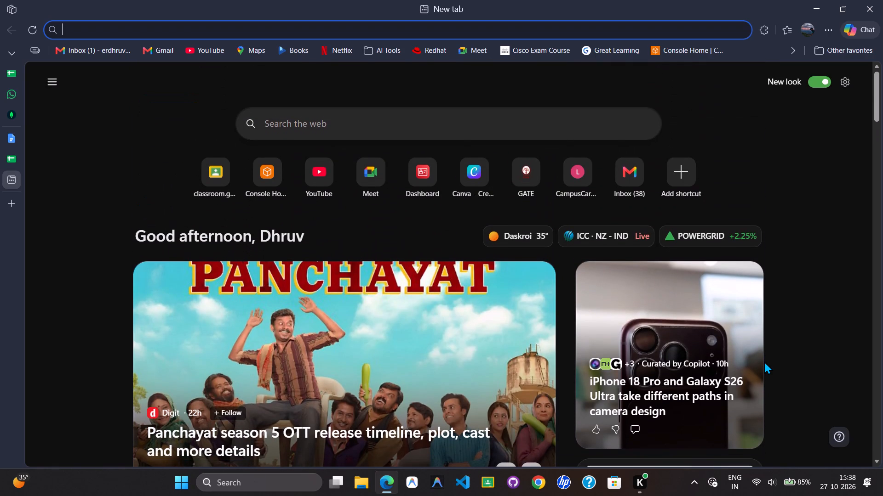
Close the browser window.
left_click(882, 0)
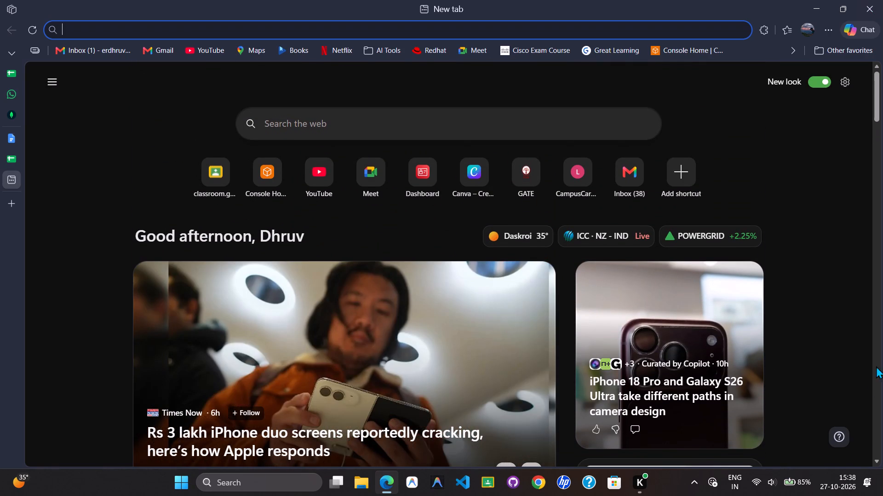